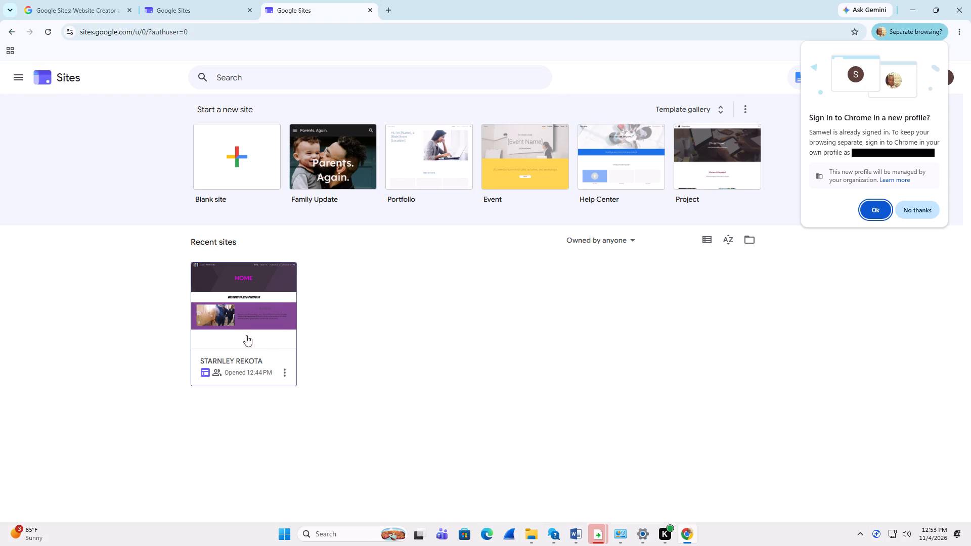
Open the existing e-portfolio site from the recent sites and look over its home page.
double_click(260, 340)
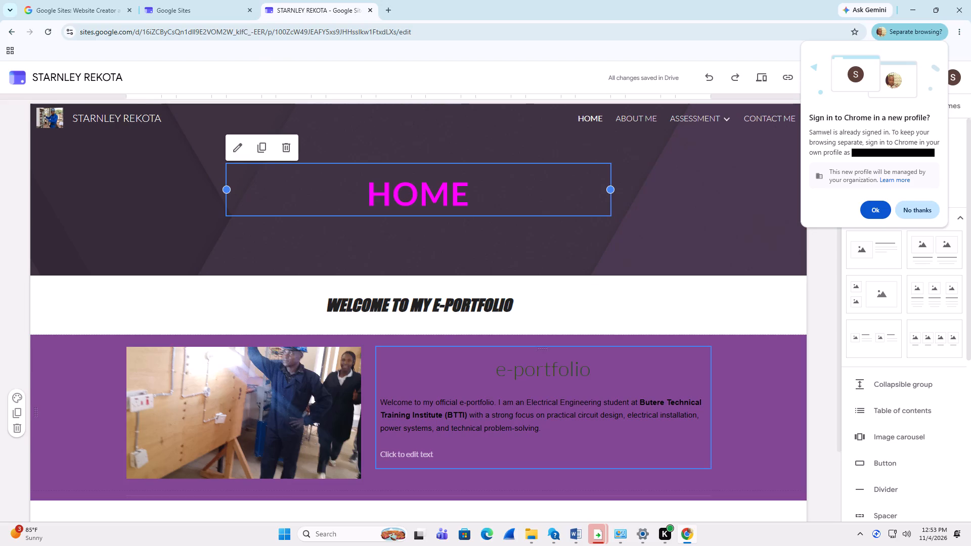
scroll(572, 375, down, 8)
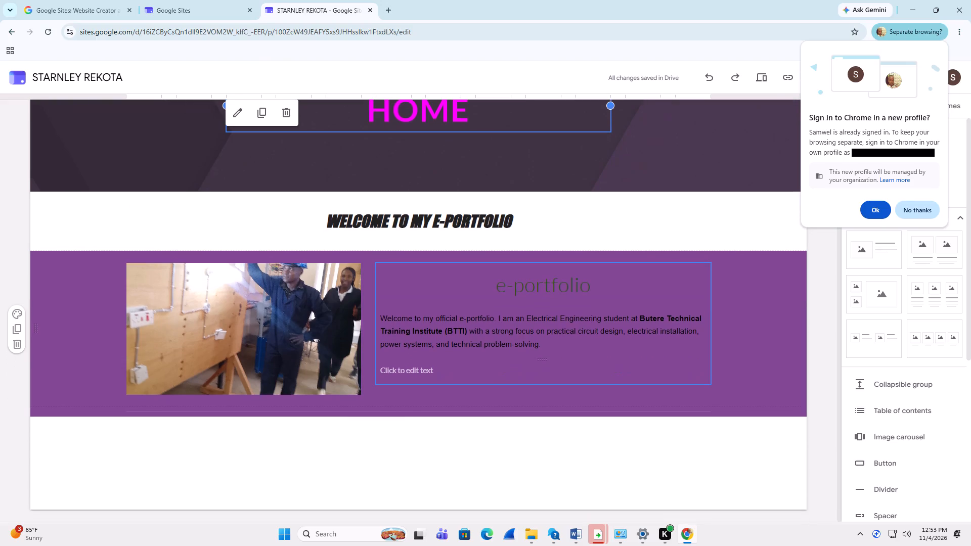
scroll(581, 371, down, 3)
scroll(581, 371, up, 8)
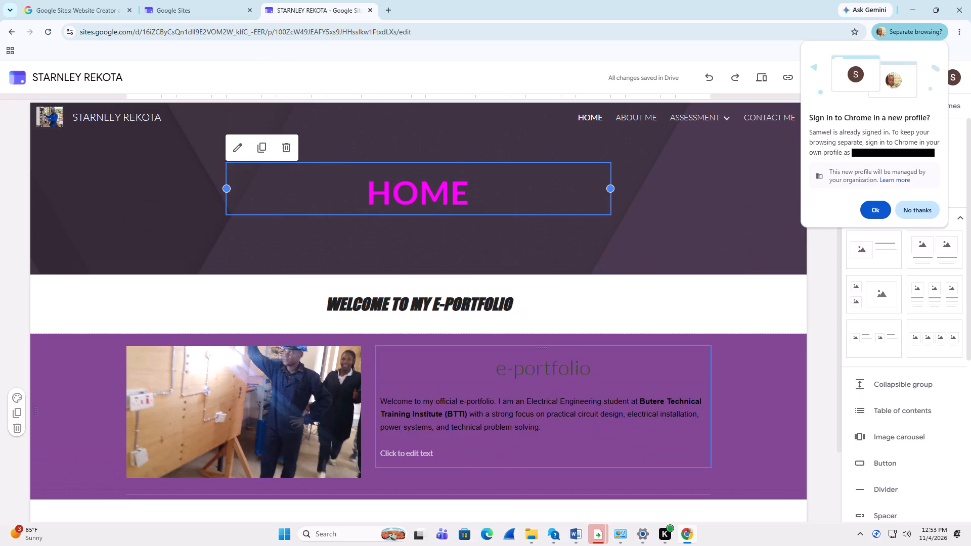
scroll(593, 372, up, 2)
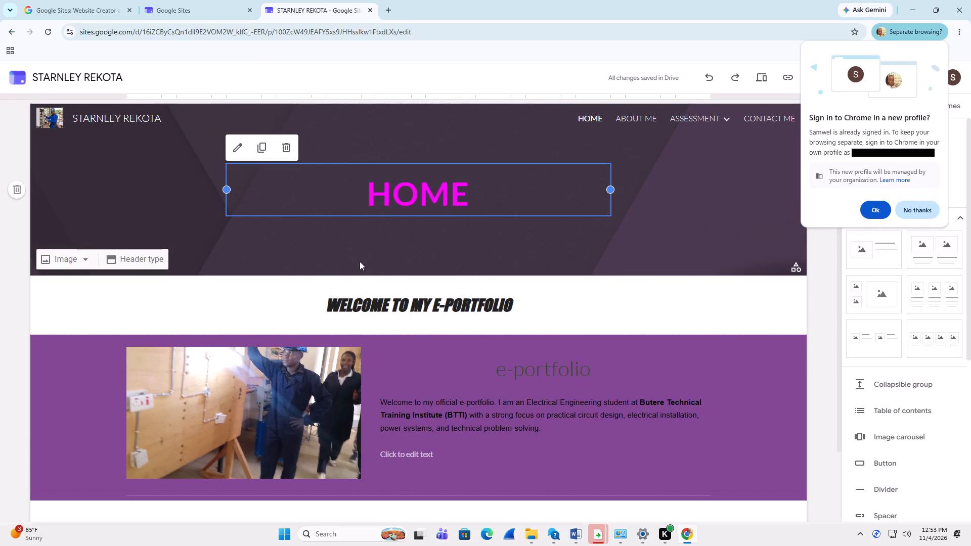
scroll(393, 250, up, 2)
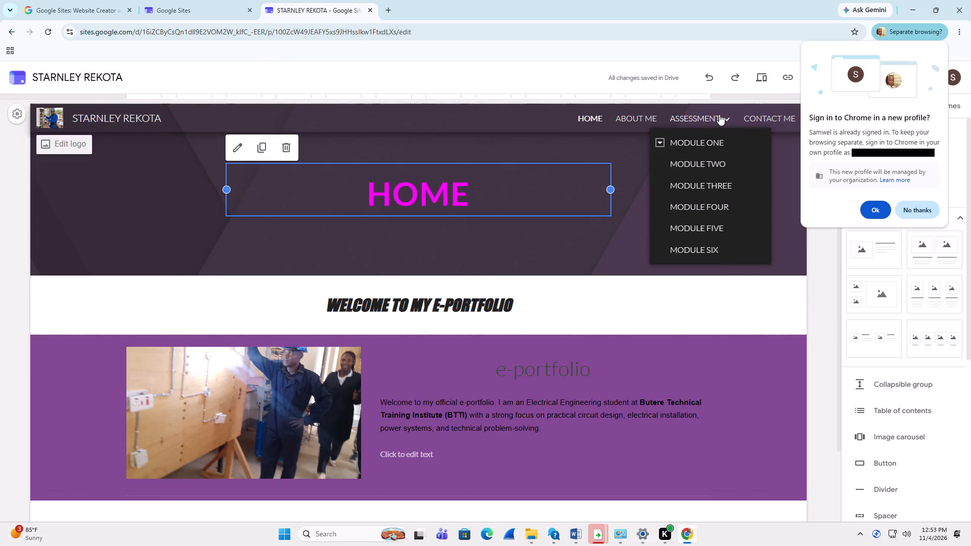
Examine the Install Trunking Systems page under Module One, from the student tools down to the assessors checklists and wiring diagram.
click(730, 145)
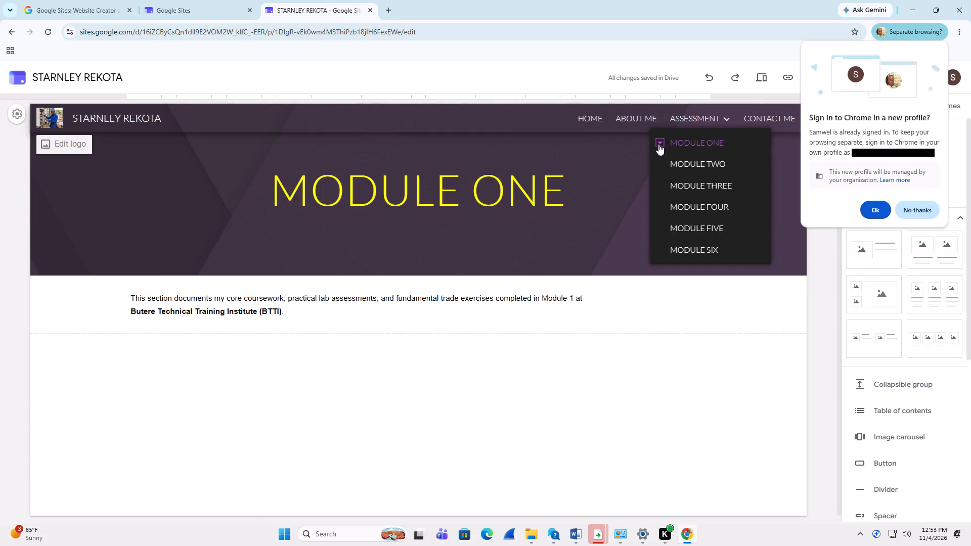
click(658, 142)
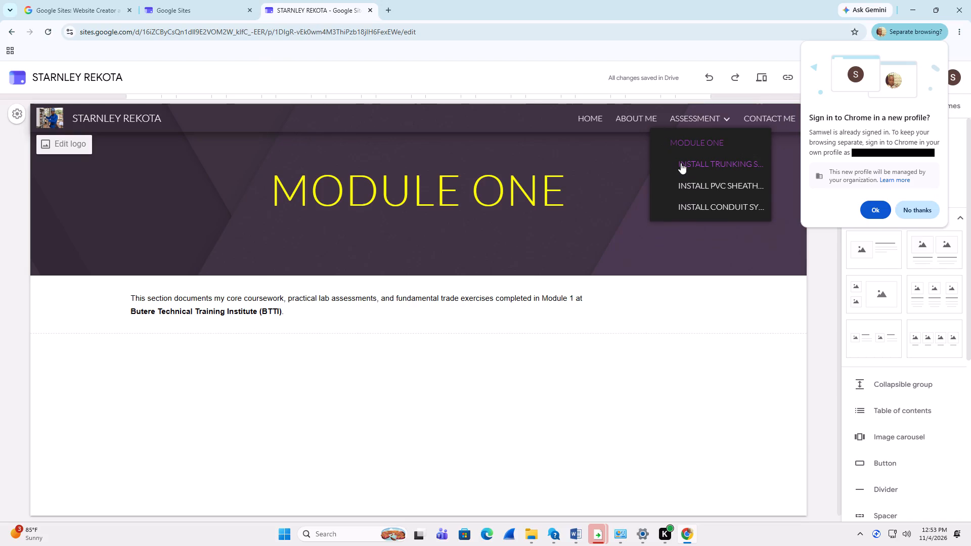
click(681, 163)
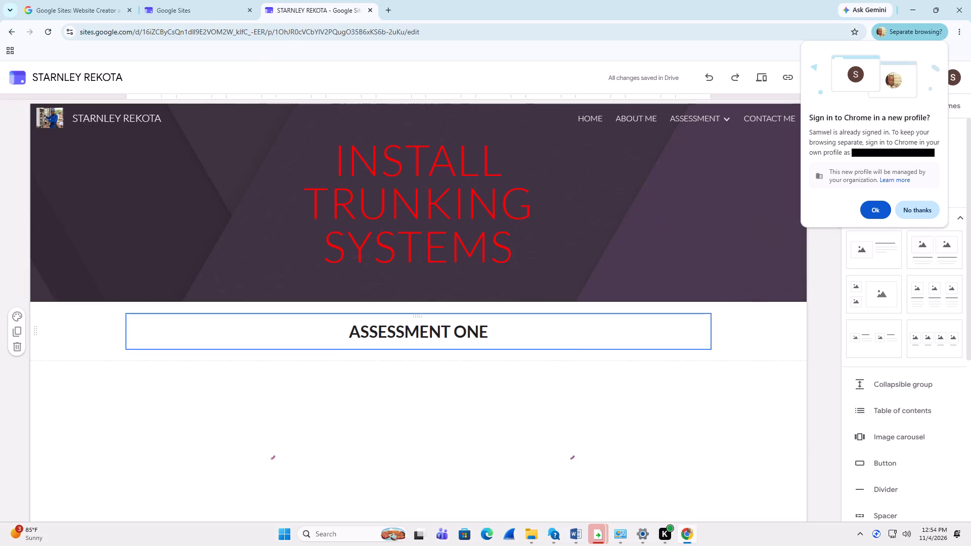
scroll(554, 405, down, 1)
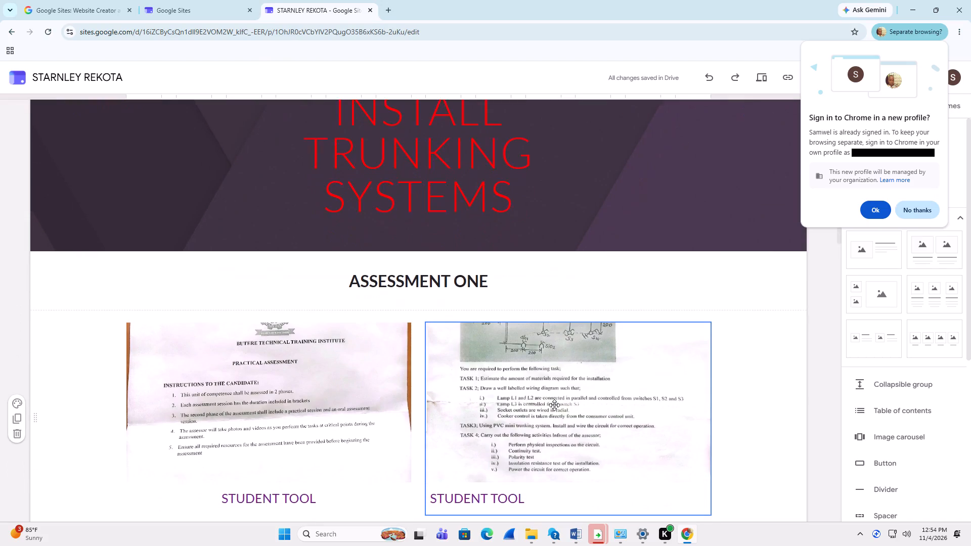
scroll(554, 405, down, 3)
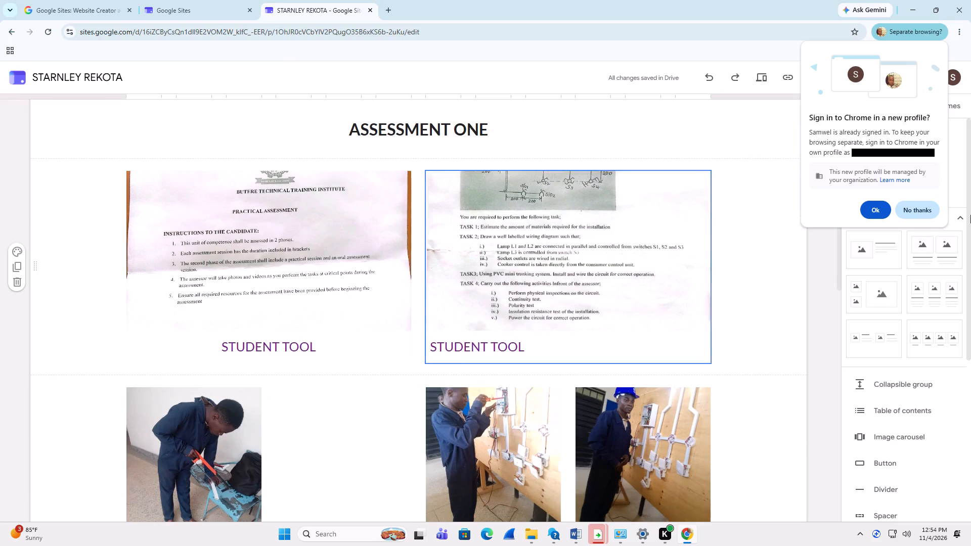
scroll(573, 282, down, 1)
scroll(573, 282, up, 2)
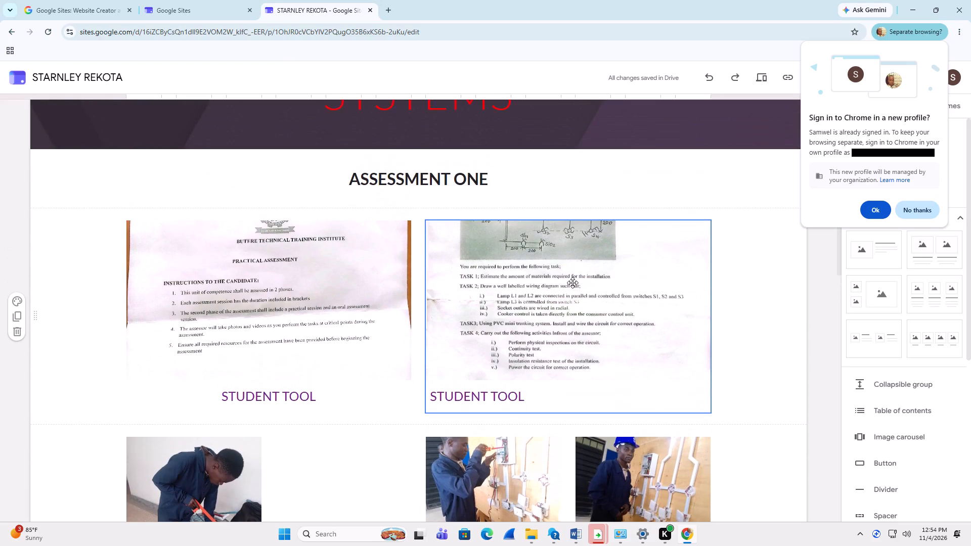
scroll(567, 271, down, 6)
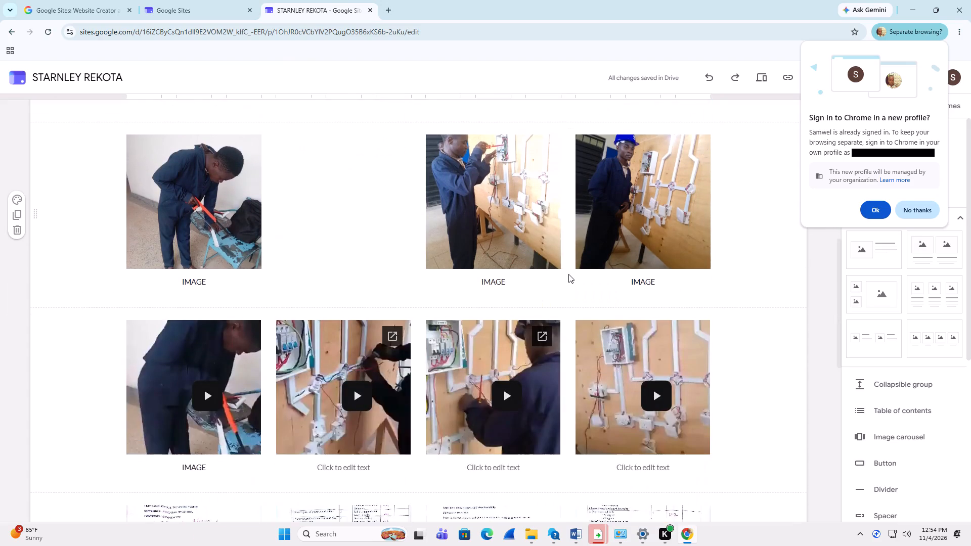
scroll(568, 274, down, 5)
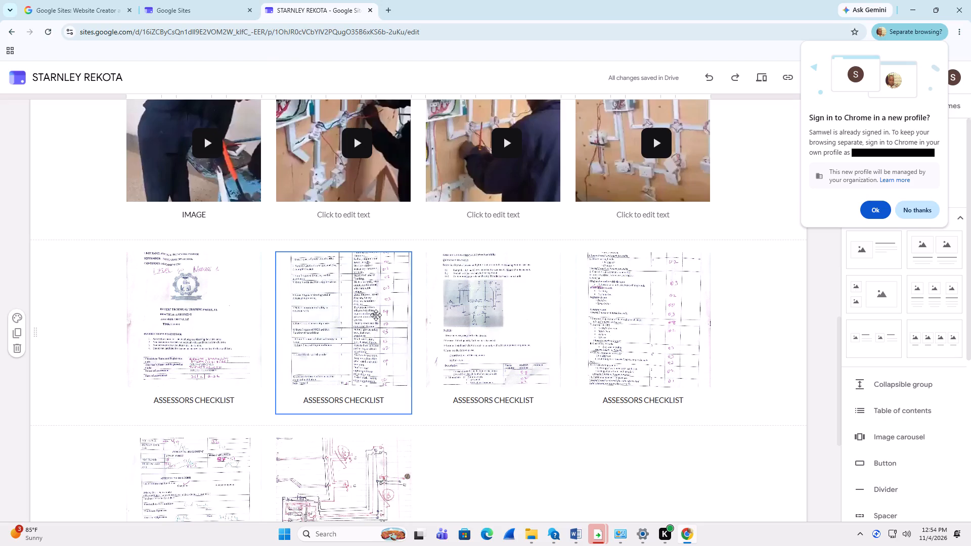
scroll(370, 331, down, 2)
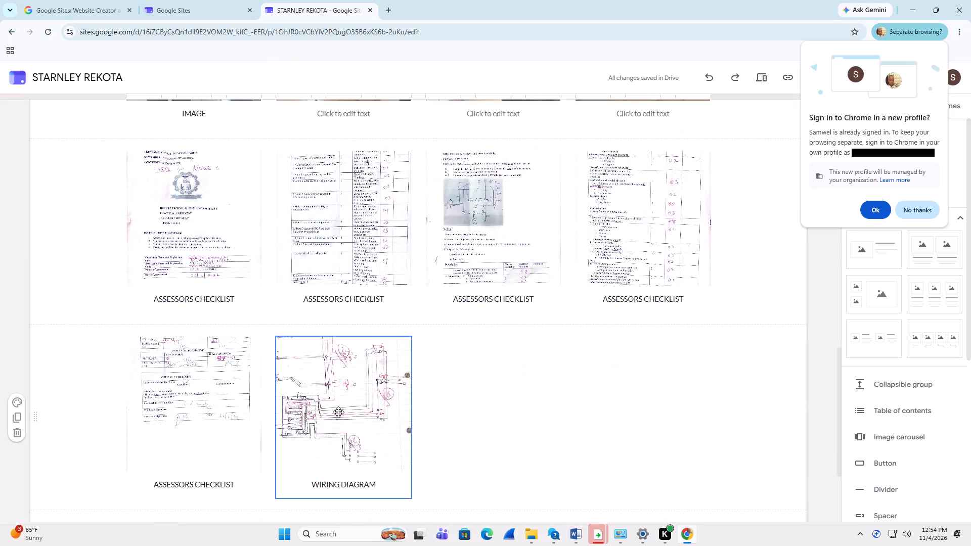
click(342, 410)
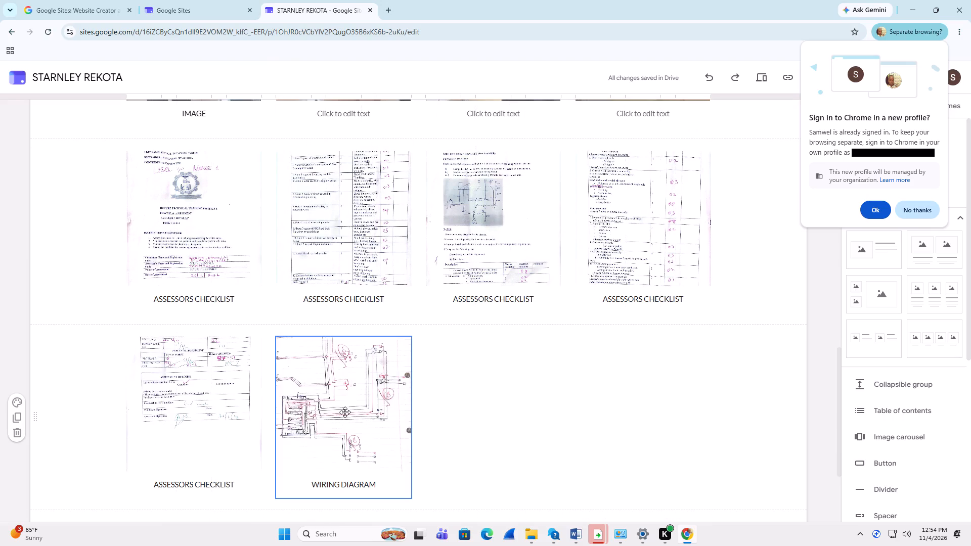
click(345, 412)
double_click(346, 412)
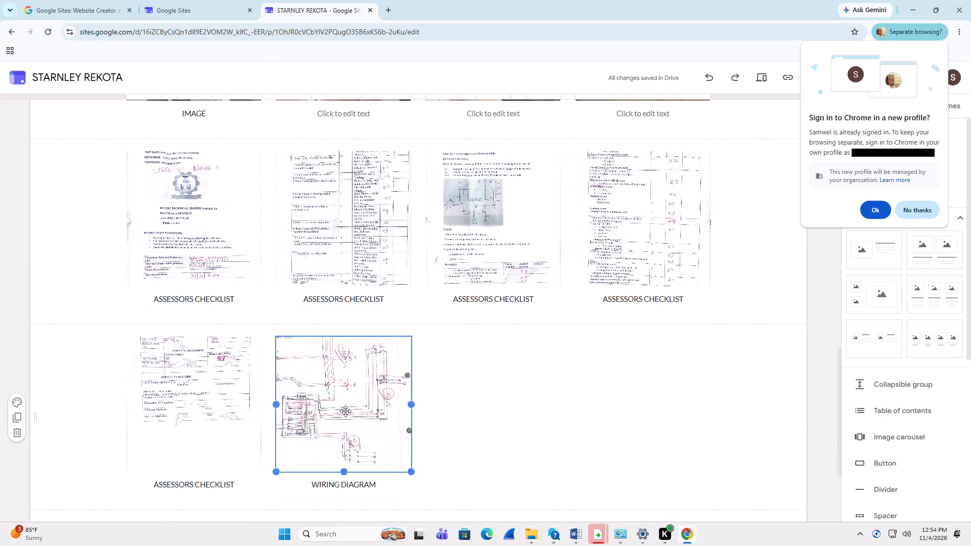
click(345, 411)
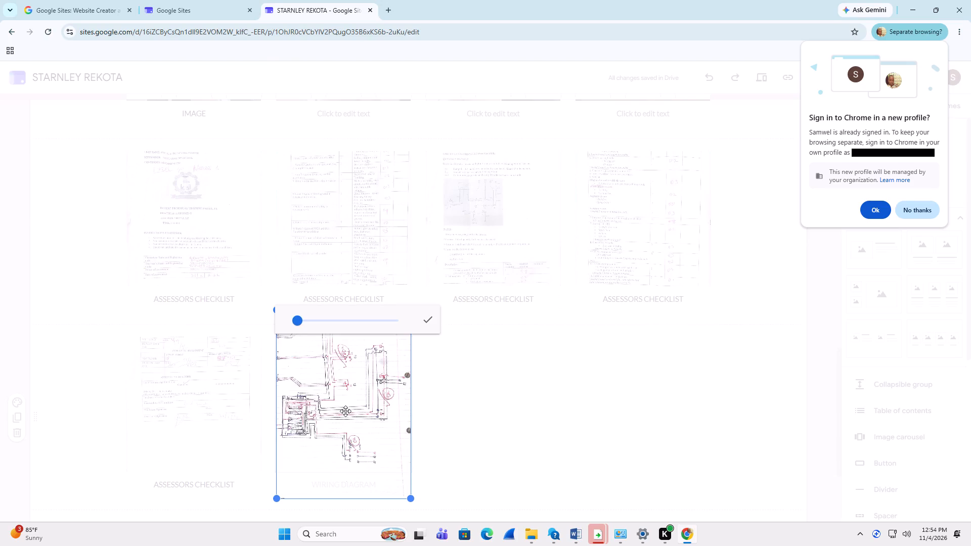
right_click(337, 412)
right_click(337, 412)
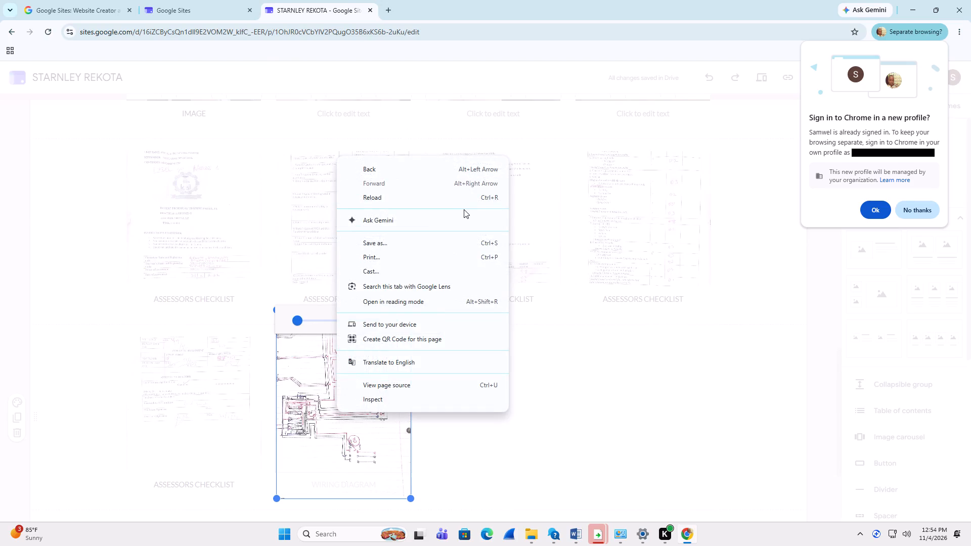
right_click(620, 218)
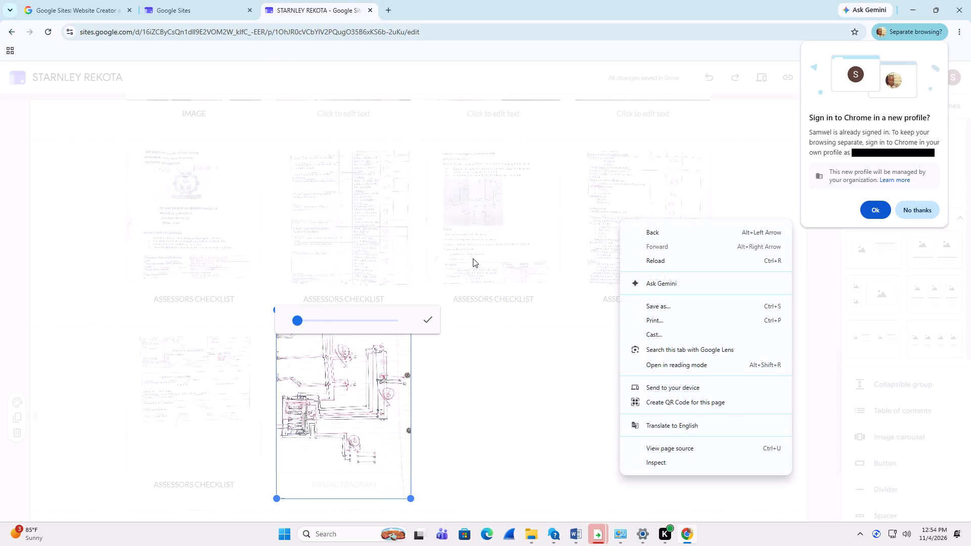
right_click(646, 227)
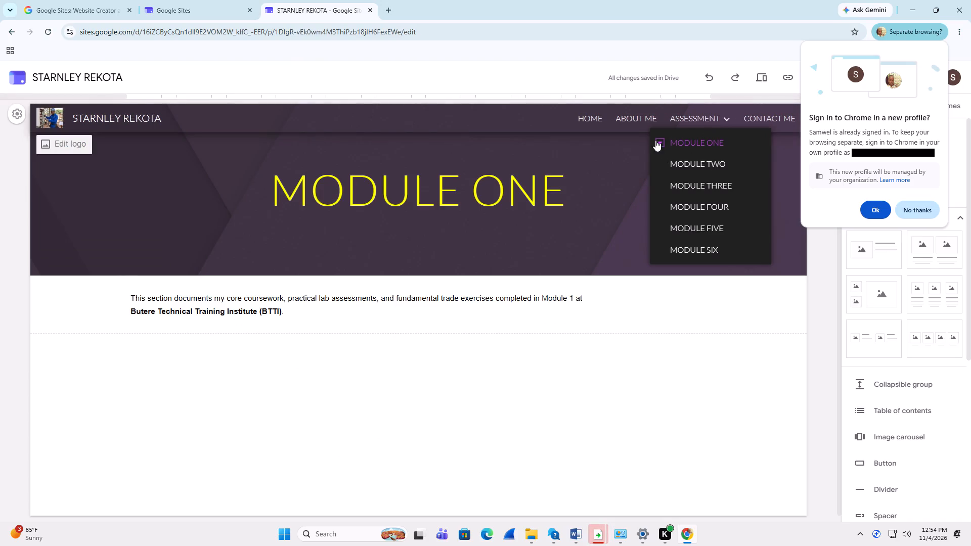
Examine the pictures and videos on the Install PVC Sheathed Cable Systems page under Module One.
right_click(659, 143)
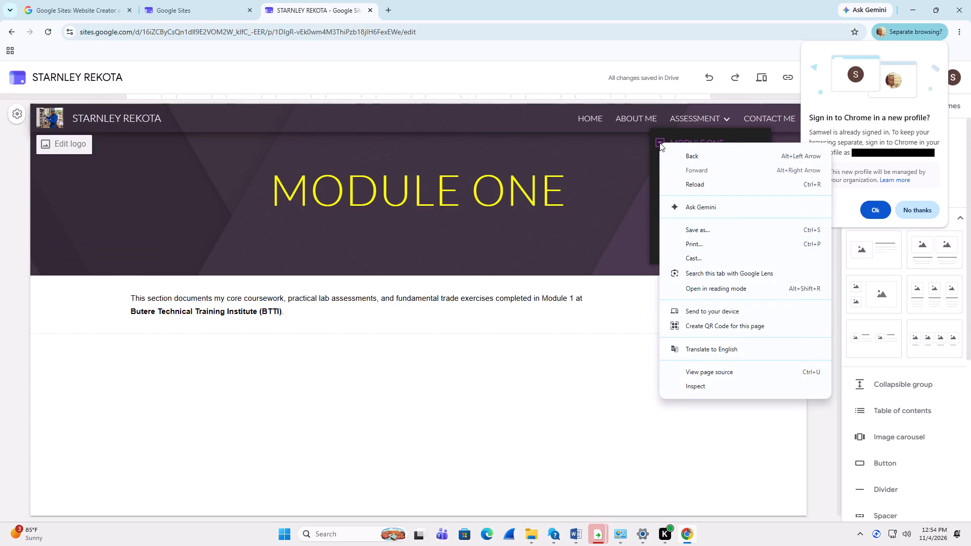
double_click(659, 143)
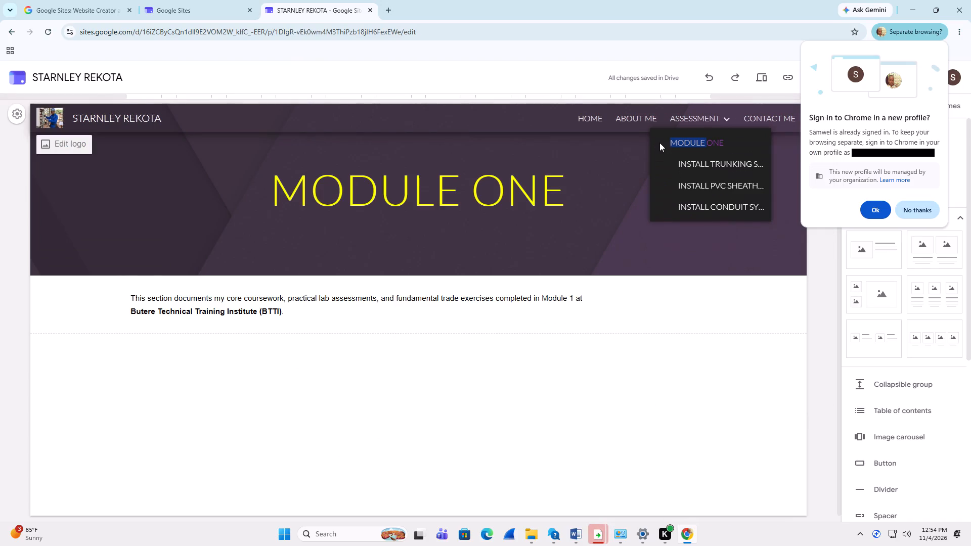
click(659, 143)
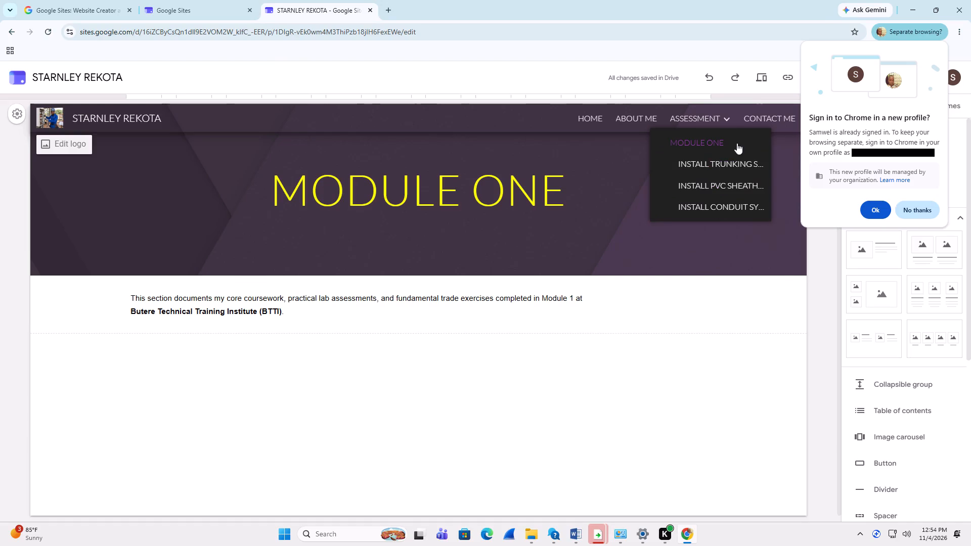
click(739, 184)
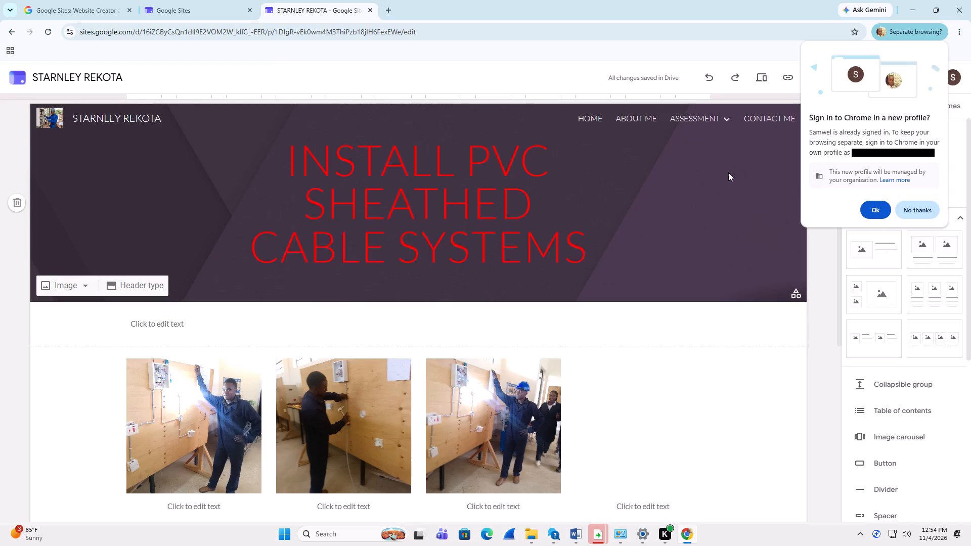
scroll(286, 412, down, 4)
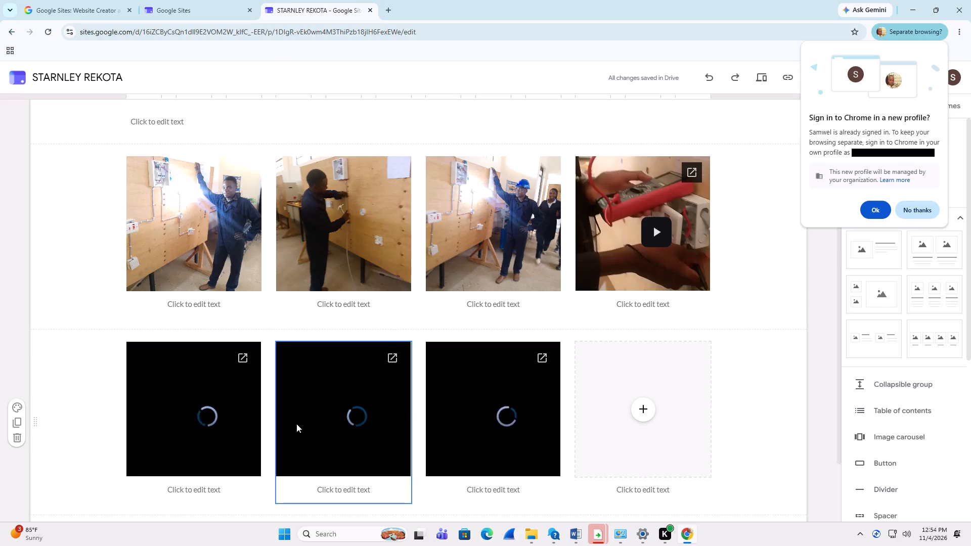
scroll(296, 424, down, 1)
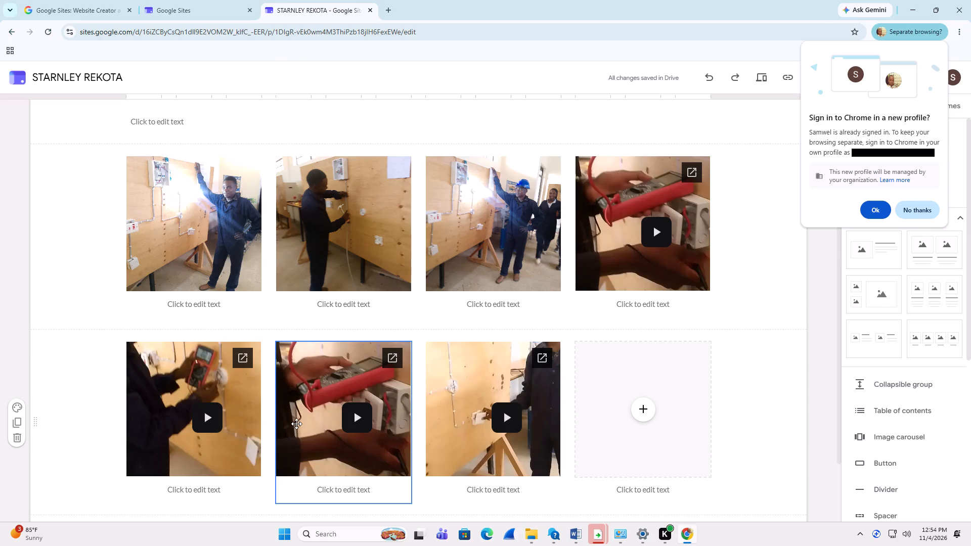
scroll(296, 424, down, 1)
scroll(296, 424, up, 4)
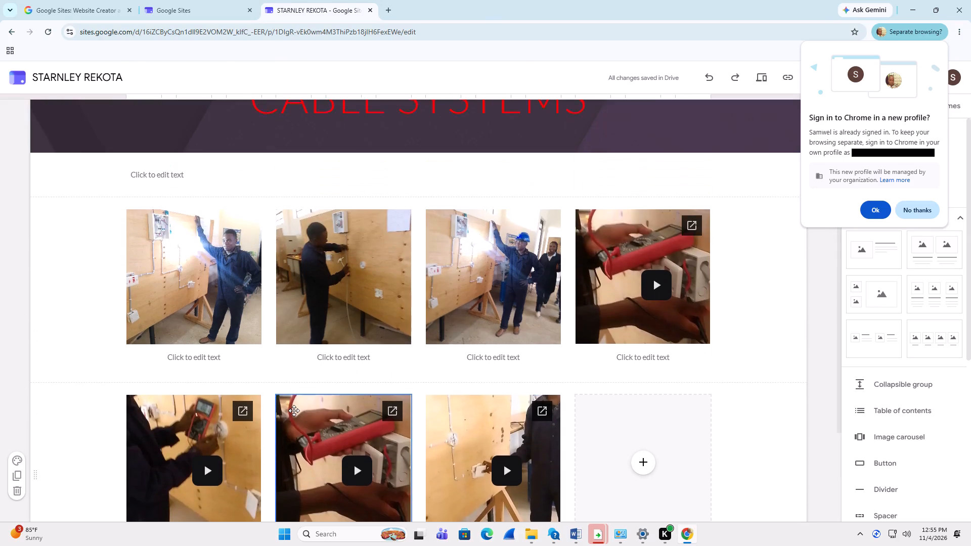
scroll(294, 411, up, 8)
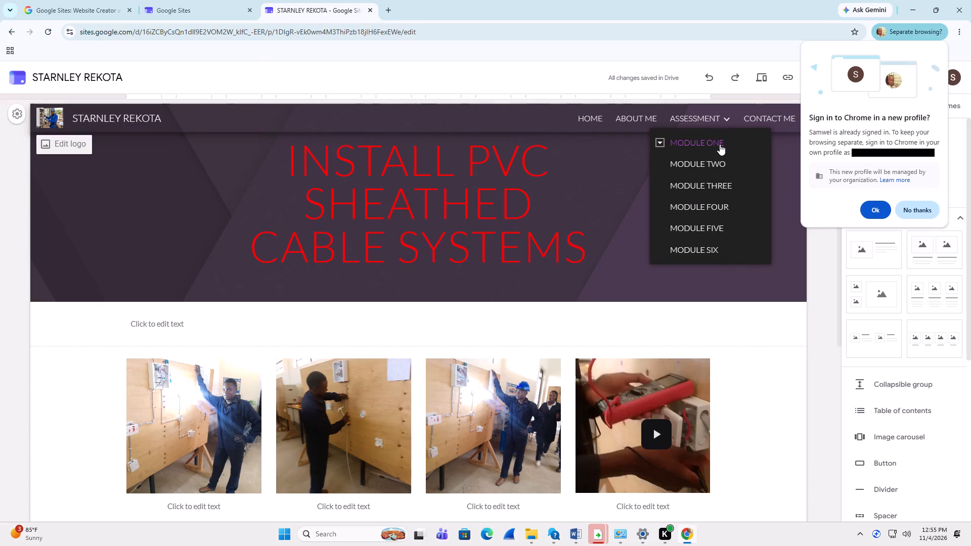
Examine the student tools, pictures and videos on the Install Conduit Systems page under Module One.
click(652, 138)
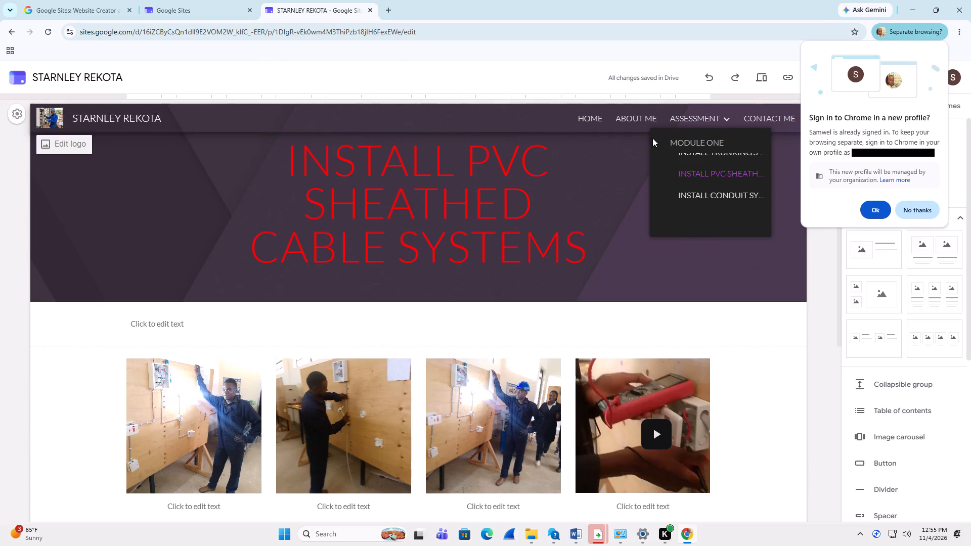
click(692, 205)
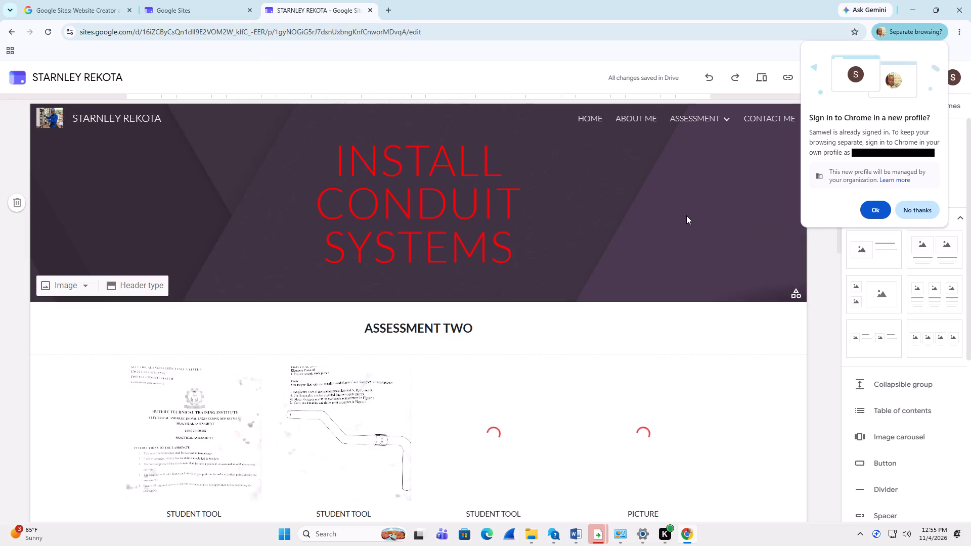
scroll(389, 373, down, 1)
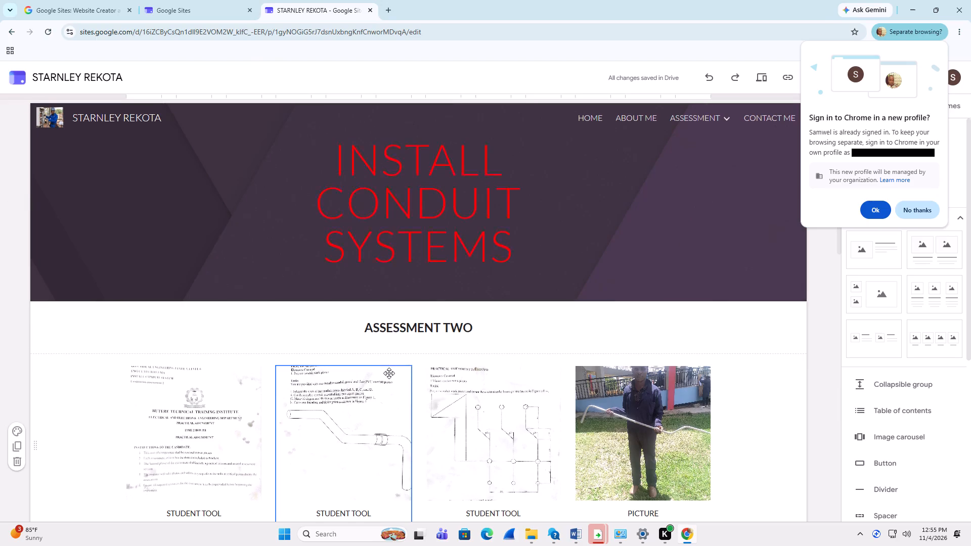
scroll(396, 363, down, 3)
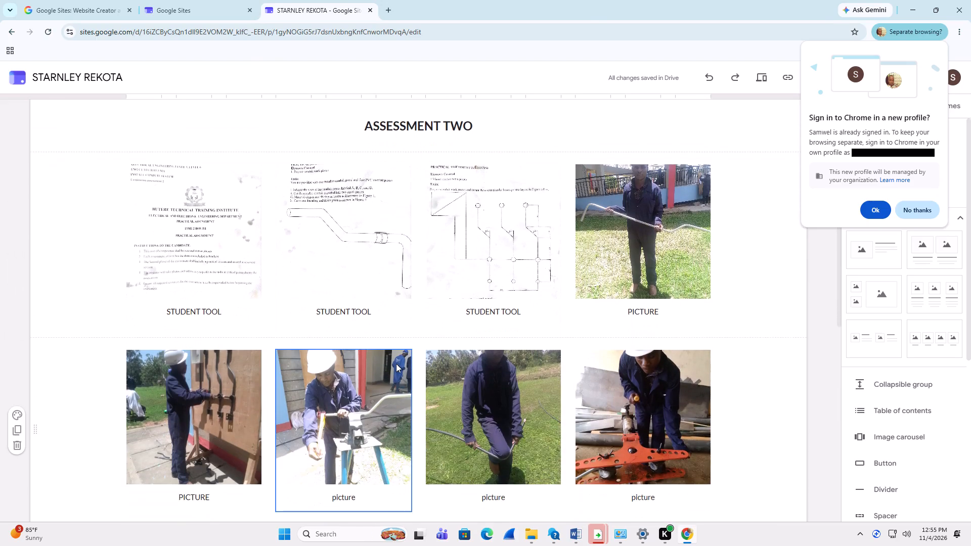
scroll(396, 358, down, 4)
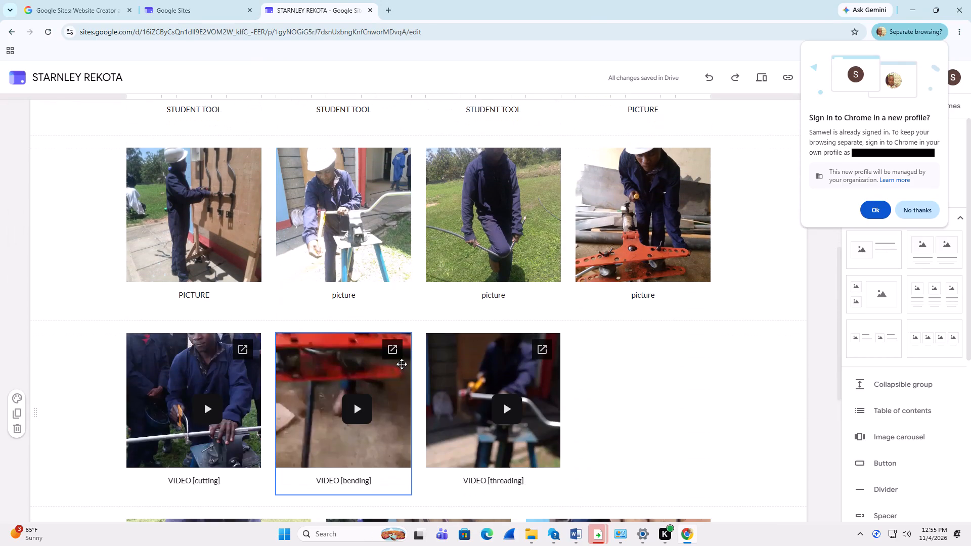
scroll(402, 364, up, 8)
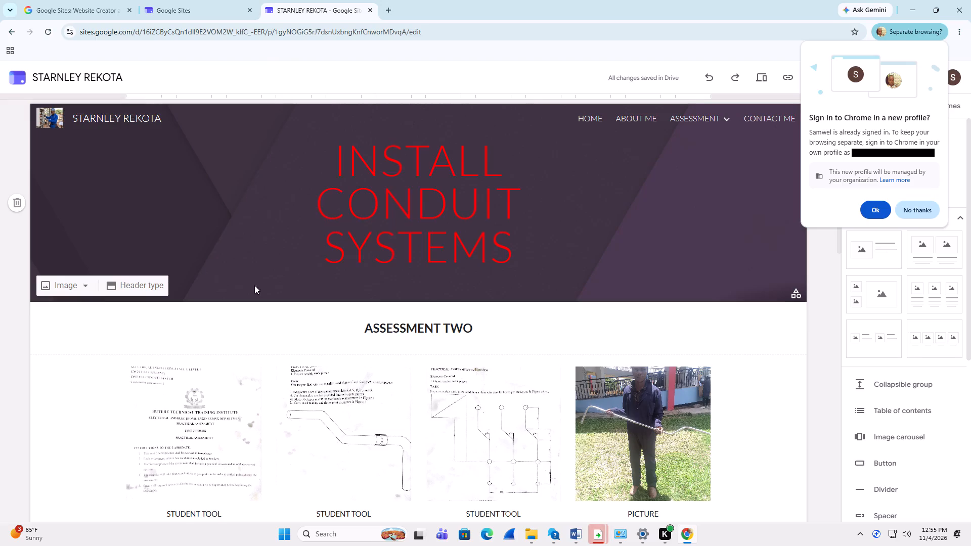
Examine the picture and video rows on the Install Conduit Systems page down to its end and back up to the heading.
scroll(433, 377, down, 10)
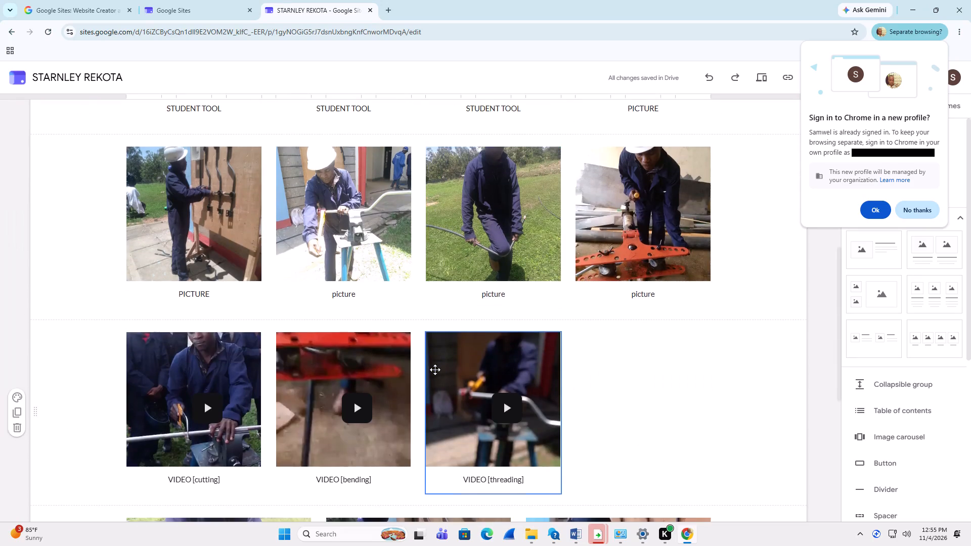
scroll(435, 370, down, 8)
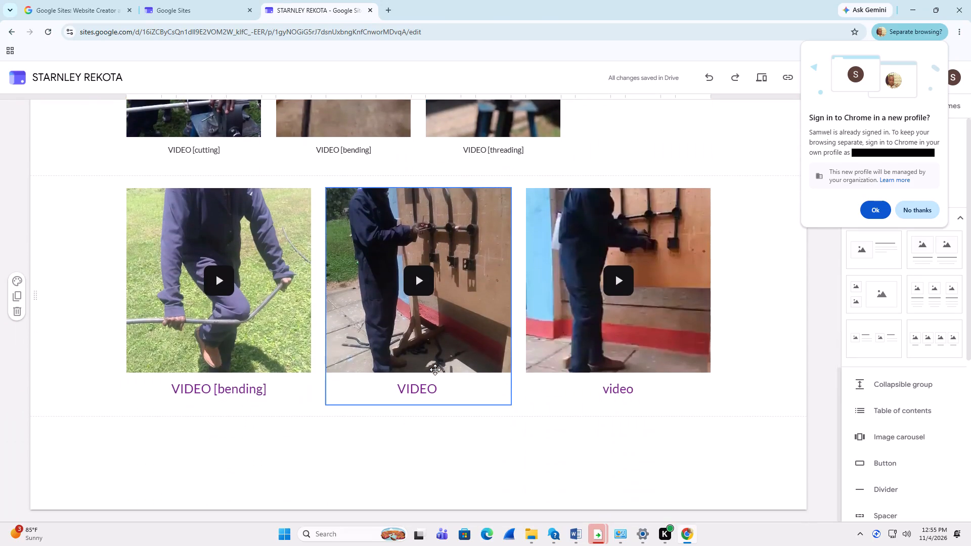
scroll(435, 370, up, 6)
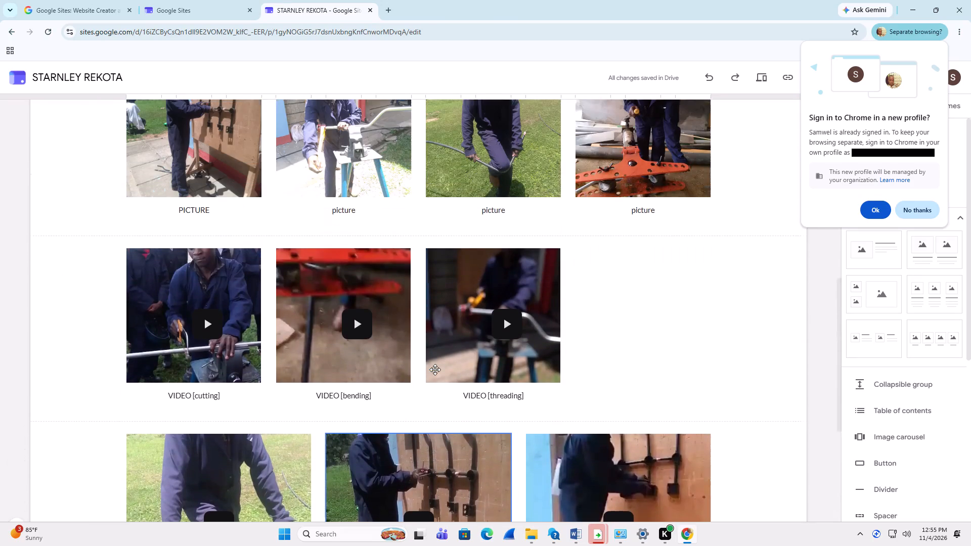
scroll(435, 370, up, 4)
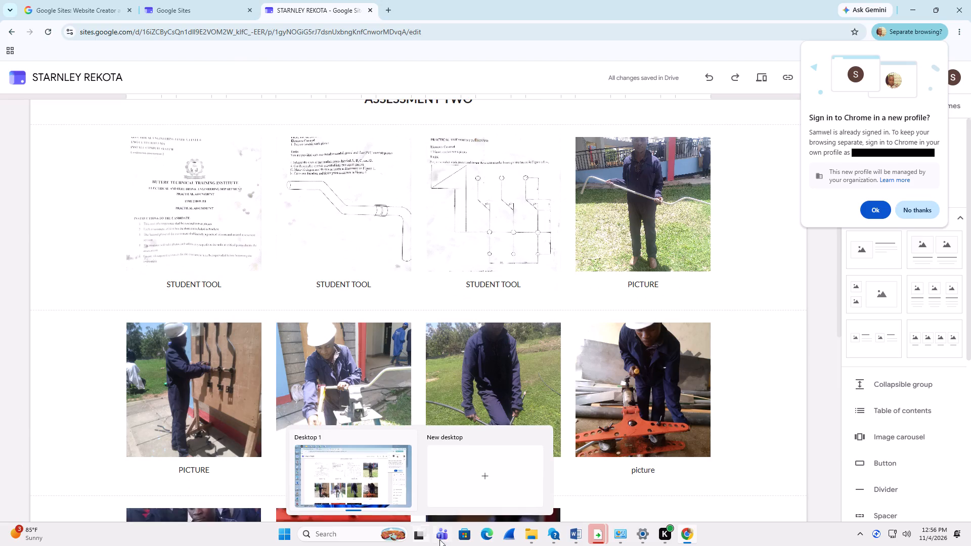
scroll(350, 316, up, 7)
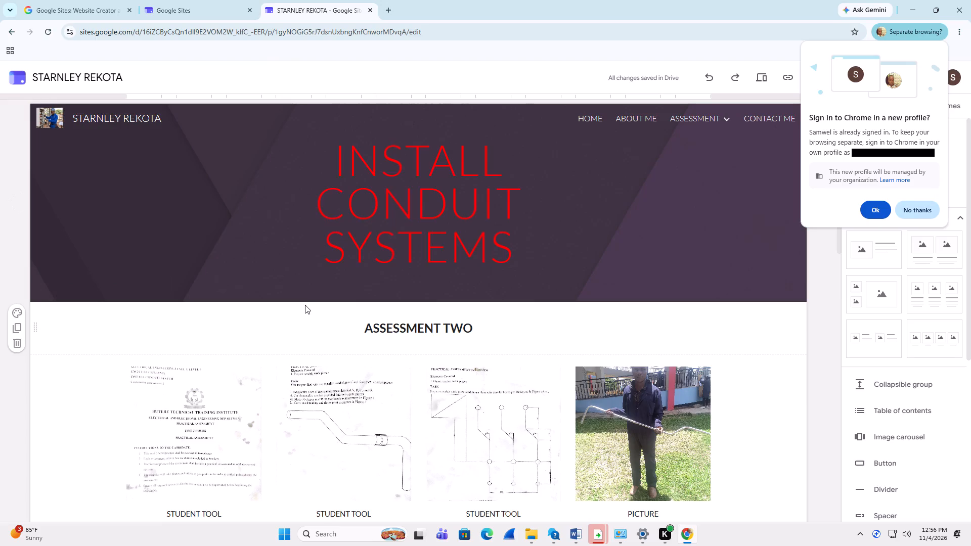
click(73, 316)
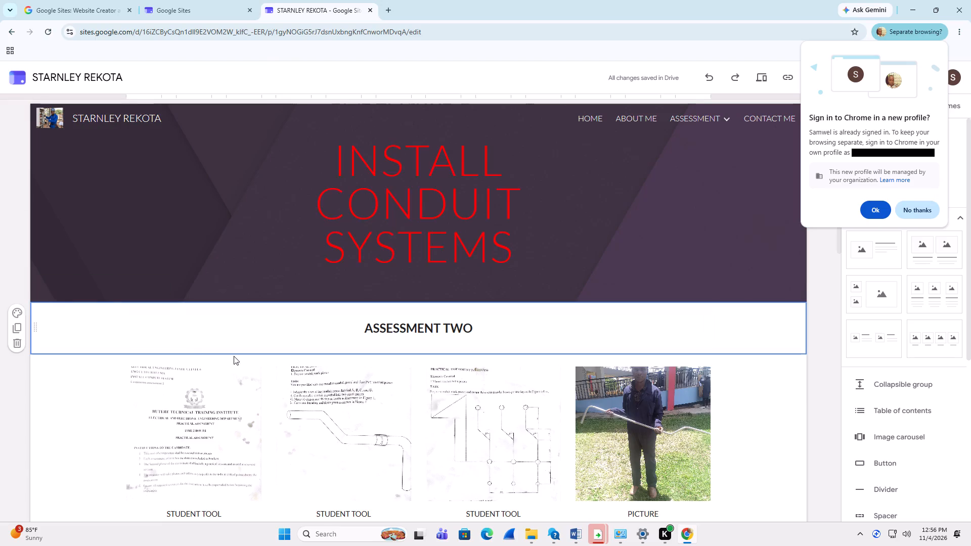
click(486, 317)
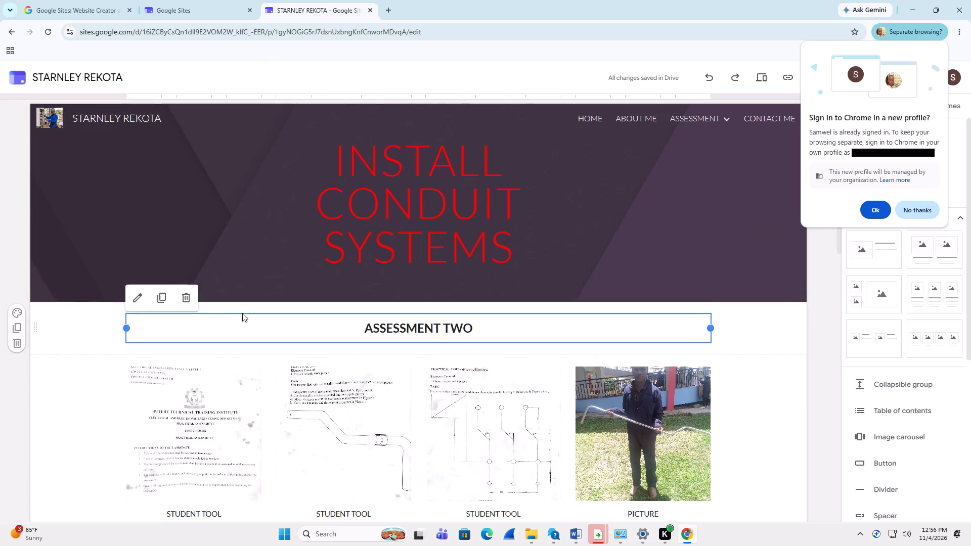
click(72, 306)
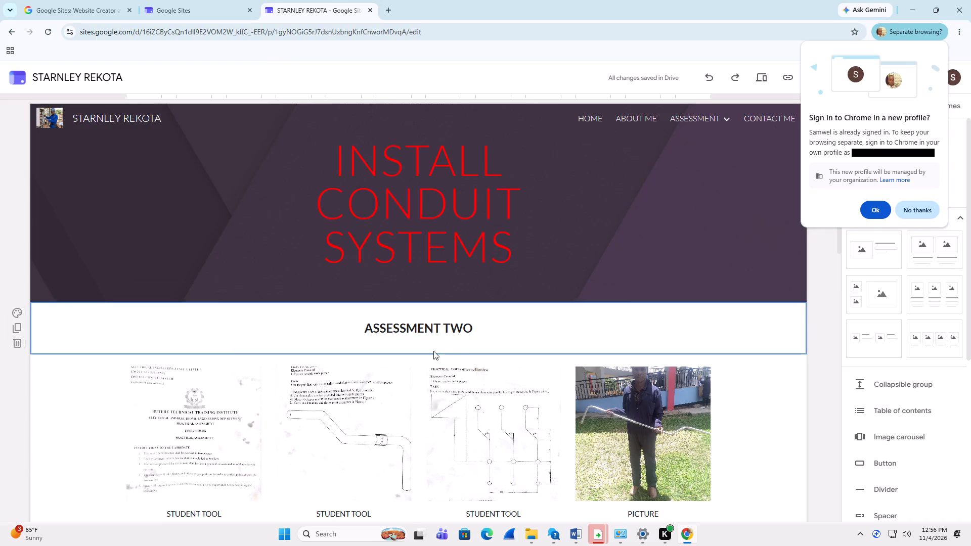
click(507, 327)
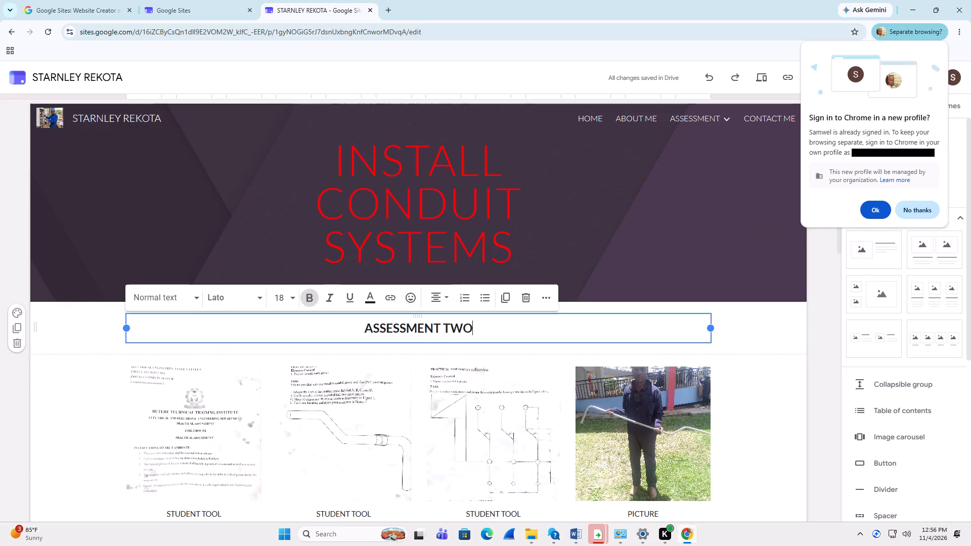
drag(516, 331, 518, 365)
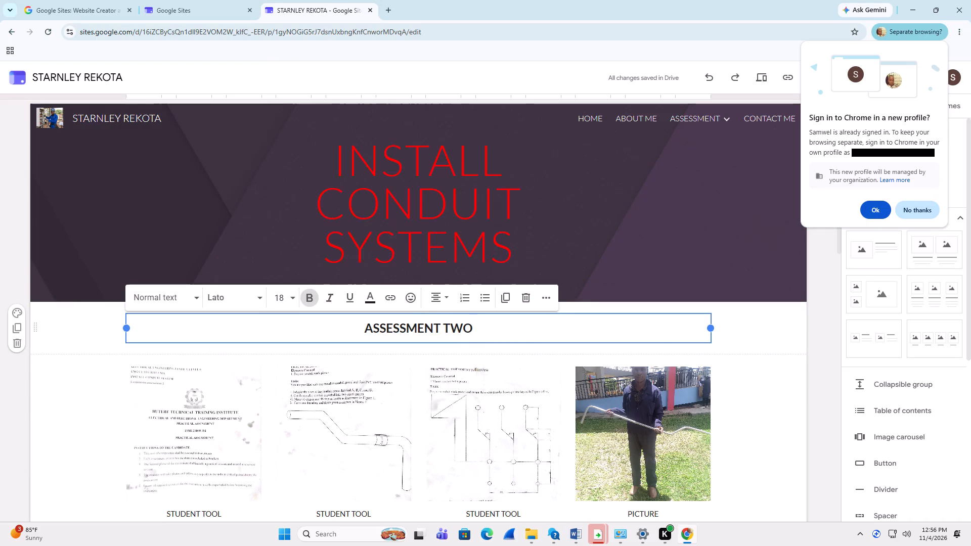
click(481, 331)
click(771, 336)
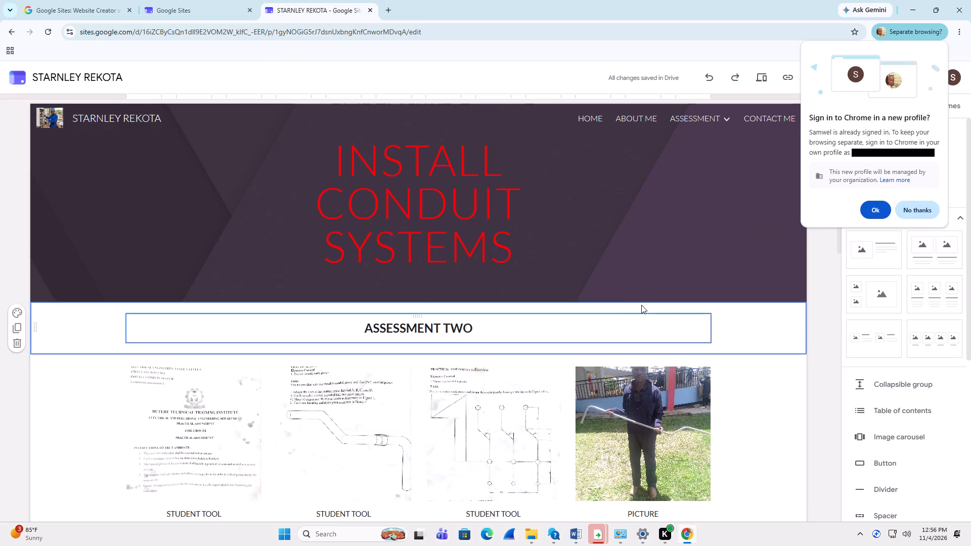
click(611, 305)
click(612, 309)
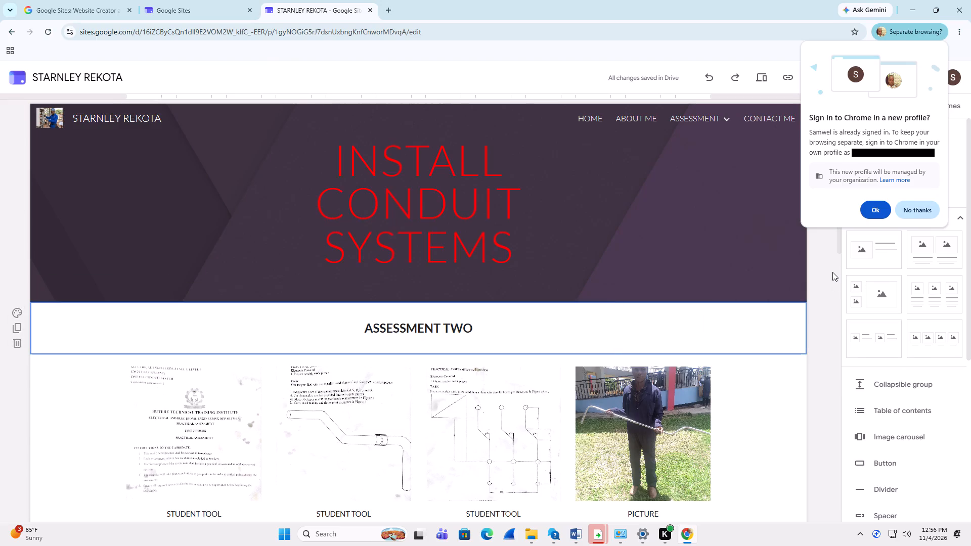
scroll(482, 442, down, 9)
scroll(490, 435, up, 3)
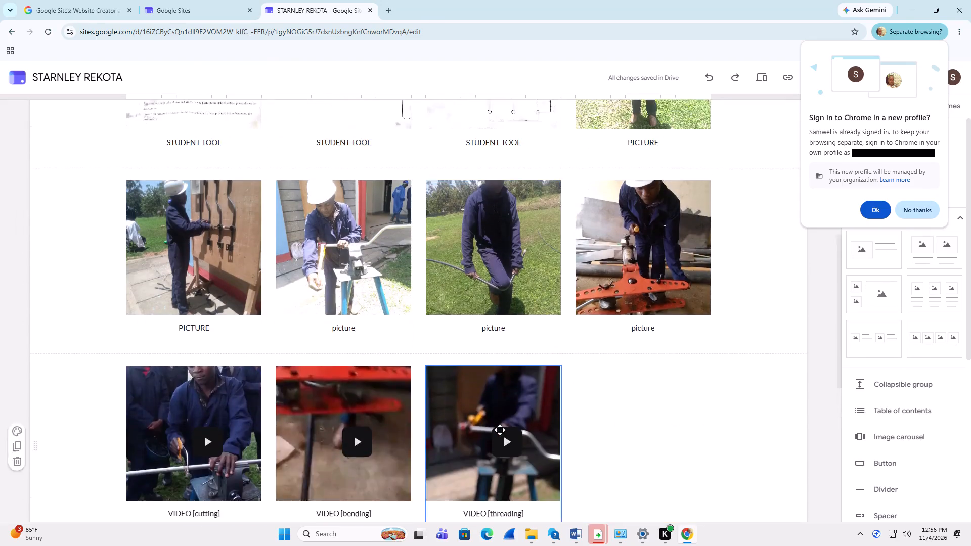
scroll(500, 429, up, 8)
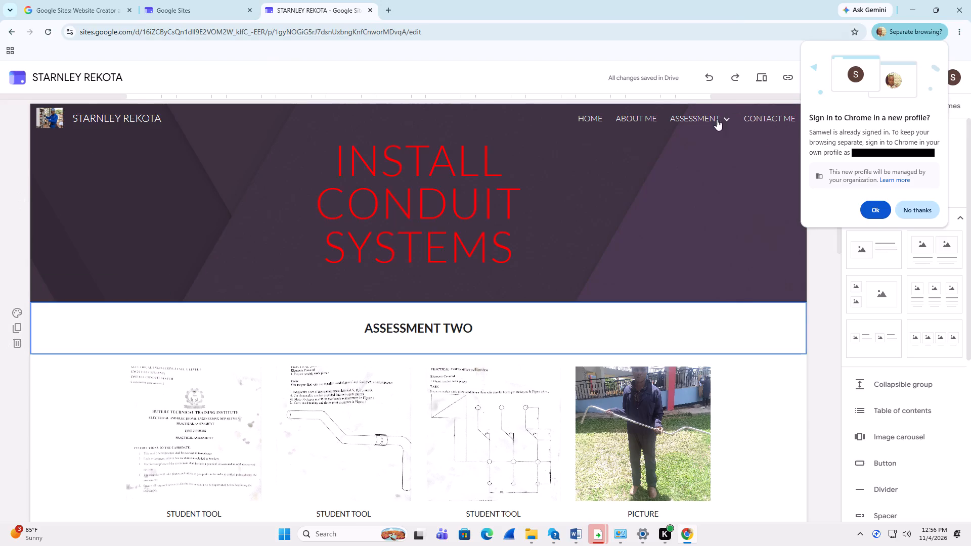
On the Install Trunking Systems page under Module One, insert a two-column image layout with captions below the Assessment Two heading.
click(665, 143)
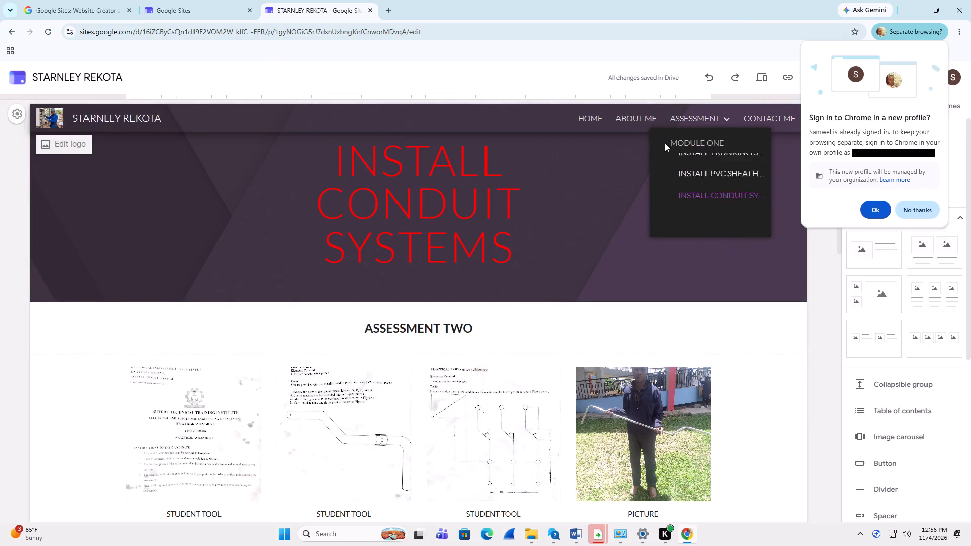
click(704, 164)
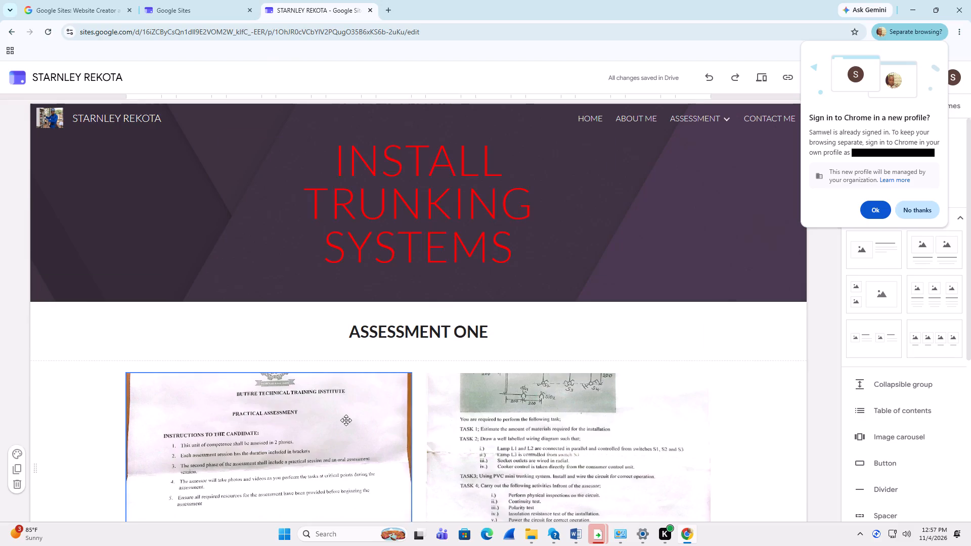
scroll(454, 337, down, 20)
scroll(447, 346, up, 6)
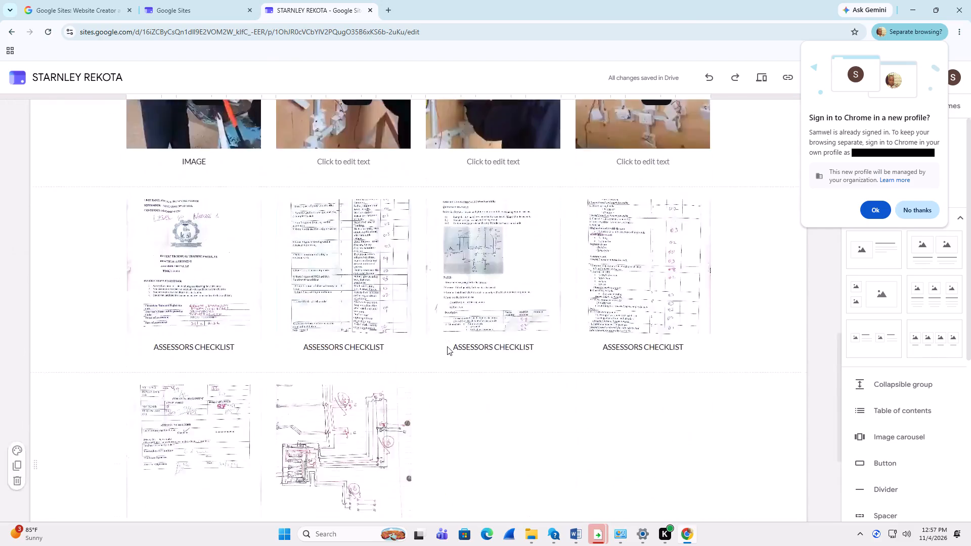
scroll(447, 346, up, 13)
scroll(447, 346, down, 1)
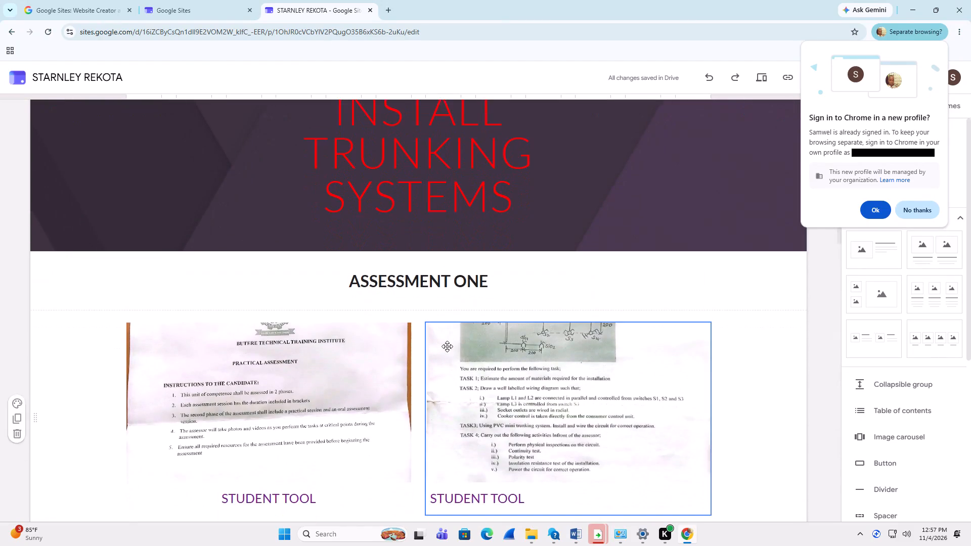
scroll(447, 346, down, 19)
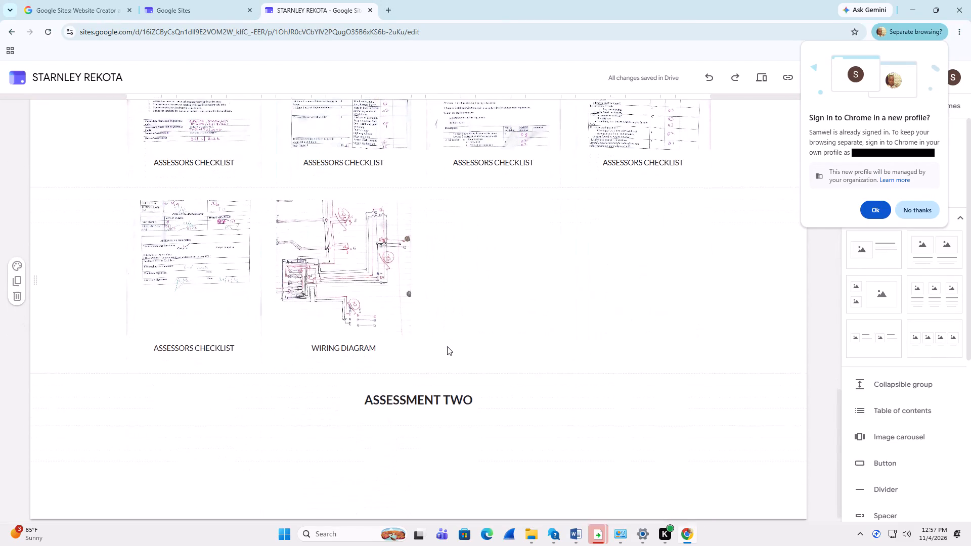
scroll(447, 346, down, 1)
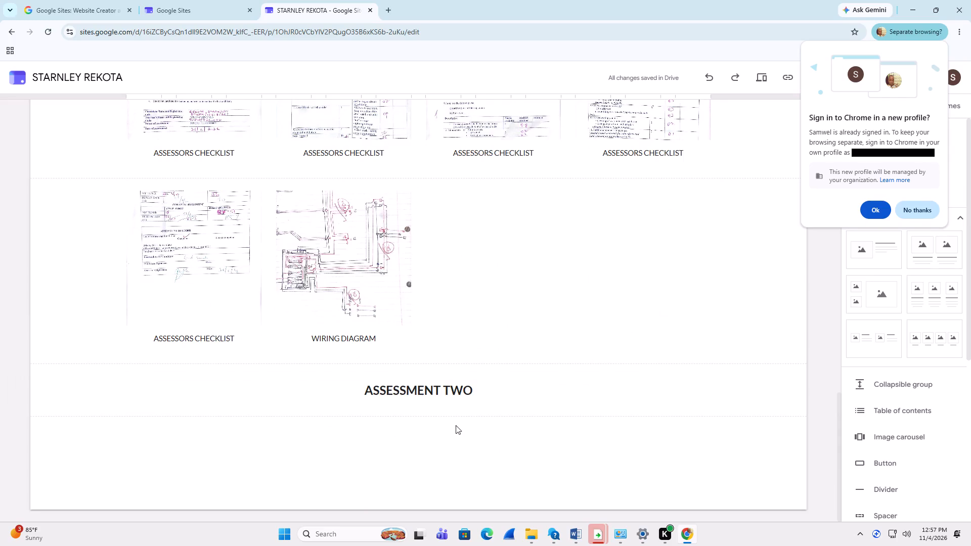
scroll(459, 412, down, 5)
click(947, 257)
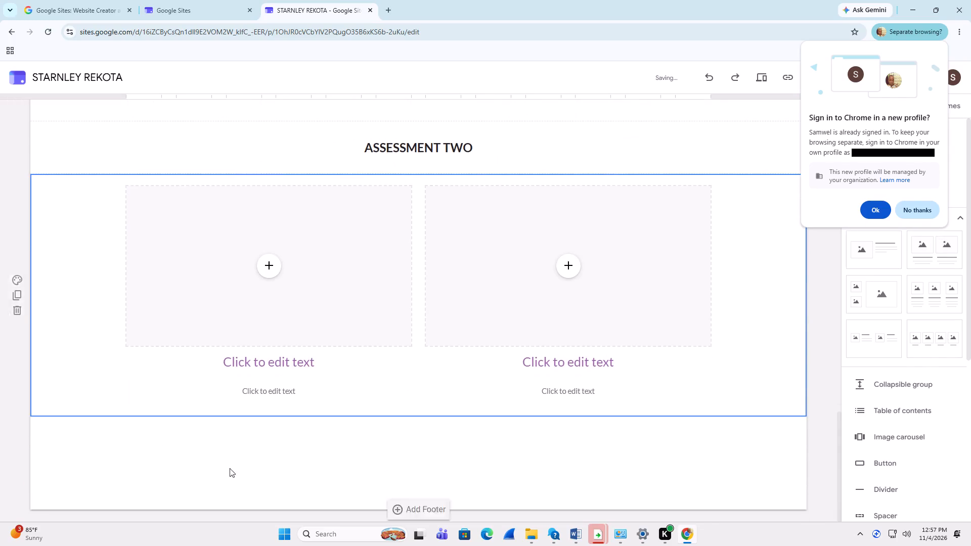
Caption the first image placeholder under Assessment Two as STUDENT TOOL, followed by a line break.
click(325, 369)
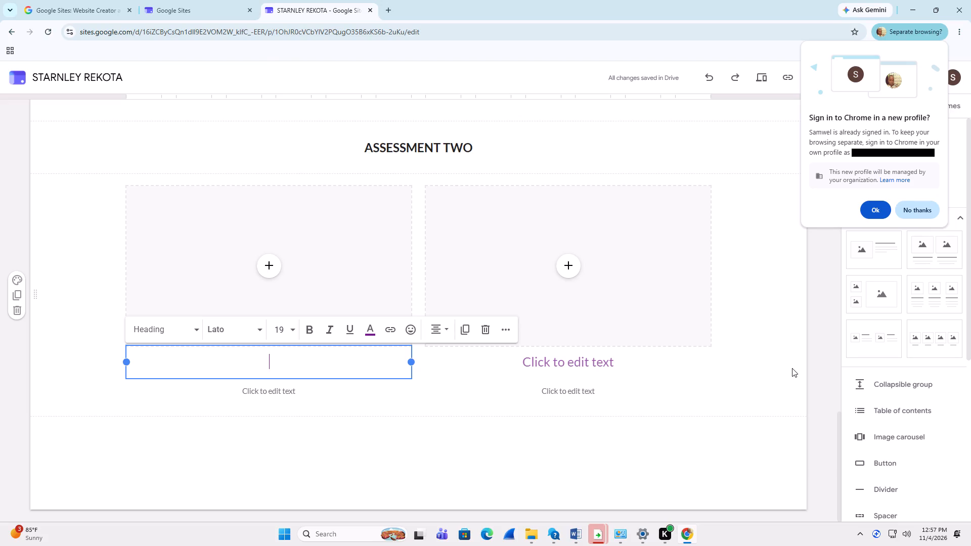
key(s)
key(BackSpace)
text(STUDENR)
key(BackSpace)
text(T TTO)
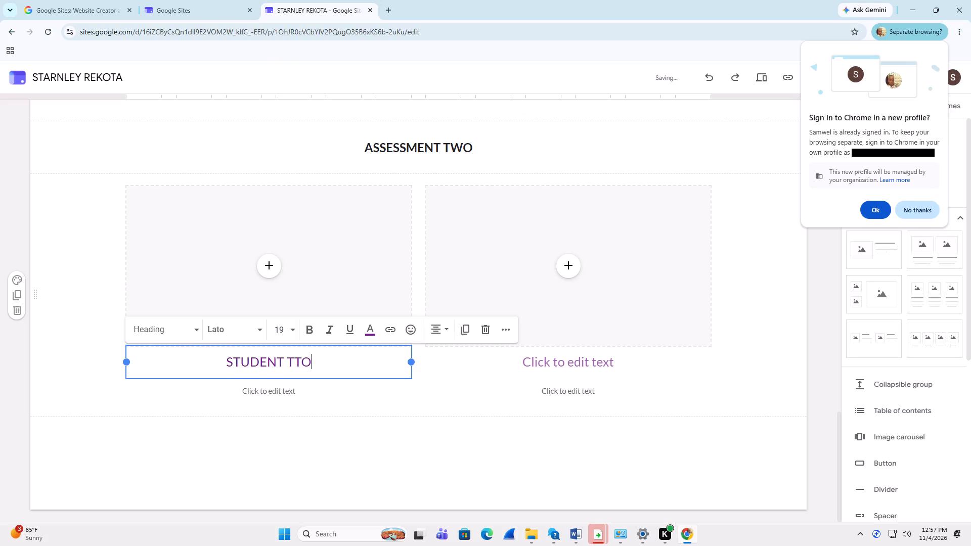
key(BackSpace)
key(BackSpace)
text(OOL)
key(Return)
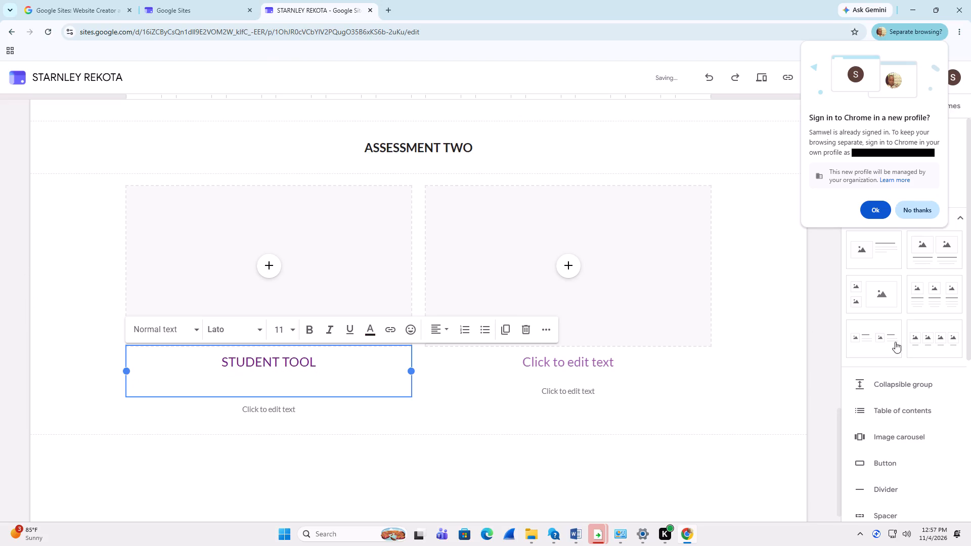
Caption the second image placeholder under Assessment Two as STUDENT TOOL.
click(617, 365)
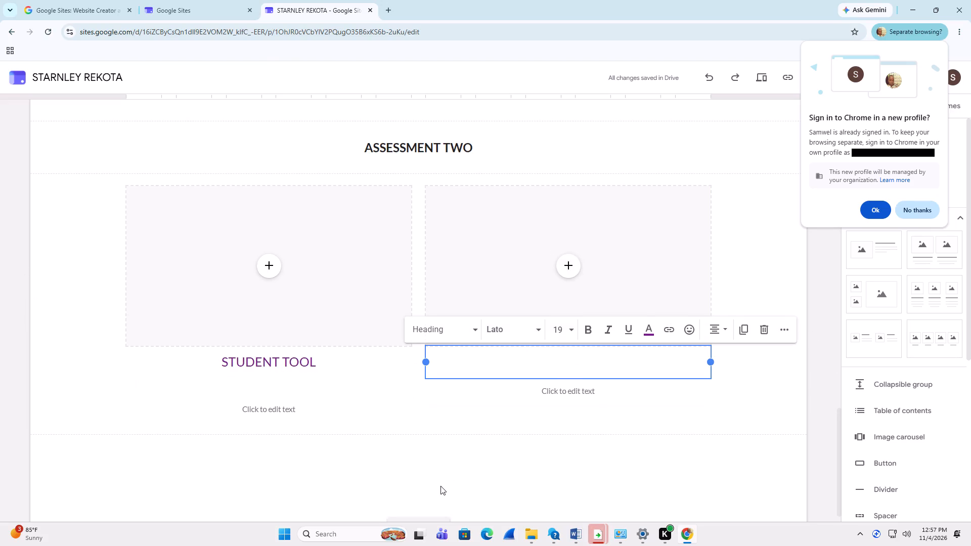
text(STU)
text(DENT)
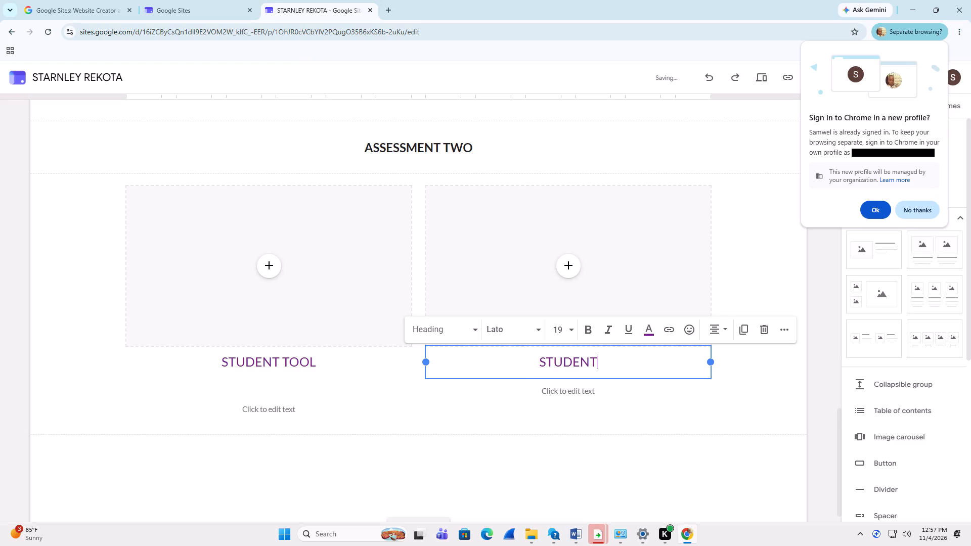
key(space)
text(TOOL)
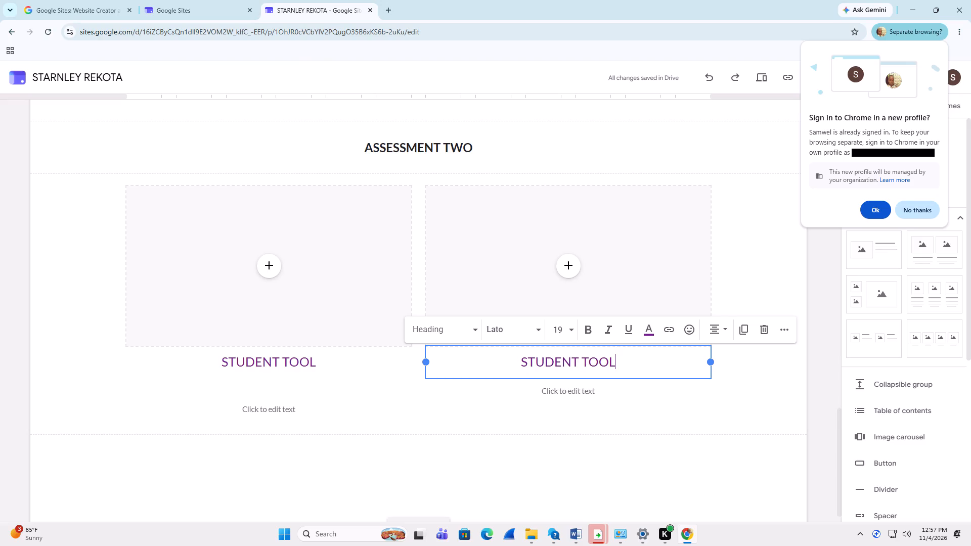
drag(607, 489, 609, 483)
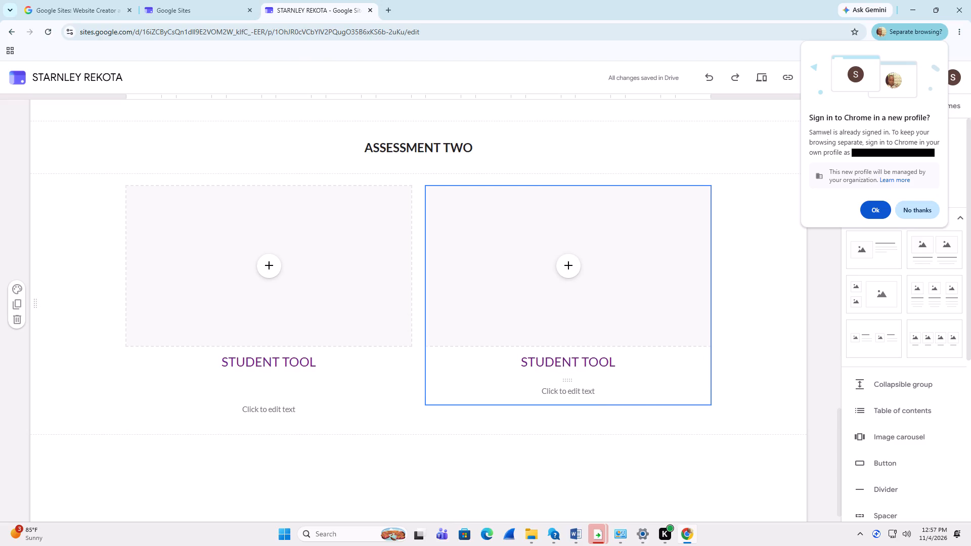
Delete the empty body text boxes beneath both STUDENT TOOL captions in the Assessment Two image layout.
click(593, 396)
click(808, 365)
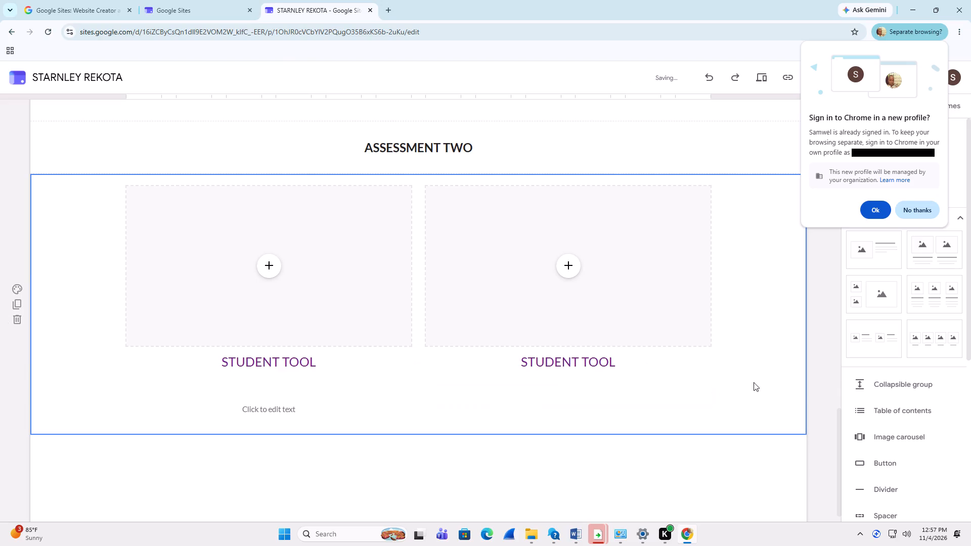
click(268, 411)
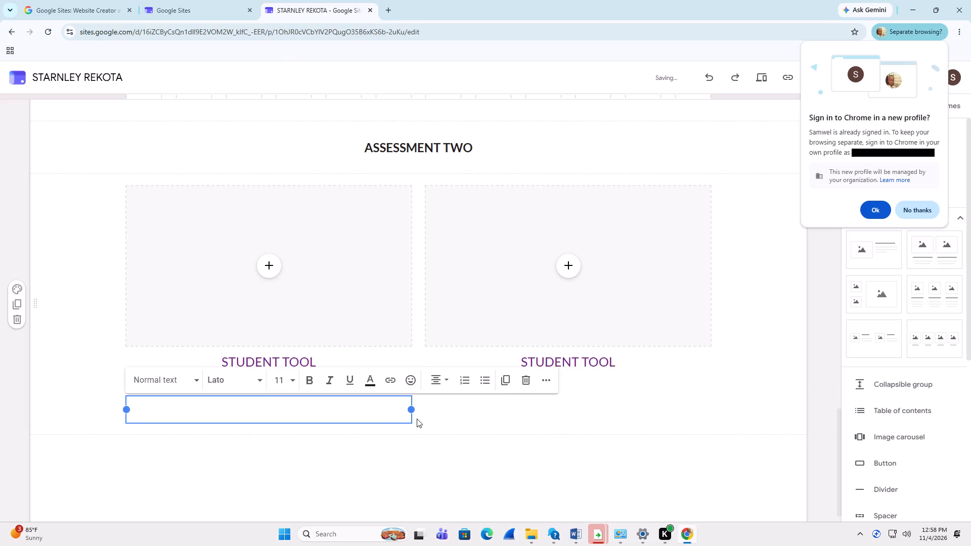
click(527, 384)
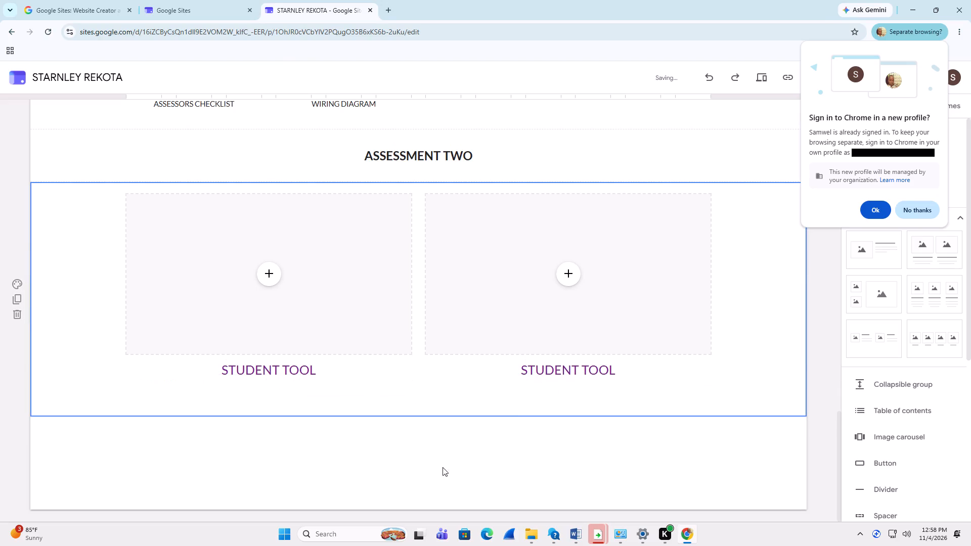
Insert four blank lines before the ASSESSMENT TWO heading text to space it away from the checklist and wiring diagram row.
scroll(431, 386, up, 2)
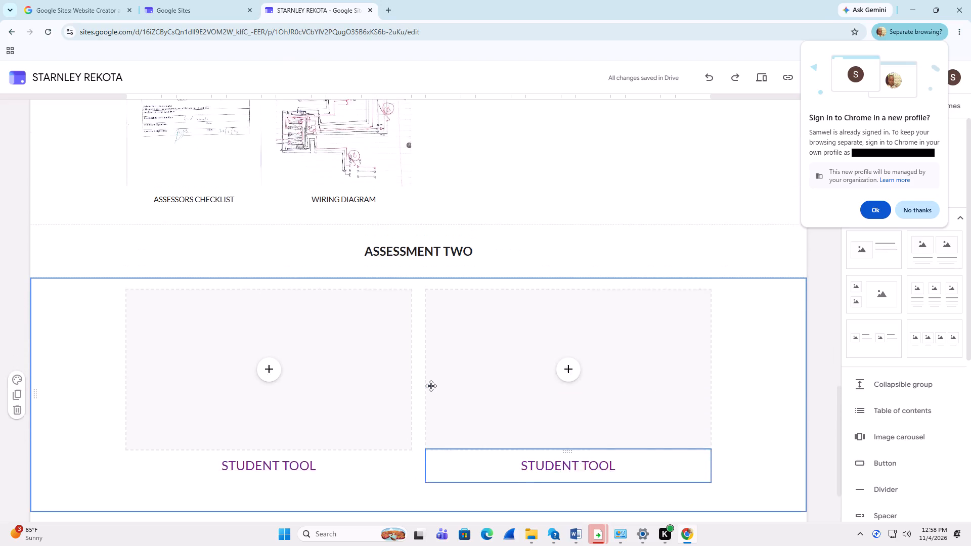
scroll(431, 386, up, 3)
scroll(425, 391, down, 1)
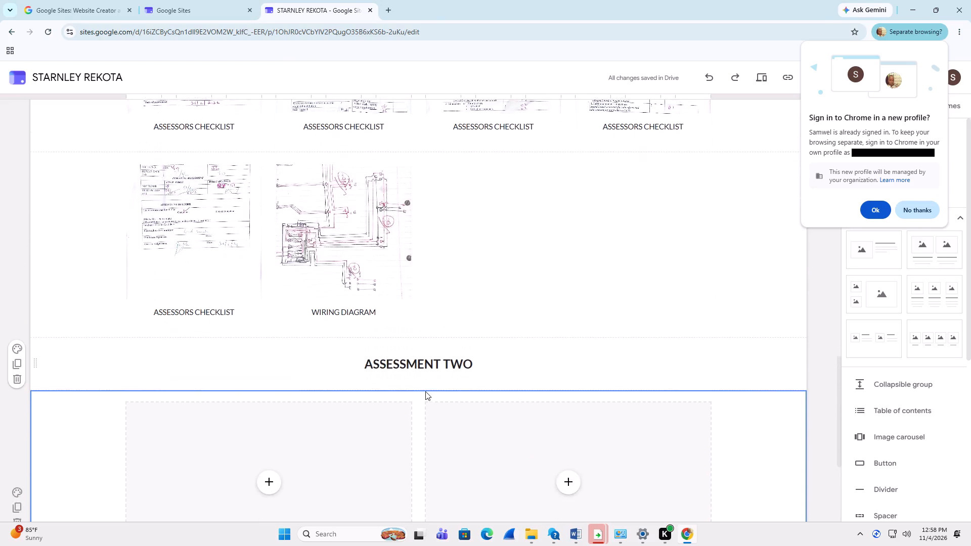
click(464, 363)
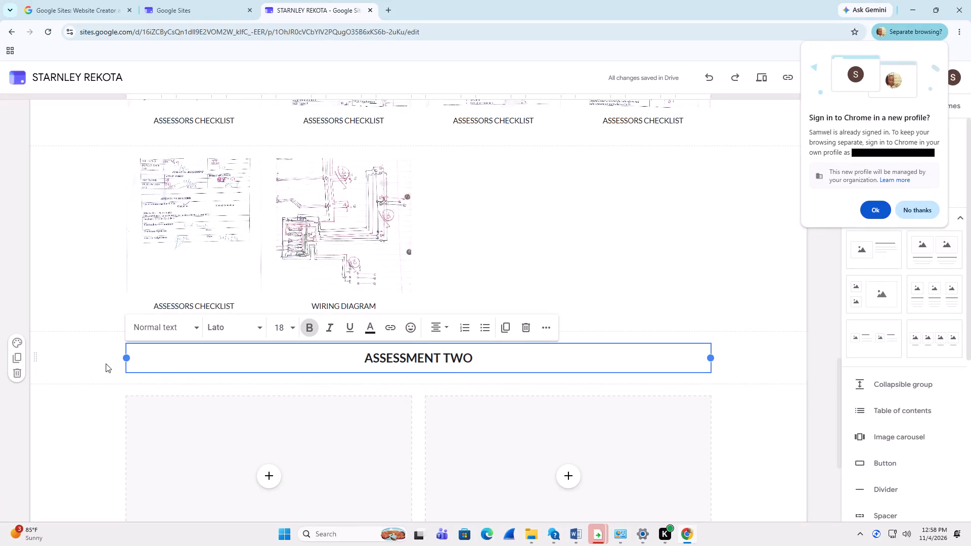
click(105, 361)
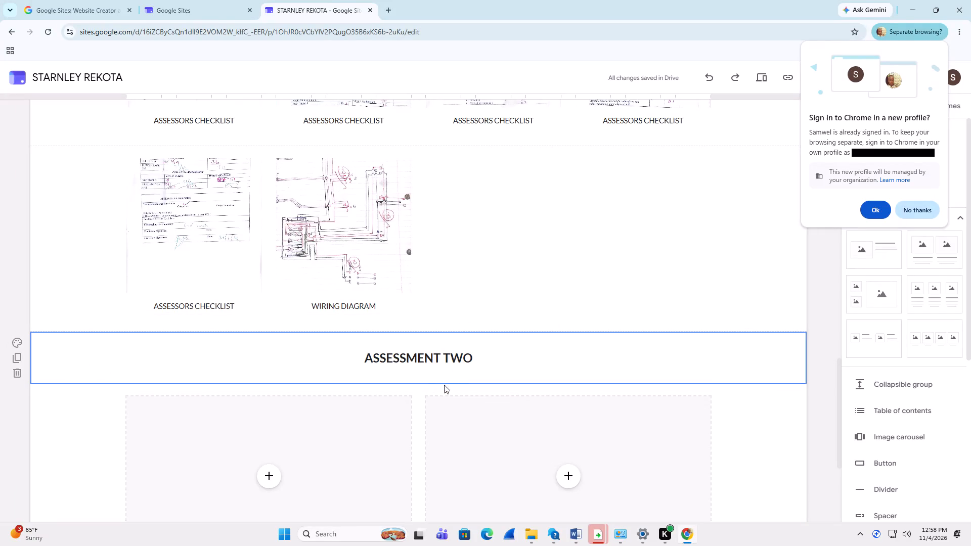
drag(447, 366, 446, 375)
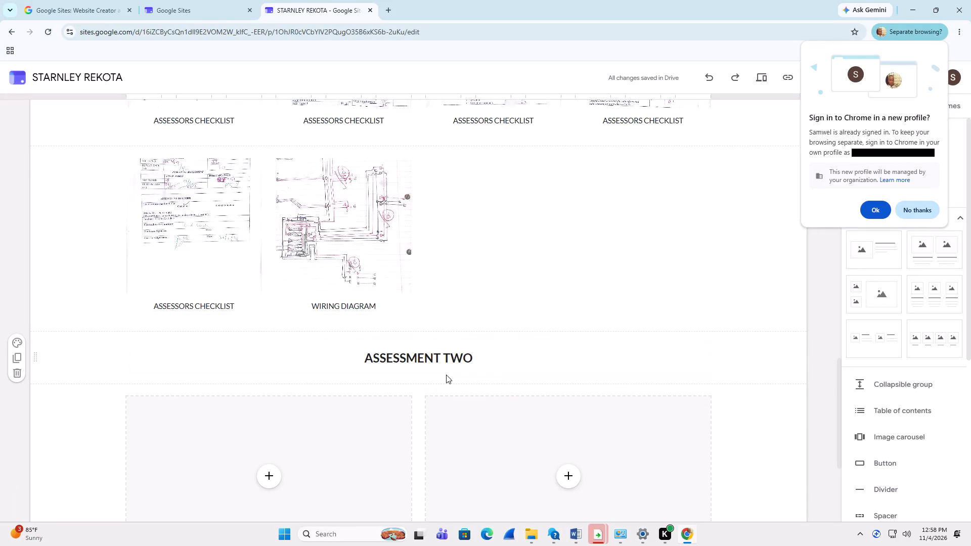
click(359, 359)
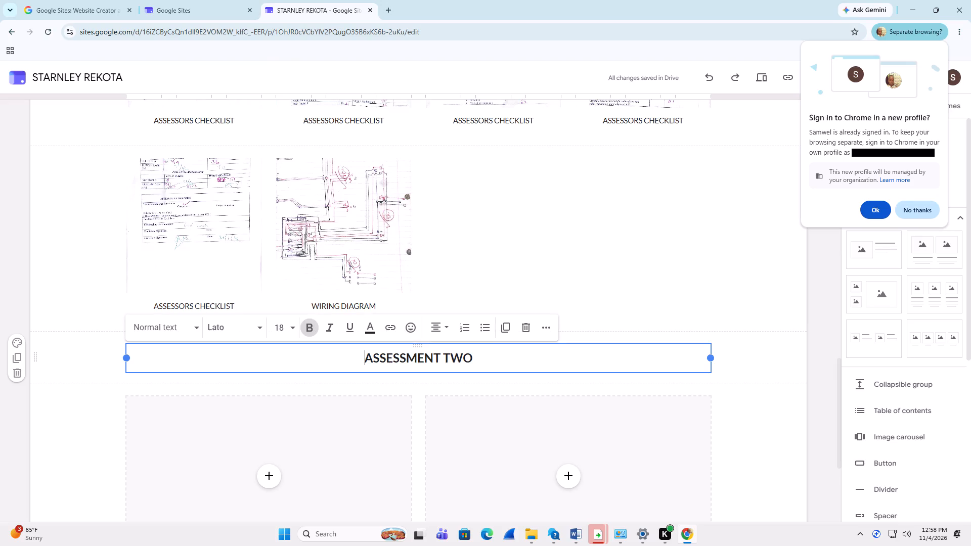
key(Return)
key(Return)
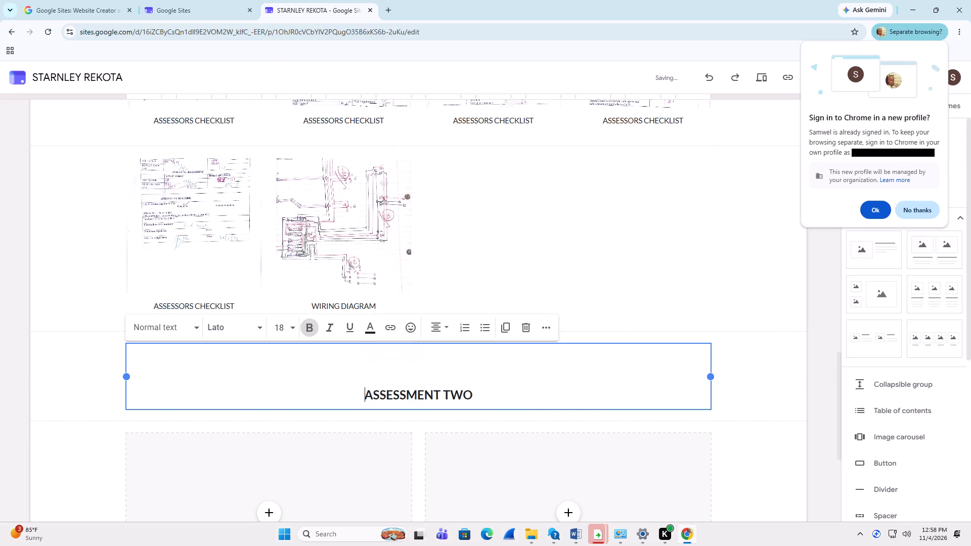
key(Return)
key(Return)
scroll(970, 386, down, 3)
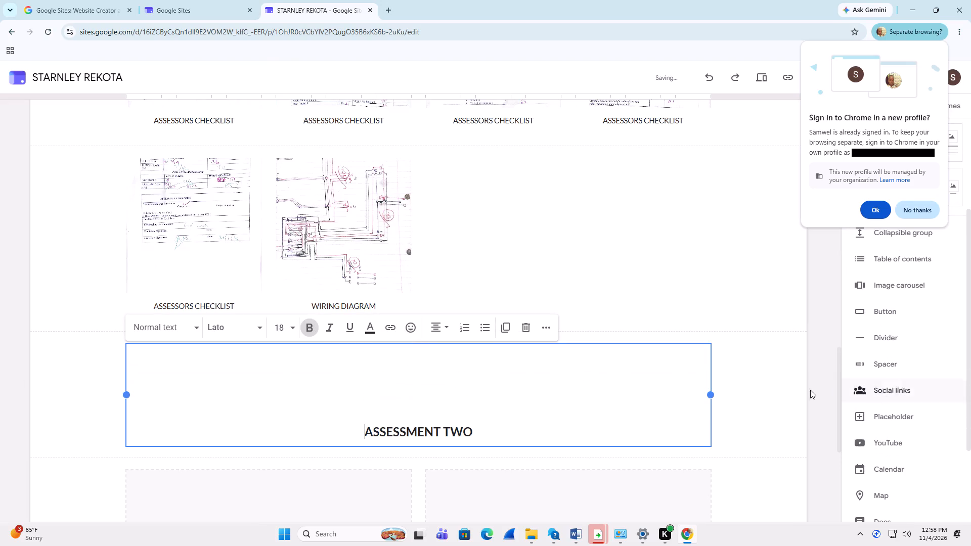
scroll(589, 389, down, 3)
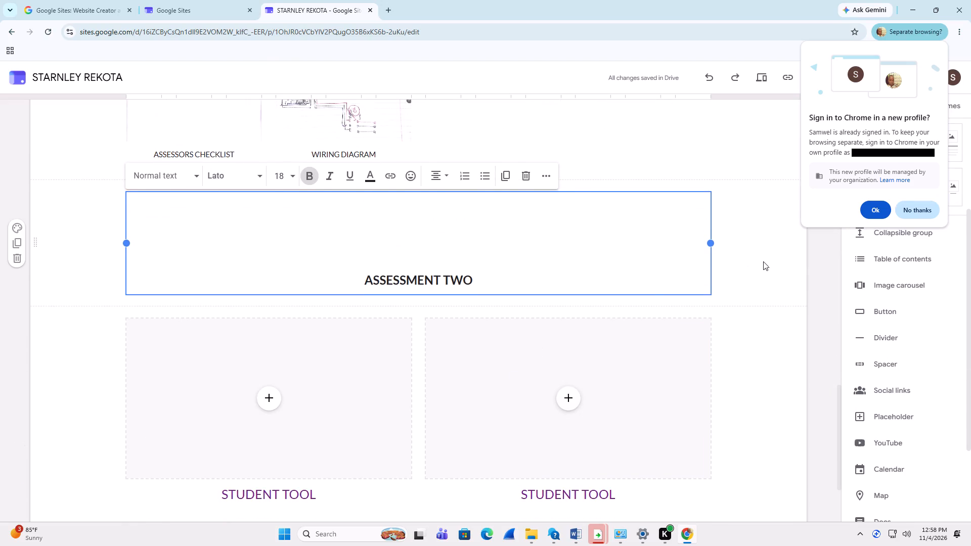
click(761, 261)
click(618, 152)
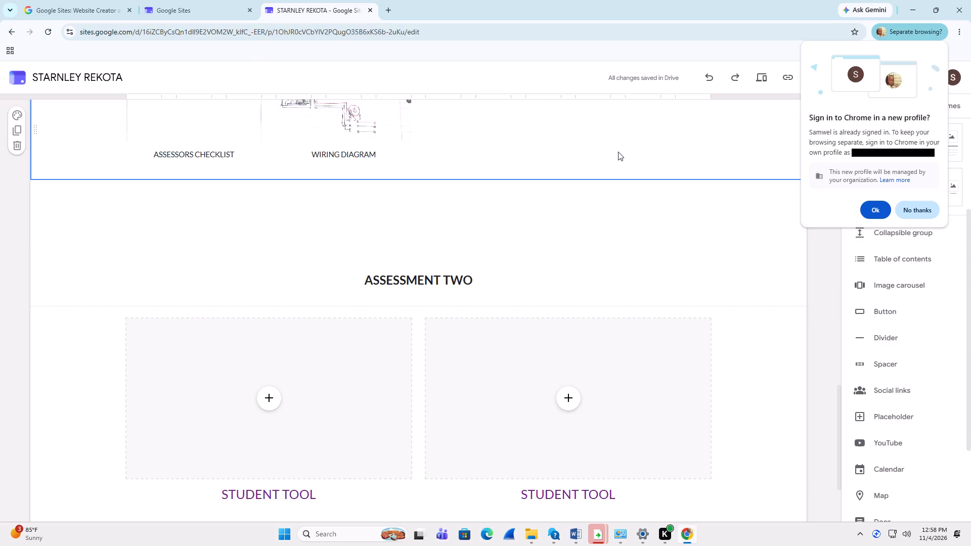
Set the font size of the ASSESSMENT TWO heading text to 24.
scroll(579, 146, up, 1)
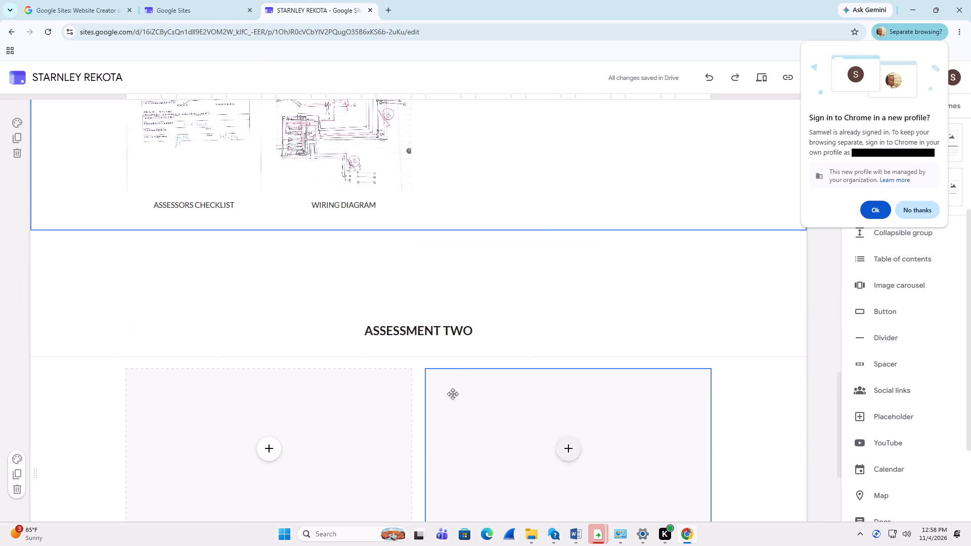
drag(472, 331, 400, 335)
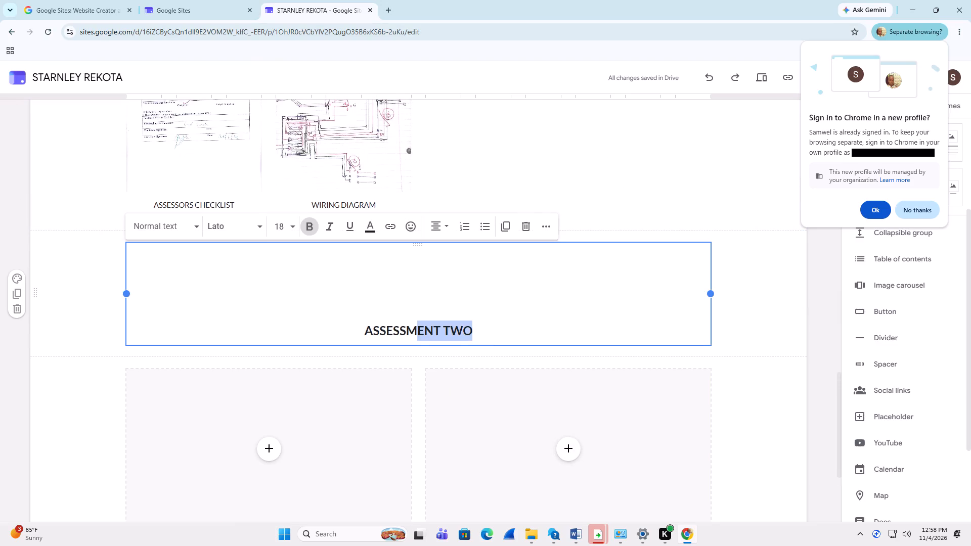
drag(400, 335, 358, 335)
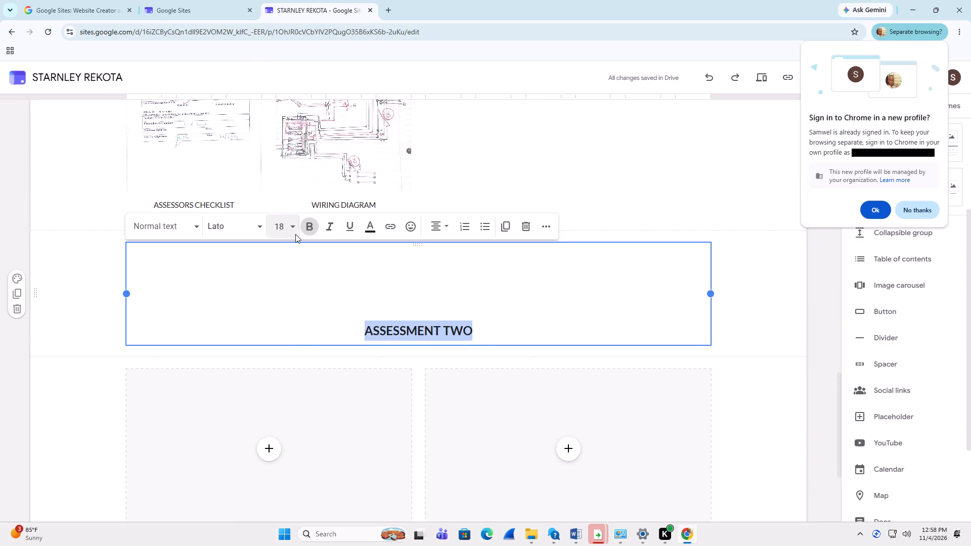
click(292, 231)
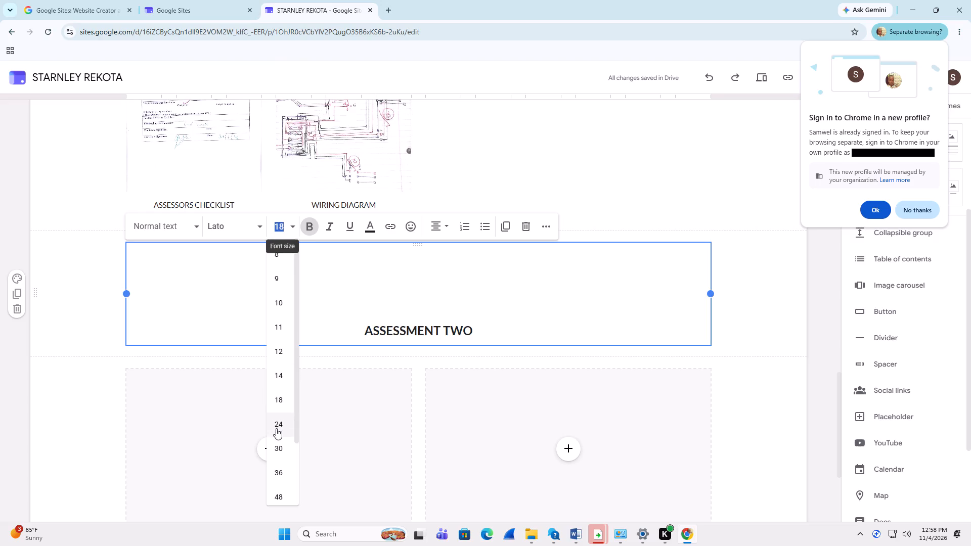
click(279, 424)
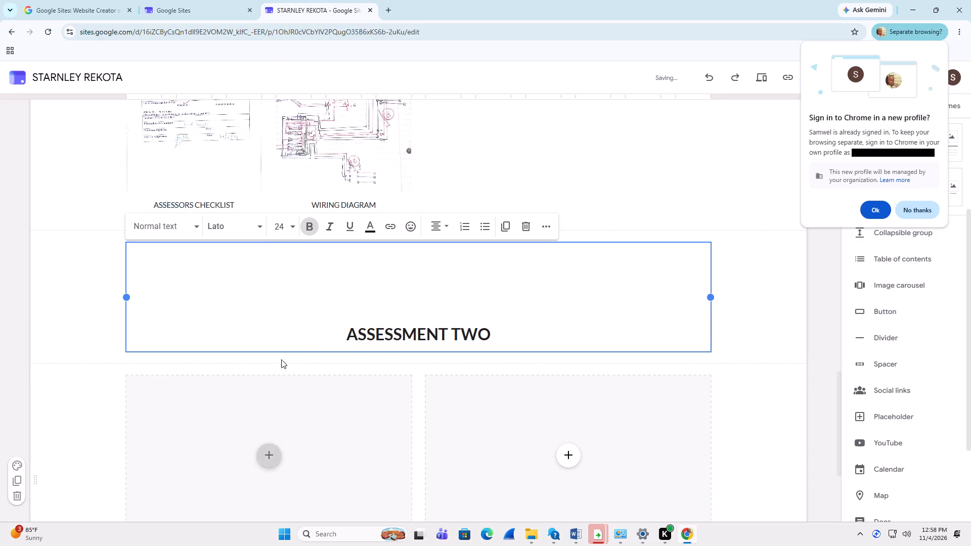
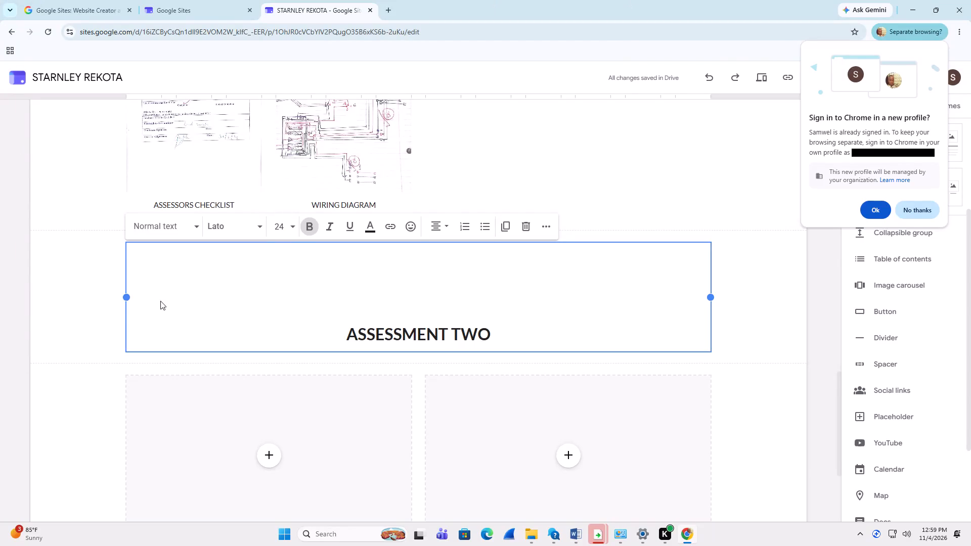
Set the font size of the ASSESSMENT TWO heading text to 30.
scroll(505, 262, down, 1)
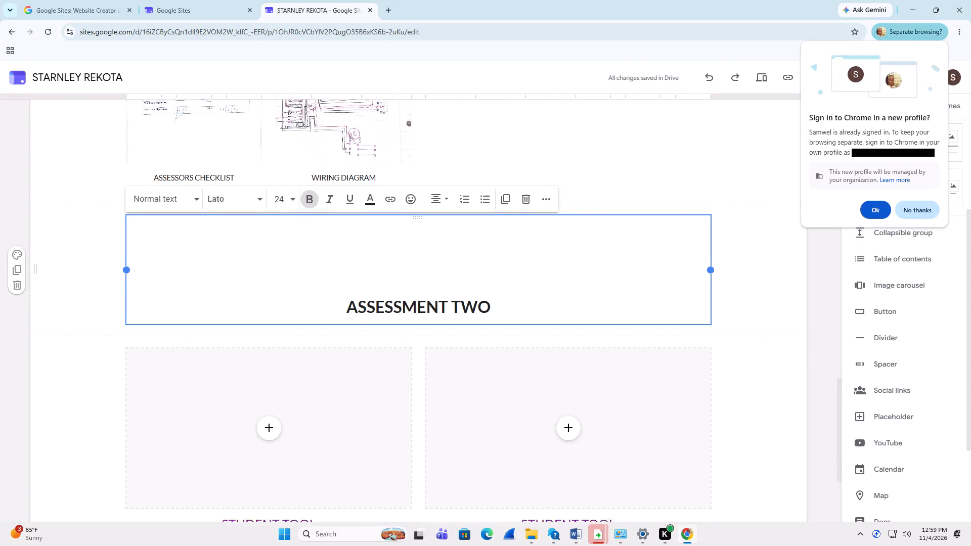
drag(500, 281, 338, 287)
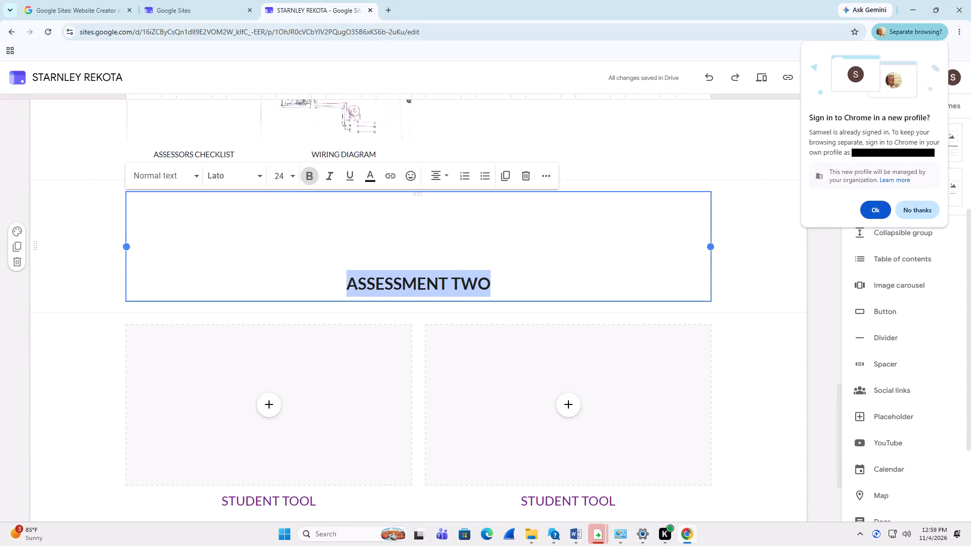
click(290, 177)
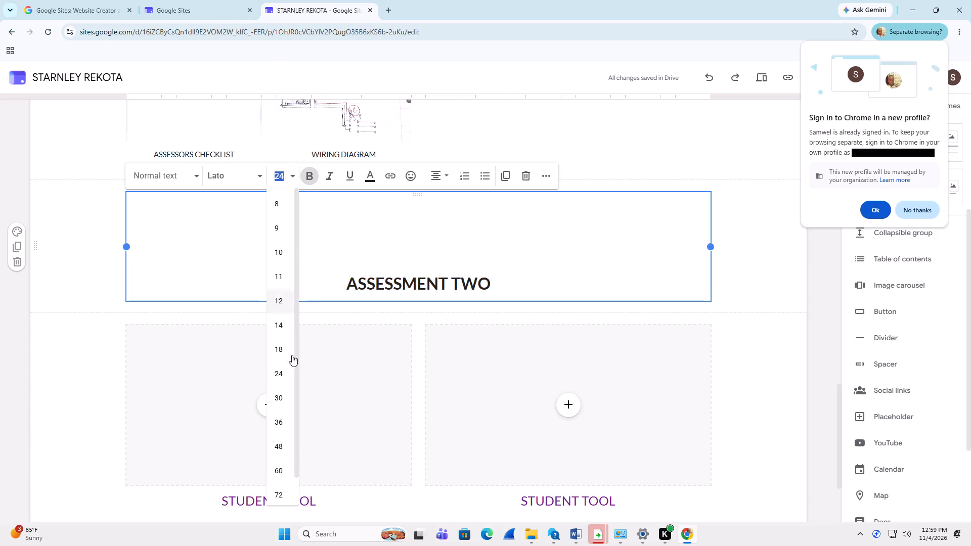
click(281, 399)
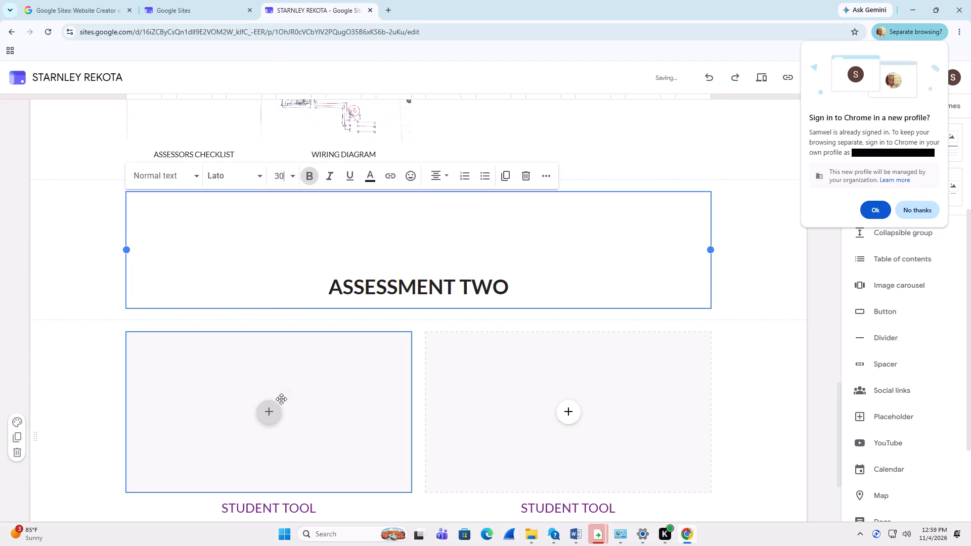
click(739, 341)
Remove some of the blank lines above the ASSESSMENT TWO heading text and centre the heading again.
click(327, 289)
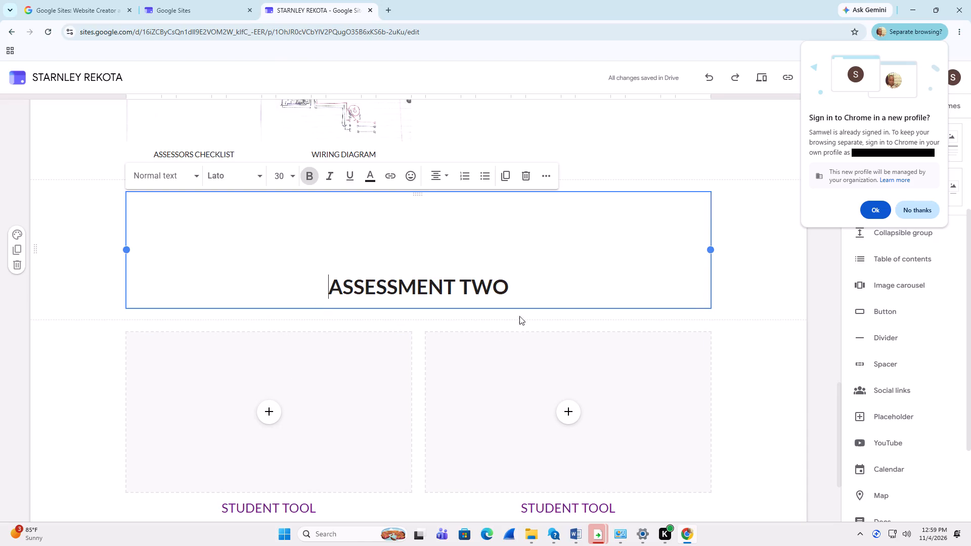
key(BackSpace)
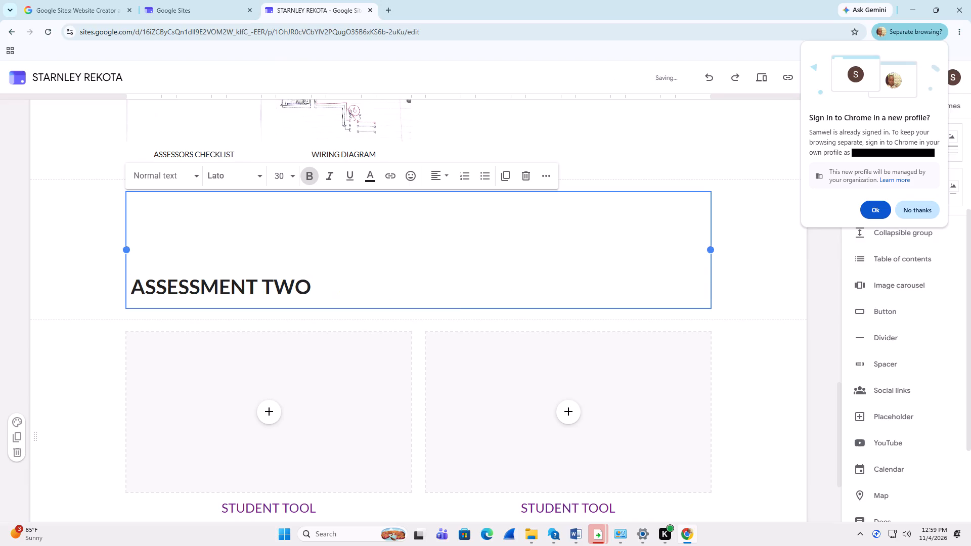
key(BackSpace)
key(BackSpace)
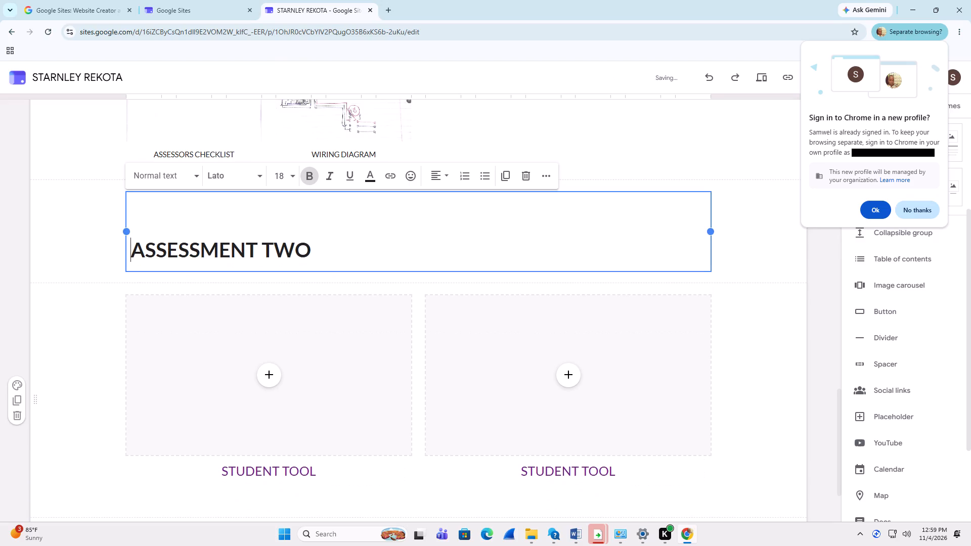
click(449, 174)
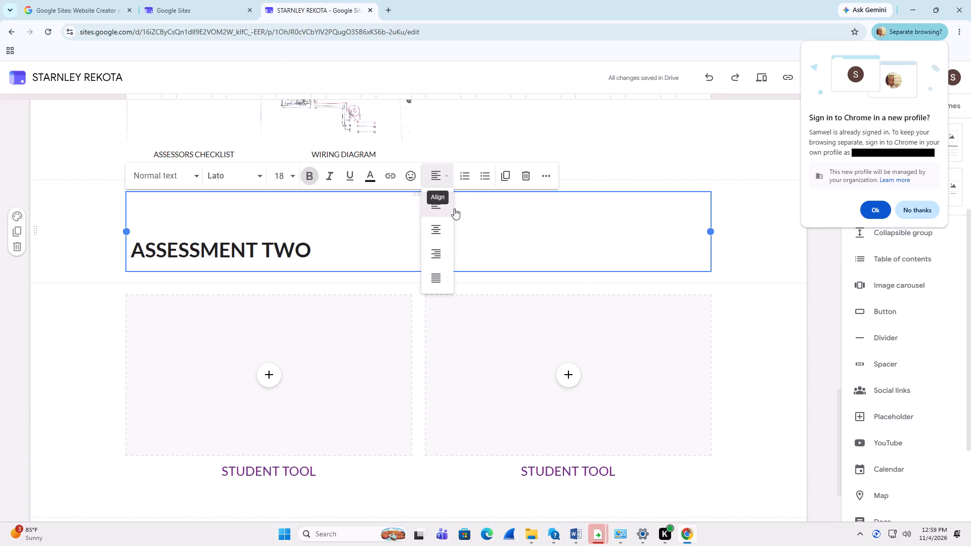
click(442, 229)
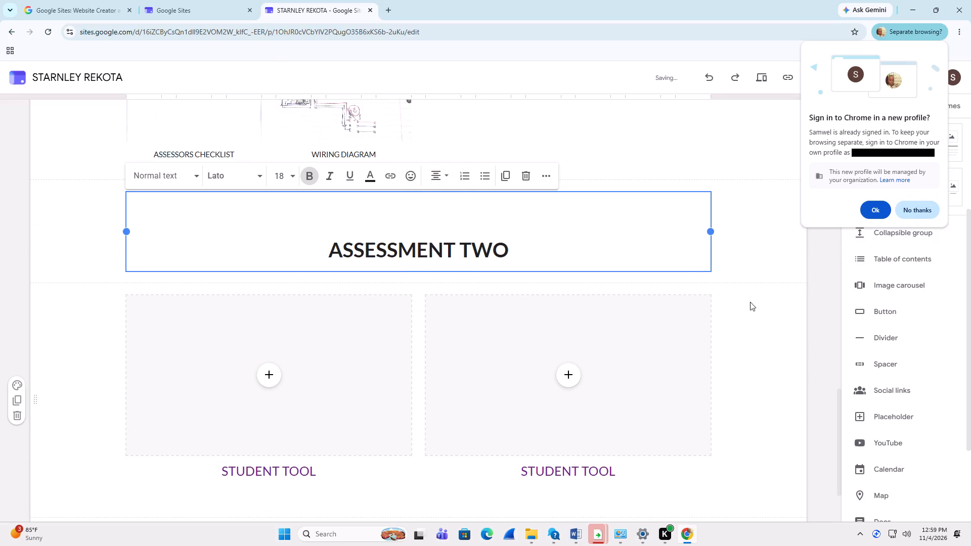
click(759, 309)
Fill the first Assessment Two placeholder with the candidate instructions page scan from the Drive folder MODULE ONE > INSTALL TRUNKING SYSTEM > CAT TWO.
scroll(567, 248, down, 3)
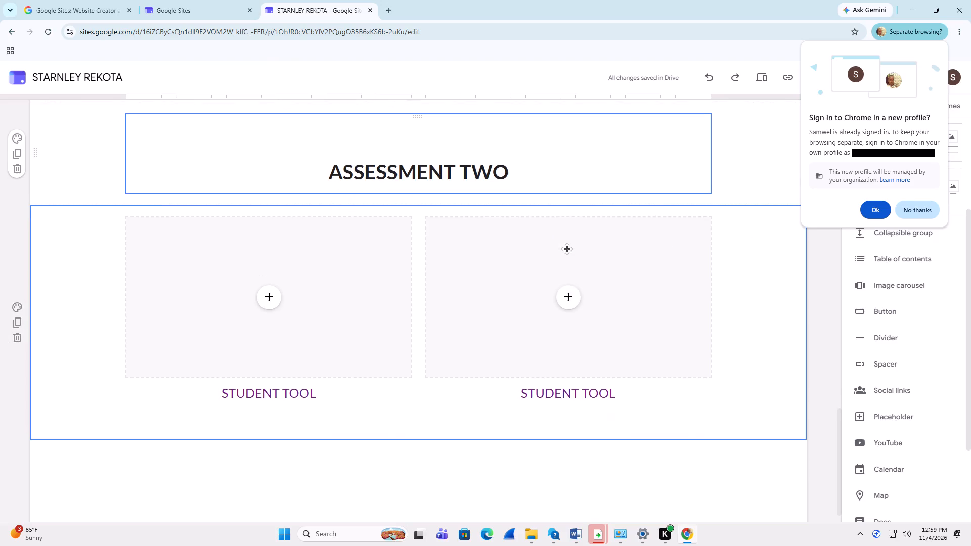
scroll(567, 249, down, 3)
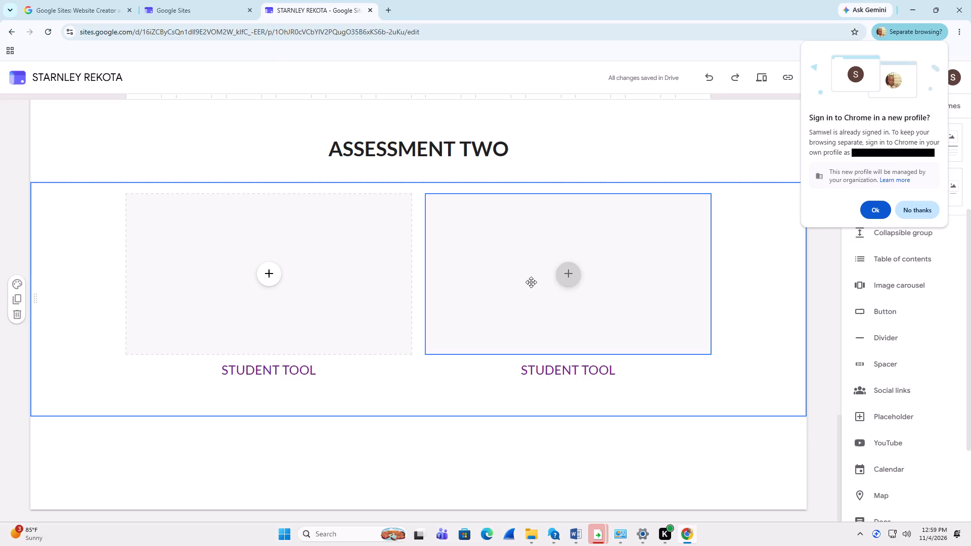
double_click(277, 280)
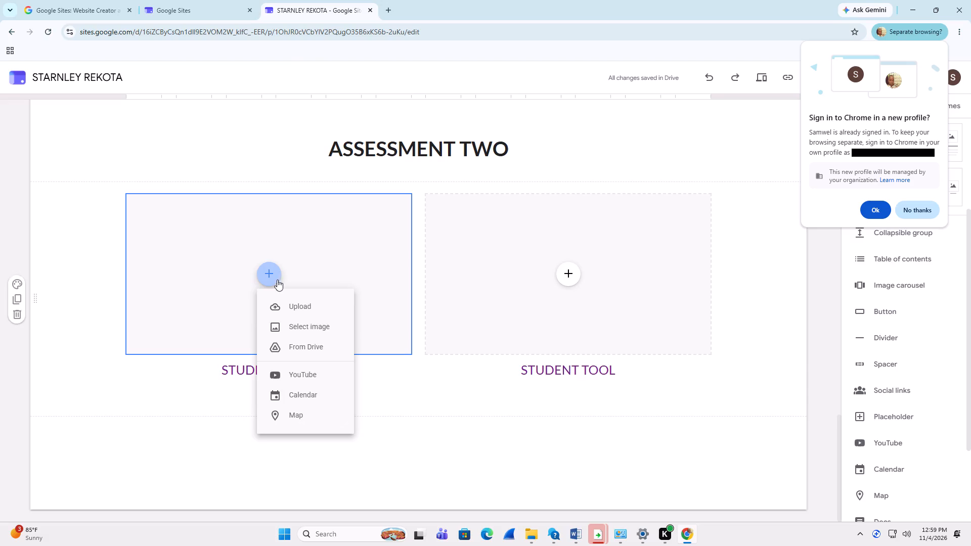
click(321, 349)
click(321, 348)
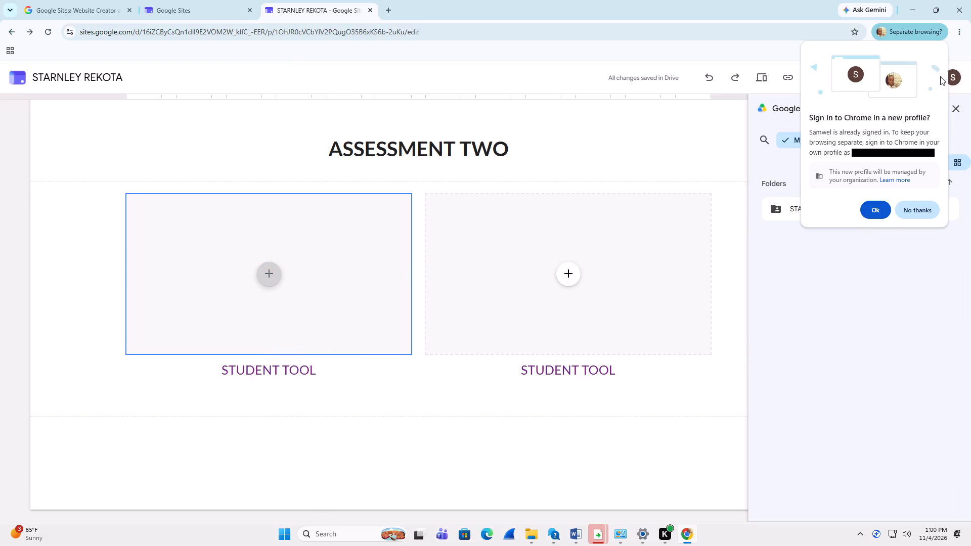
click(920, 210)
double_click(868, 210)
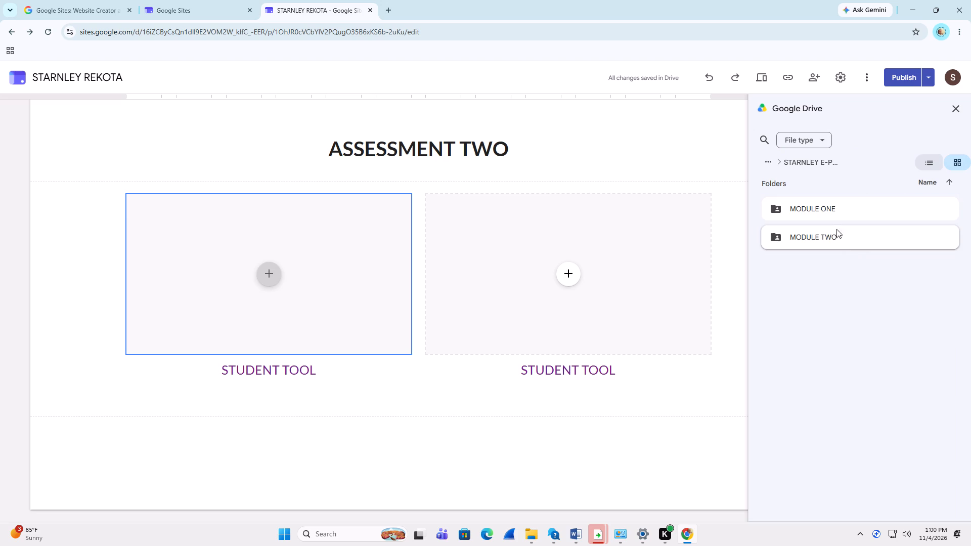
double_click(838, 208)
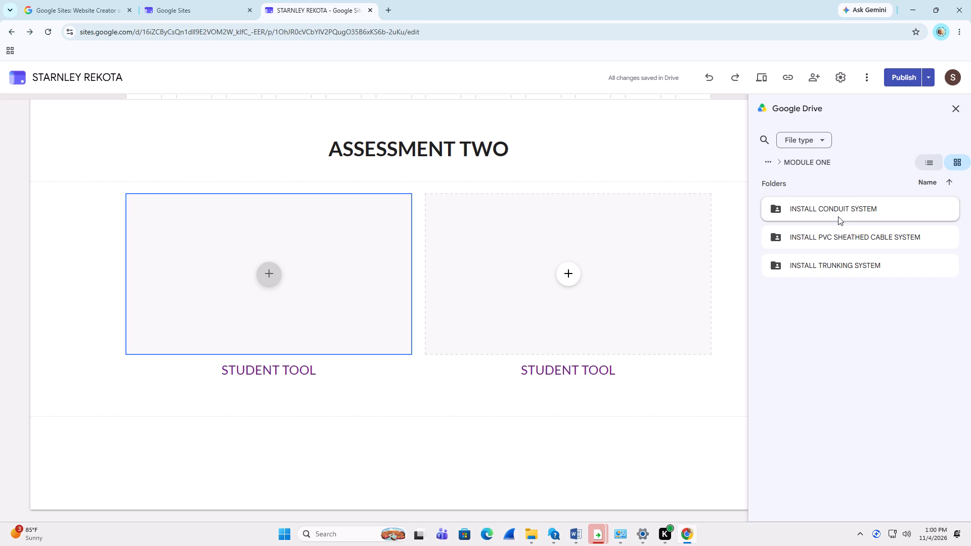
double_click(838, 266)
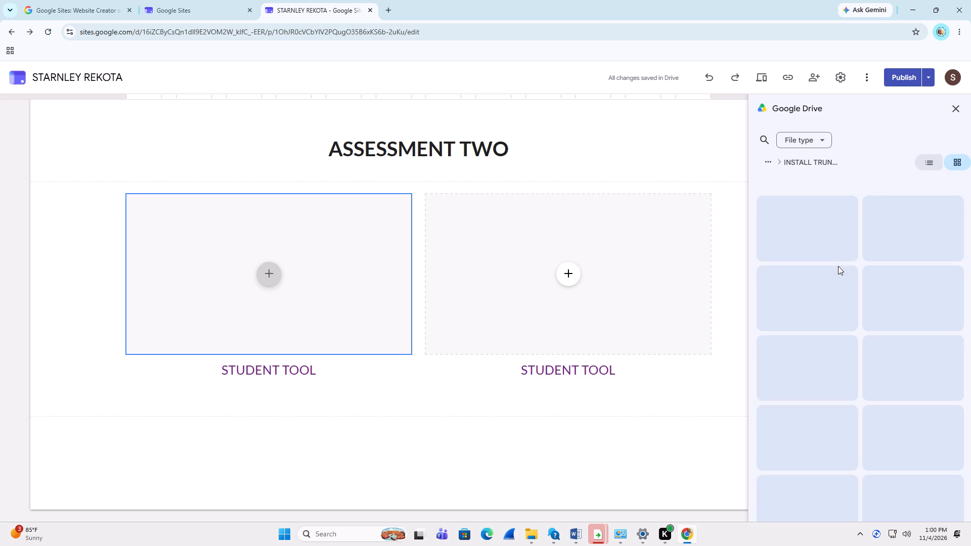
double_click(833, 269)
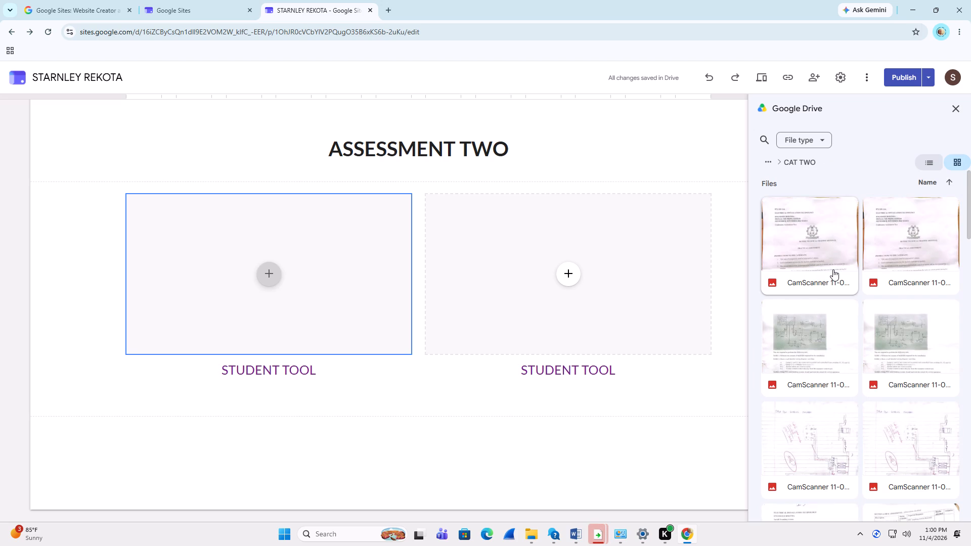
double_click(900, 240)
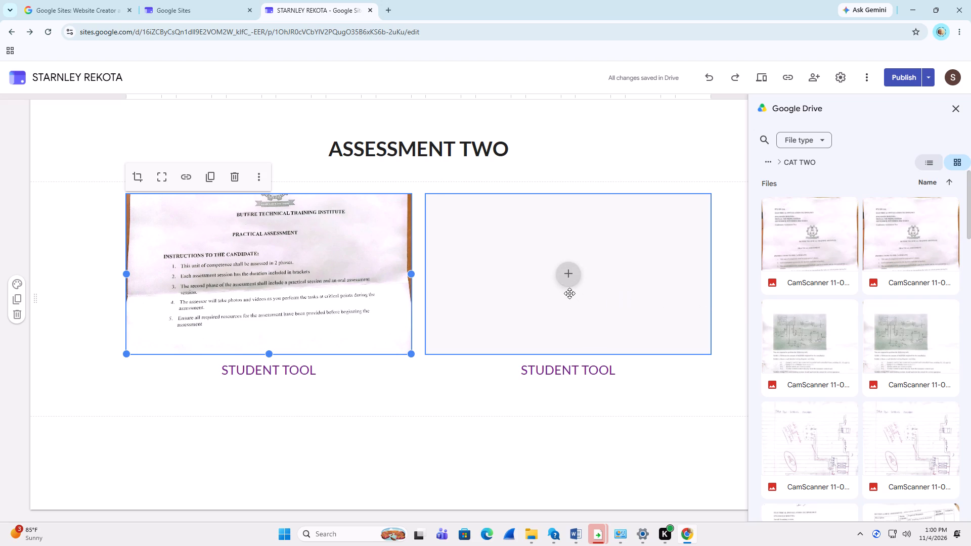
Fill the second Assessment Two placeholder with the task list page scan from the Drive folder MODULE ONE > INSTALL TRUNKING SYSTEM > CAT TWO.
double_click(571, 278)
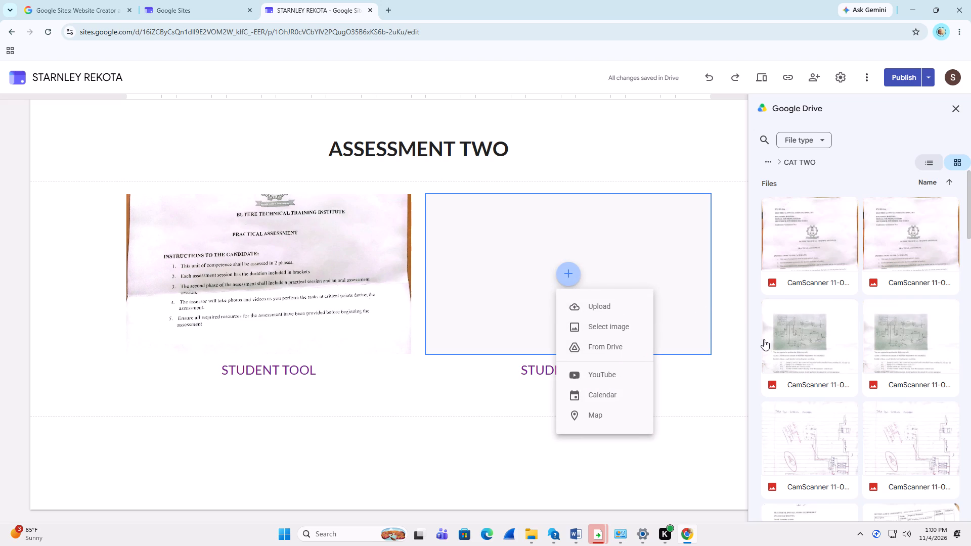
click(617, 345)
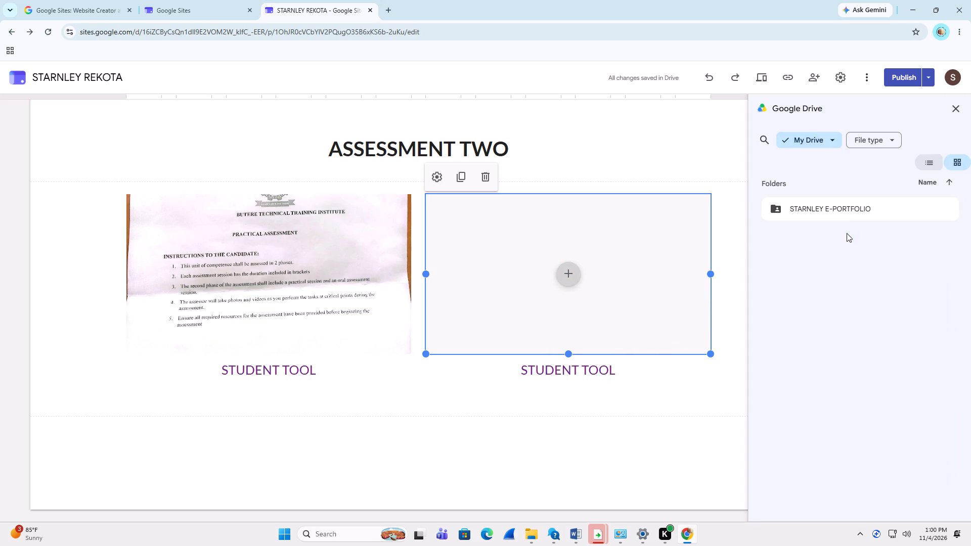
double_click(845, 211)
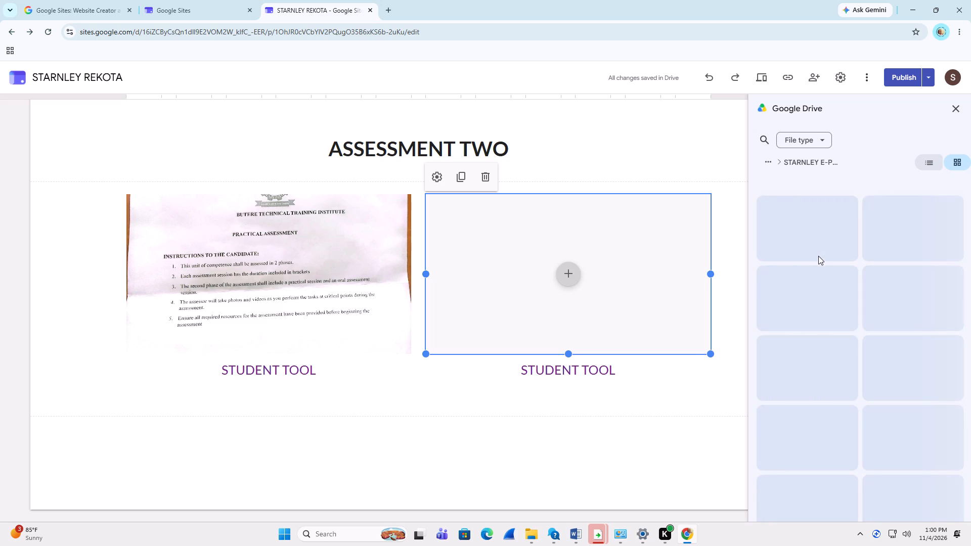
double_click(838, 206)
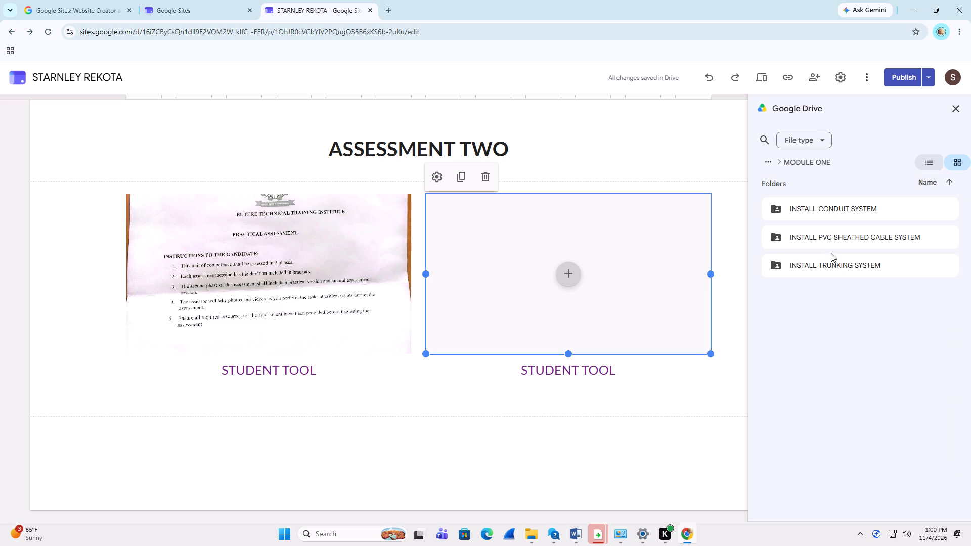
double_click(837, 266)
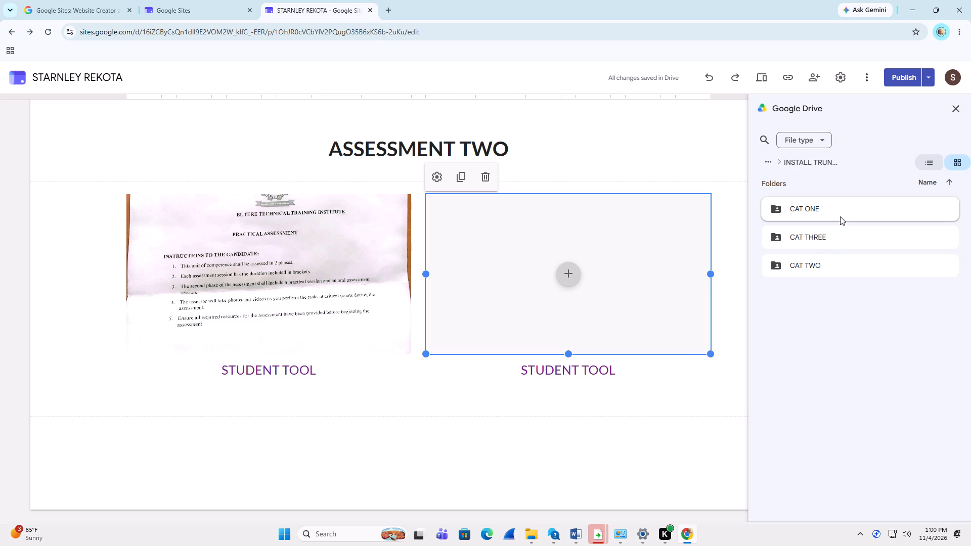
double_click(833, 267)
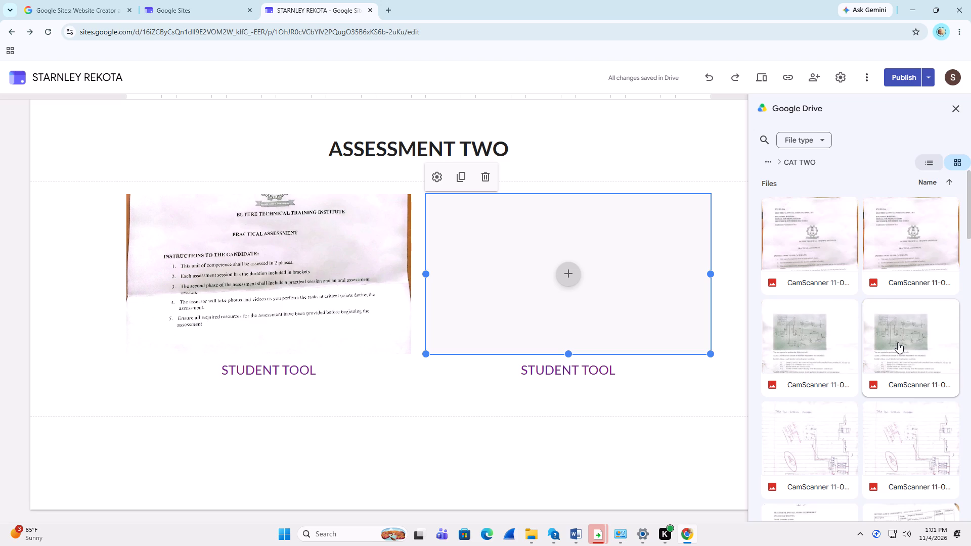
double_click(821, 331)
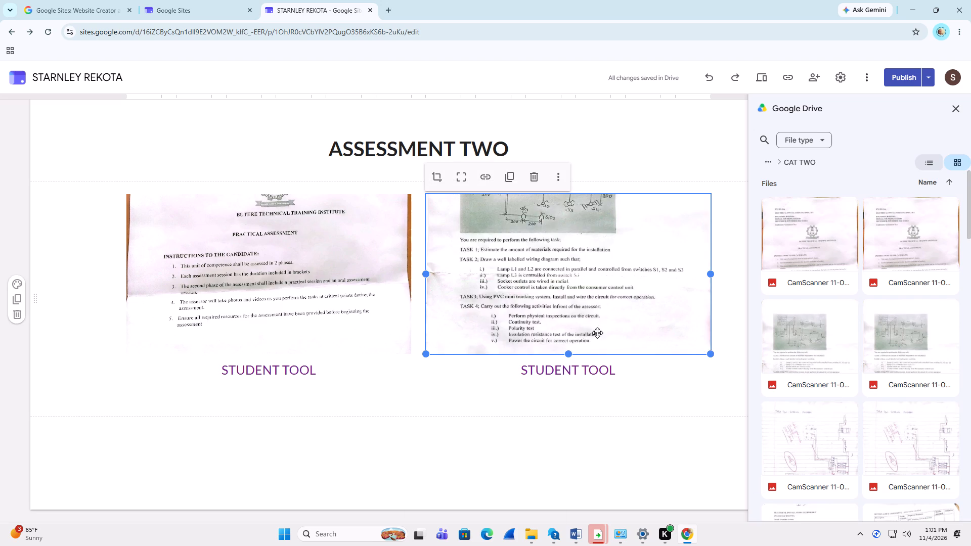
scroll(583, 311, down, 2)
click(454, 439)
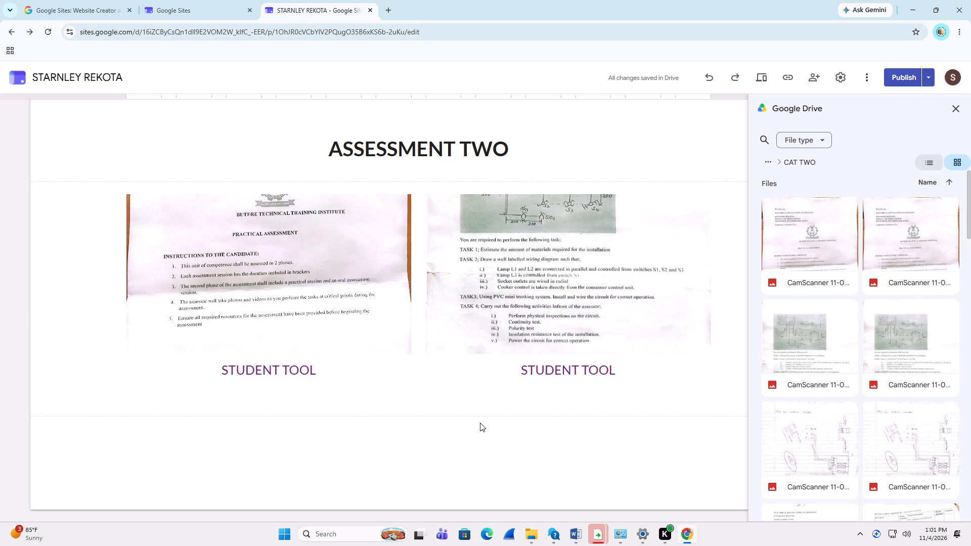
Review the Install Trunking Systems page, comparing the Assessment Two section with the Assessment One images, videos, checklists and wiring diagram up to the page header.
scroll(441, 304, down, 4)
scroll(441, 304, up, 7)
scroll(456, 293, down, 1)
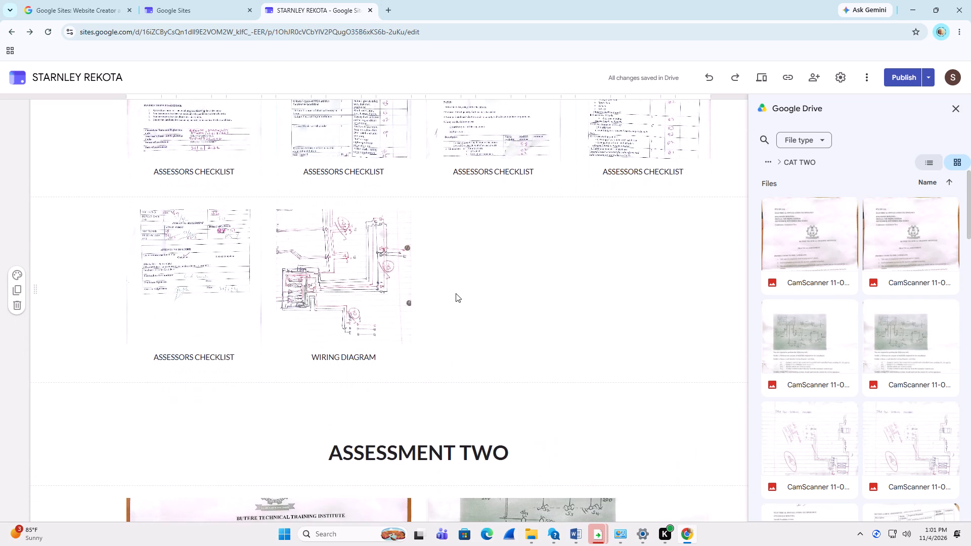
scroll(464, 303, down, 1)
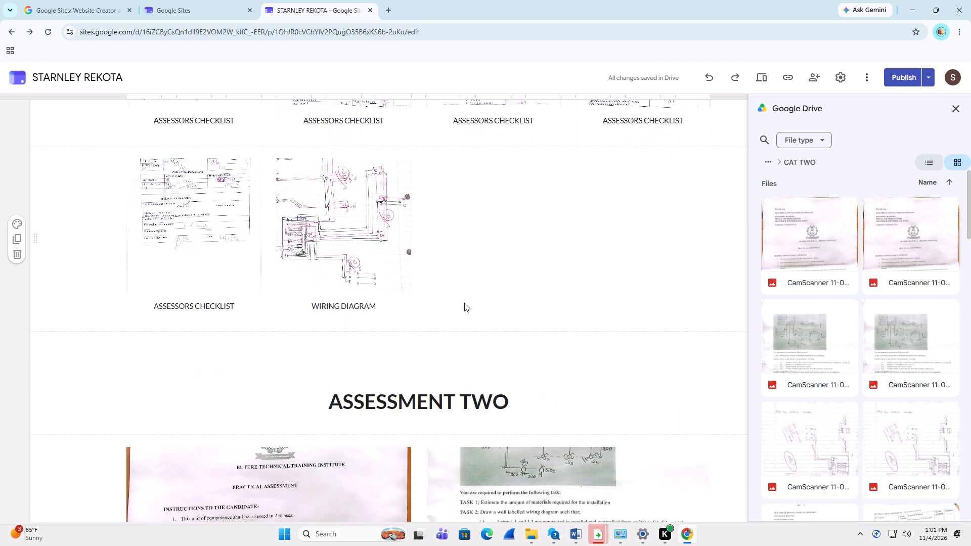
scroll(464, 303, down, 4)
scroll(464, 291, up, 15)
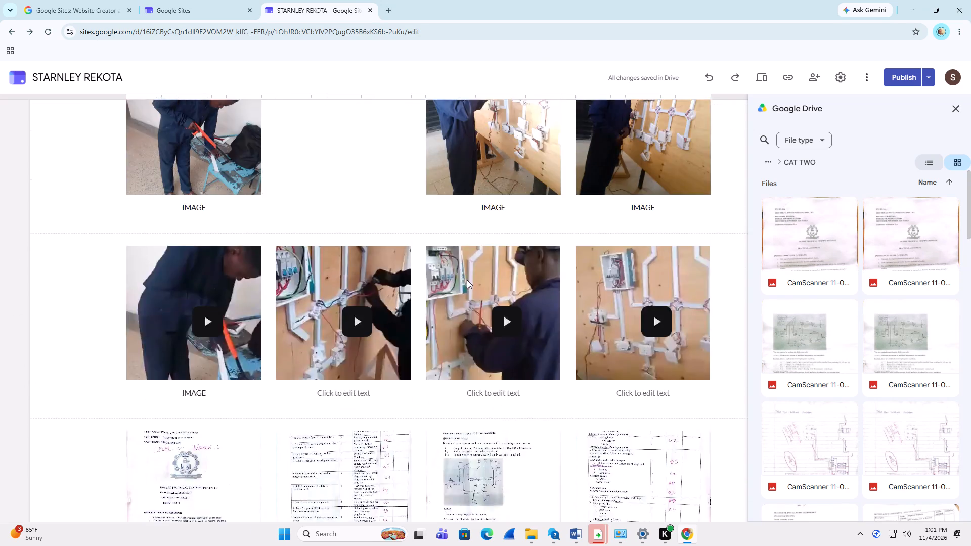
scroll(467, 280, up, 10)
scroll(467, 280, down, 14)
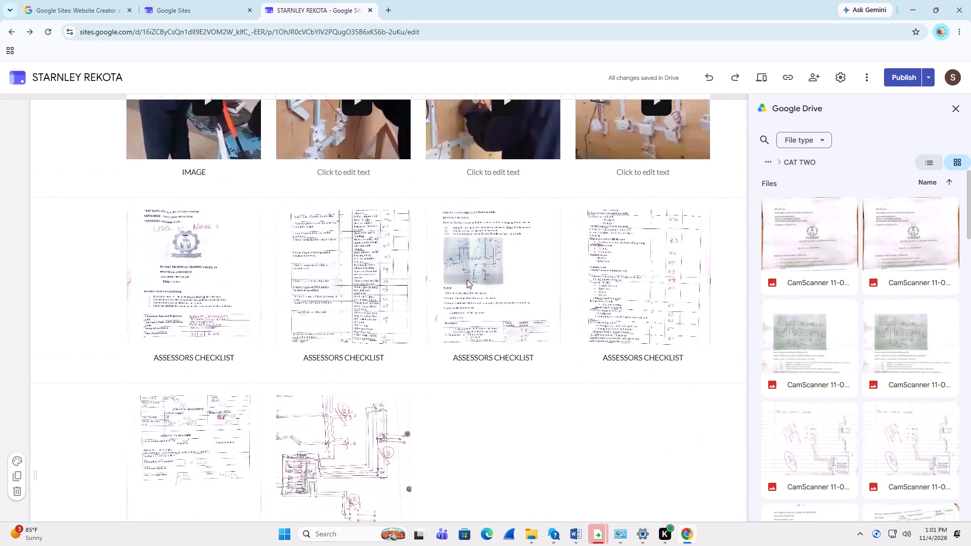
scroll(467, 280, down, 10)
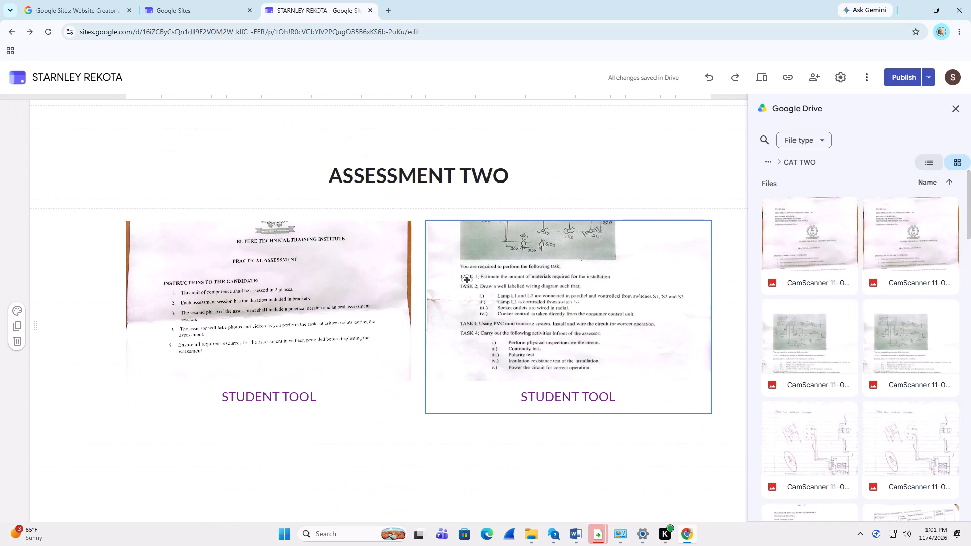
scroll(32, 57, up, 6)
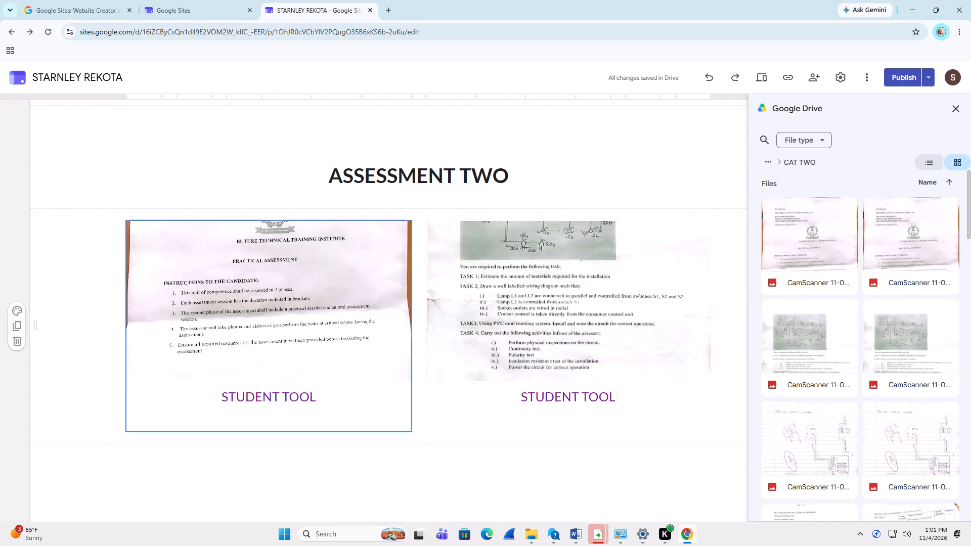
scroll(522, 331, up, 14)
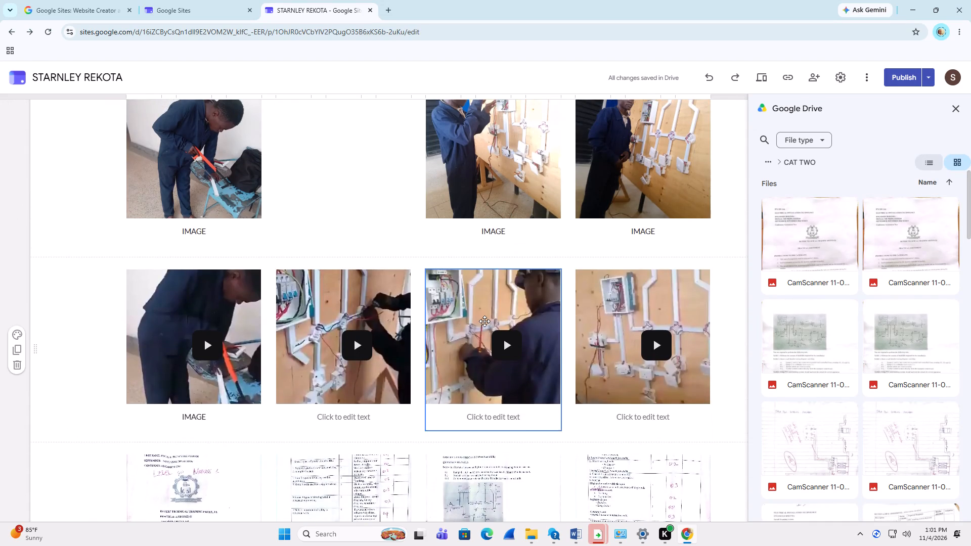
scroll(484, 321, up, 1)
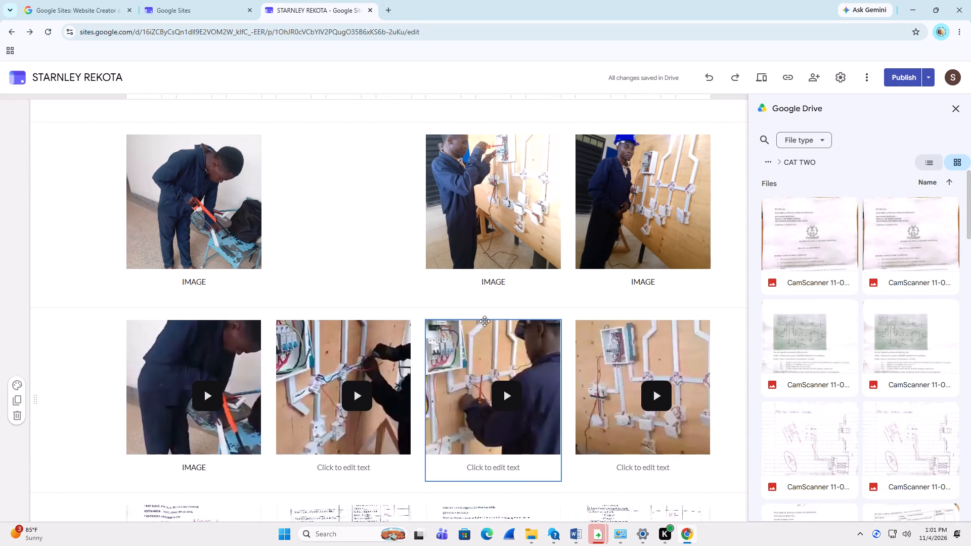
scroll(490, 321, up, 12)
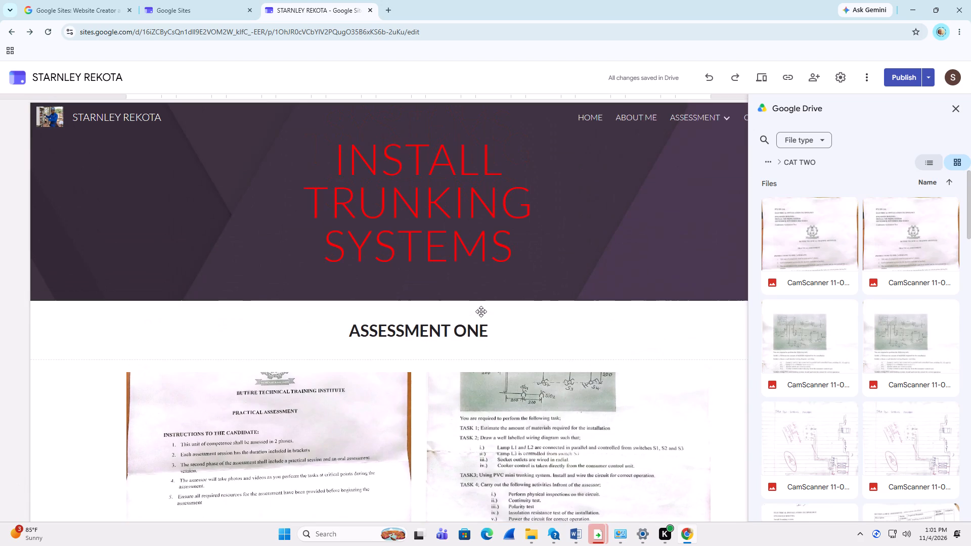
Review the Install Trunking Systems page from the header through the Assessment One images, videos, checklists and wiring diagram to the Assessment Two section.
scroll(481, 311, up, 1)
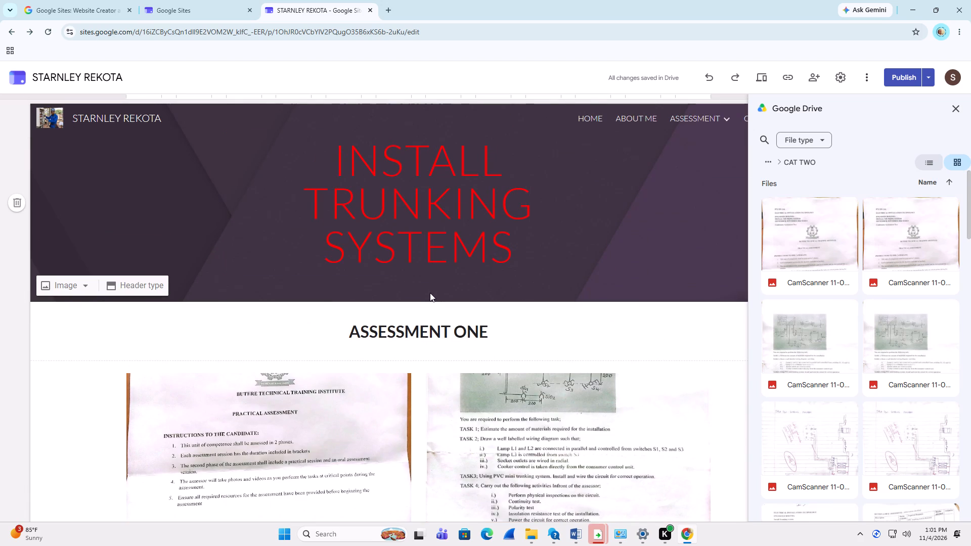
scroll(425, 312, down, 2)
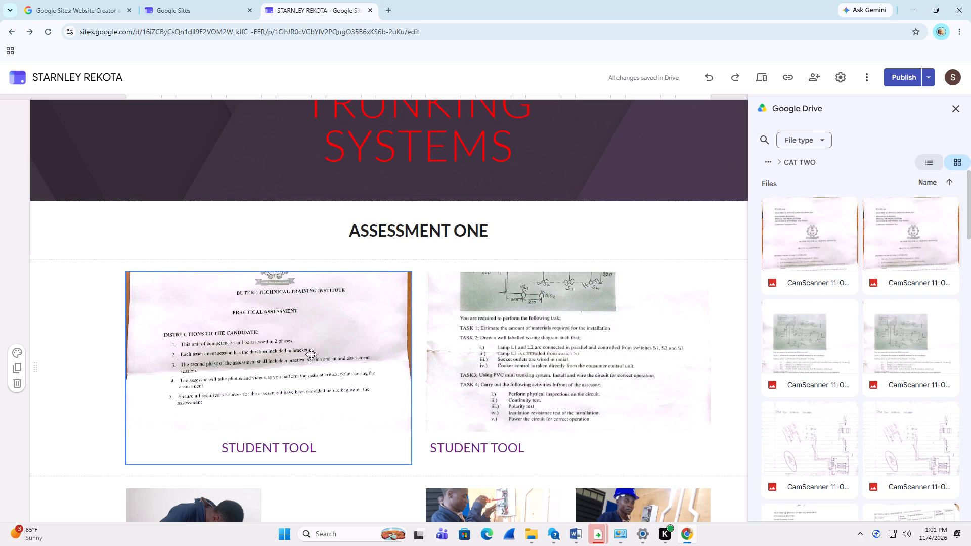
scroll(311, 354, down, 4)
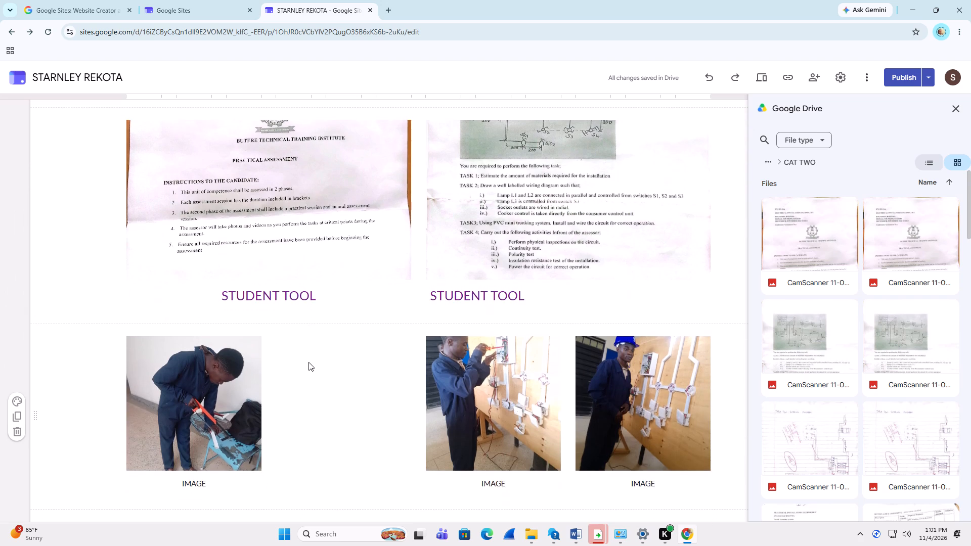
scroll(308, 362, down, 2)
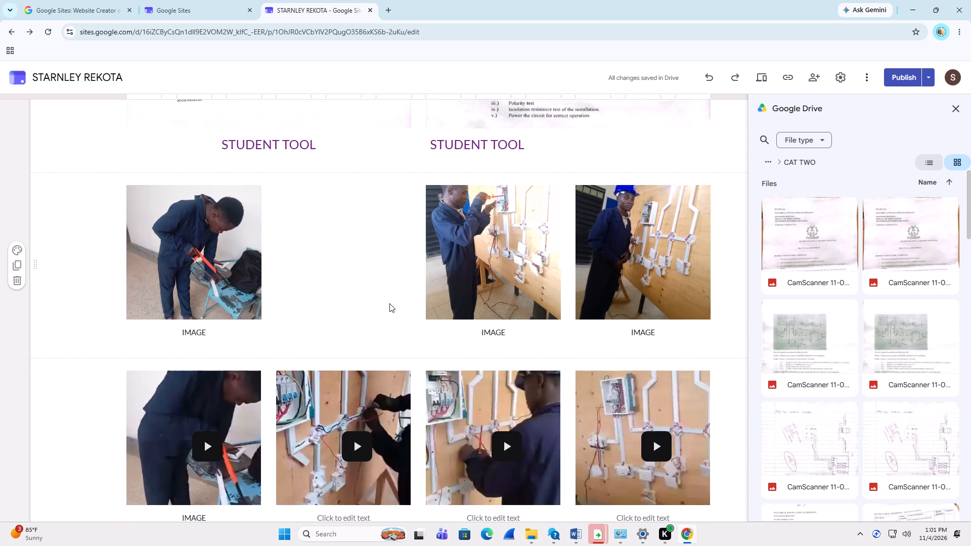
scroll(329, 367, down, 2)
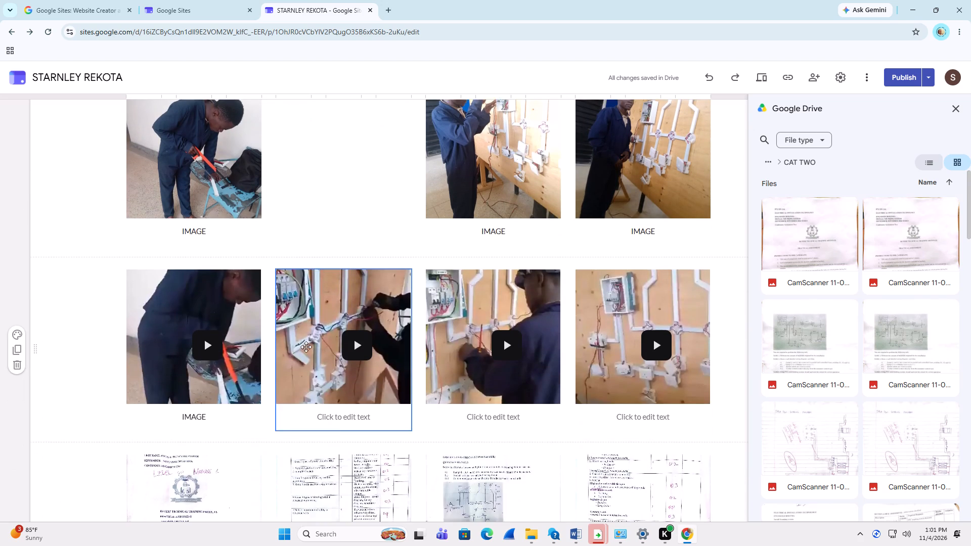
scroll(306, 347, down, 3)
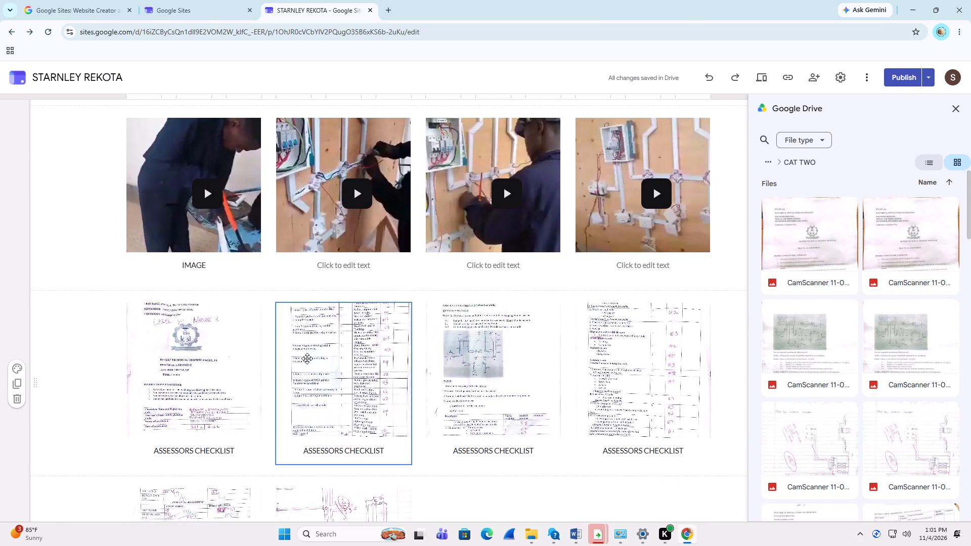
scroll(235, 350, down, 1)
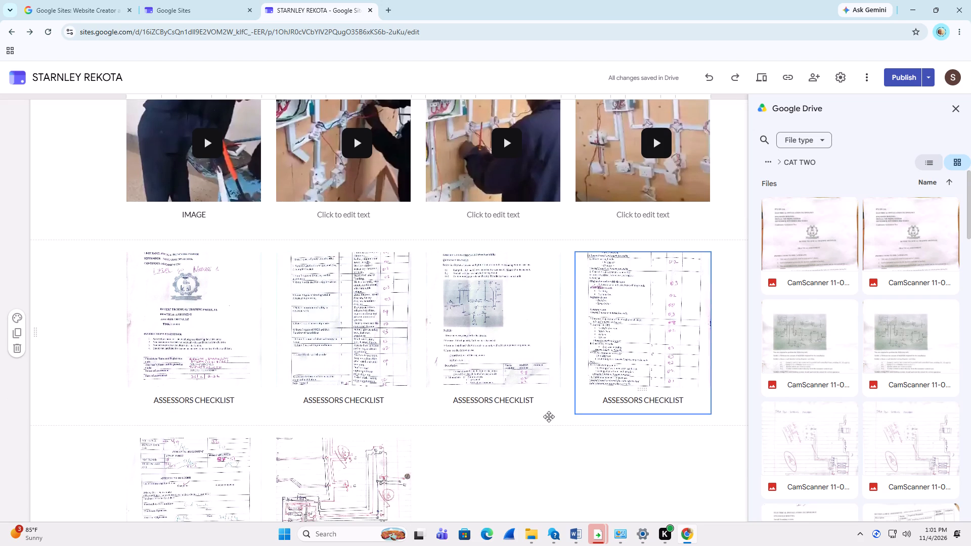
scroll(358, 405, down, 4)
scroll(352, 390, up, 3)
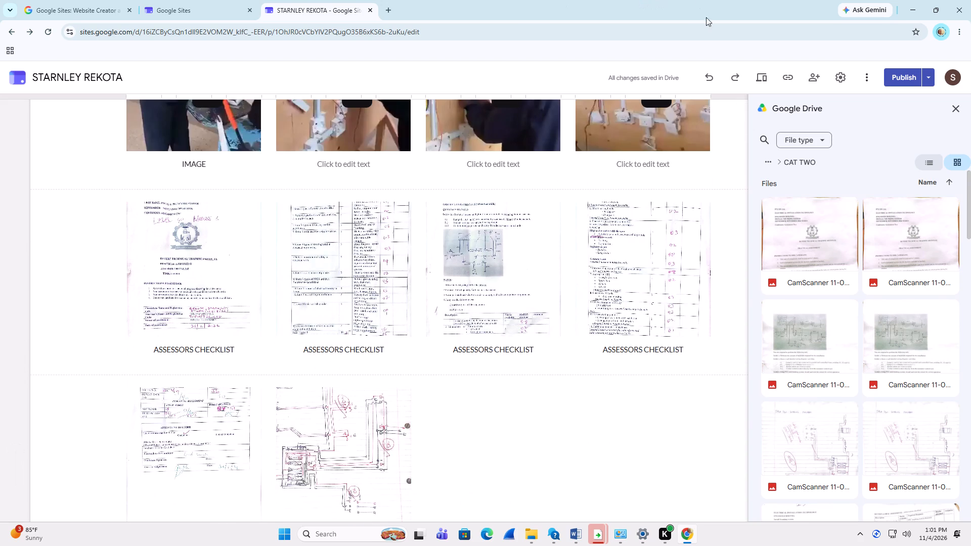
scroll(431, 358, down, 8)
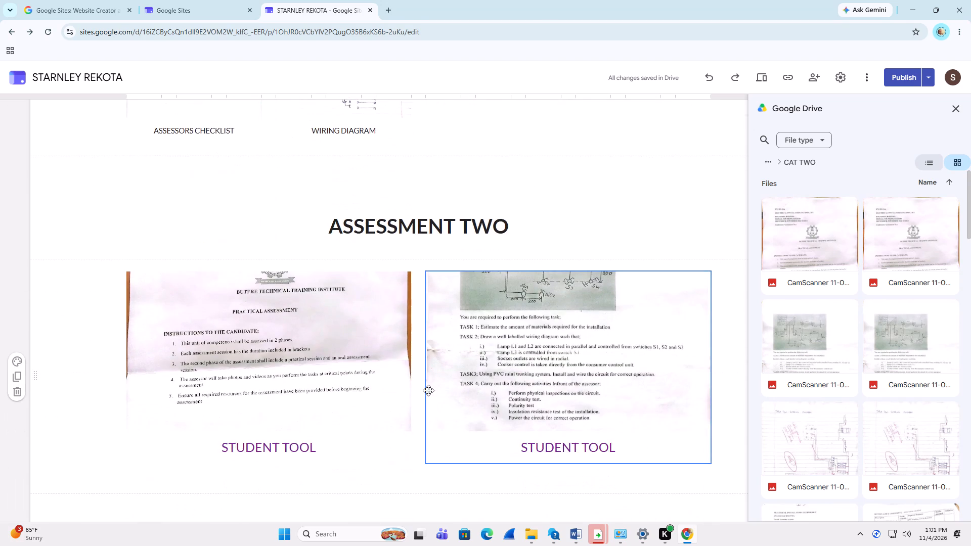
scroll(427, 395, down, 2)
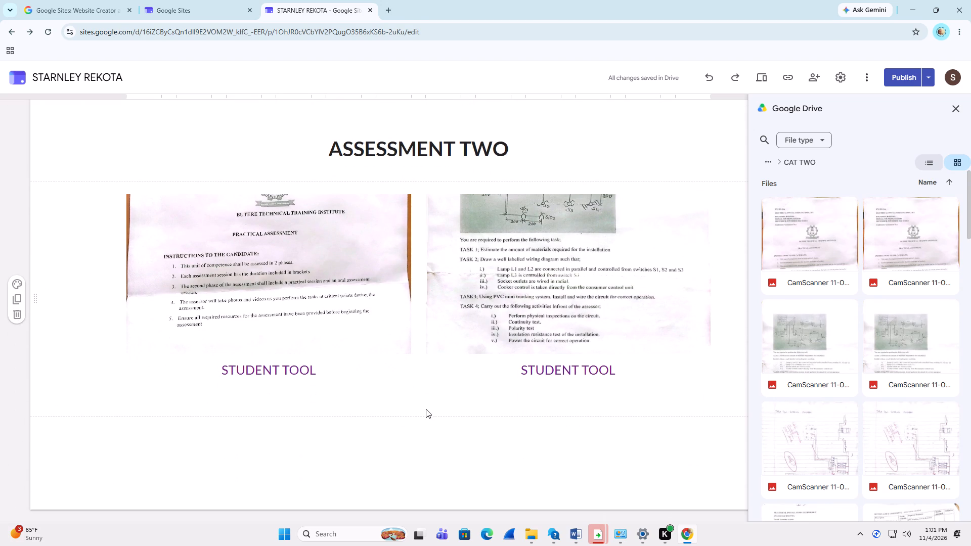
scroll(426, 413, down, 2)
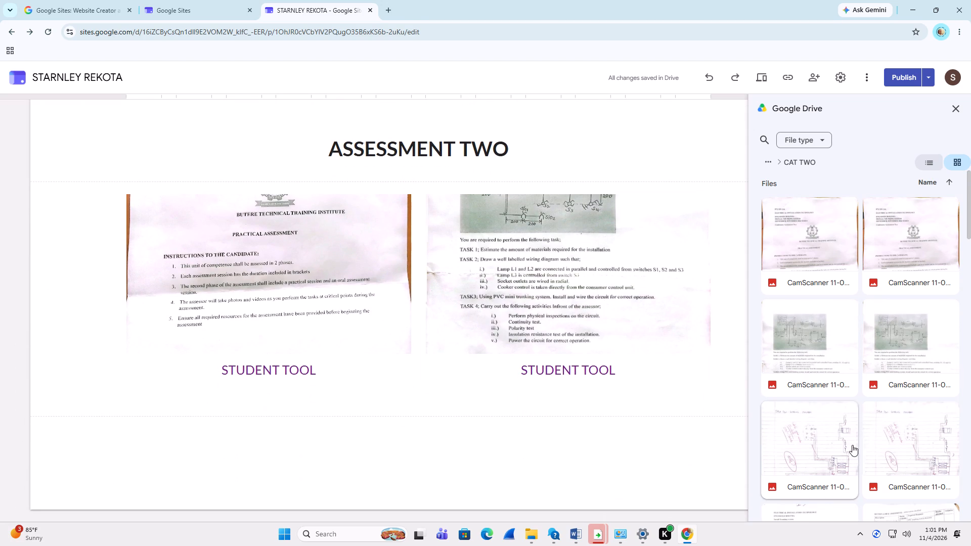
Add a four-column image row with captions below the Assessment Two student tool scans.
click(957, 109)
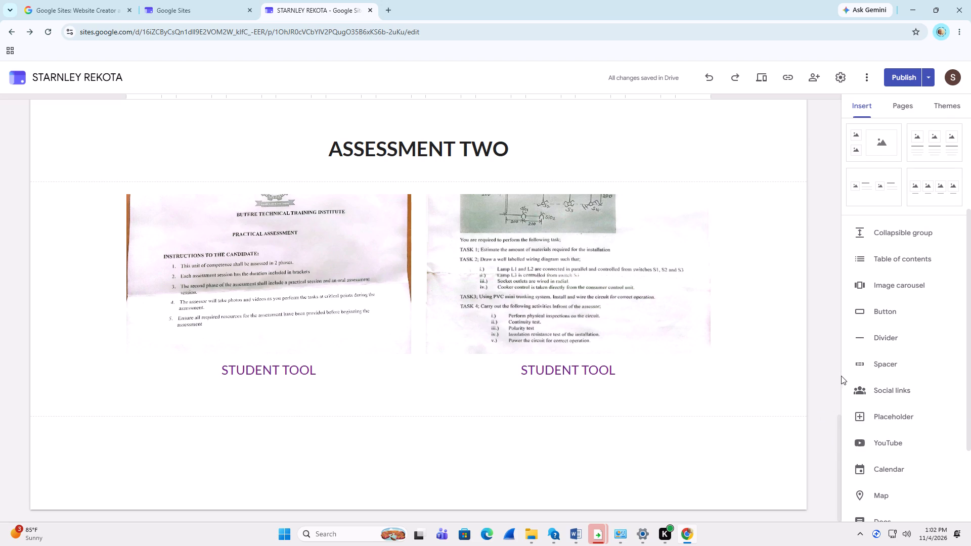
click(912, 193)
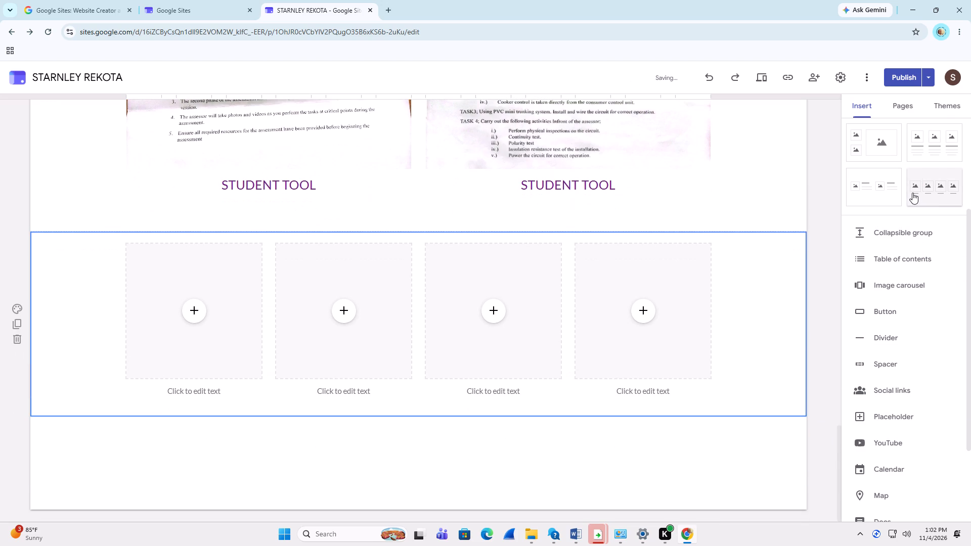
Fill the first placeholder of the new row with the first IMG_20261102_10 blue-helmet photo from Drive folder MODULE ONE > INSTALL TRUNKING SYSTEM > CAT TWO.
double_click(189, 317)
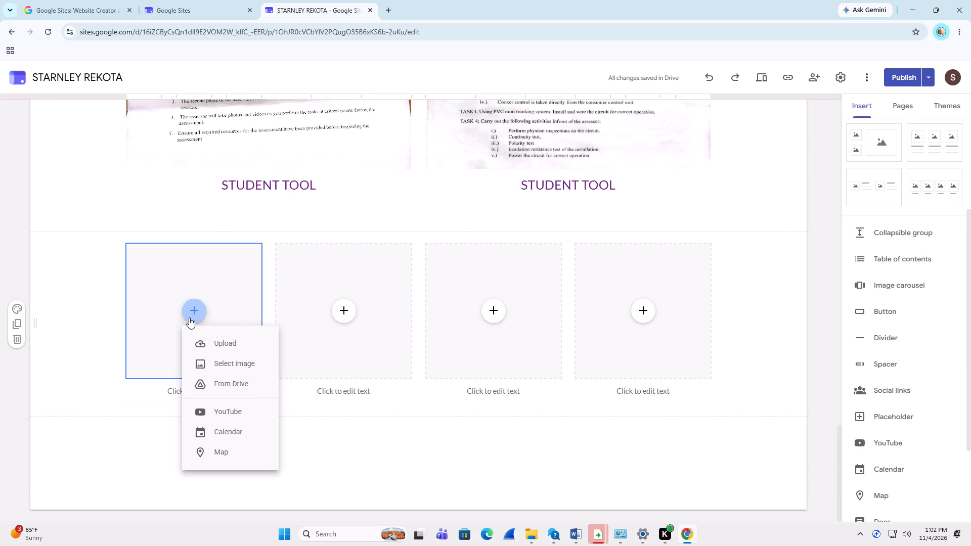
double_click(247, 382)
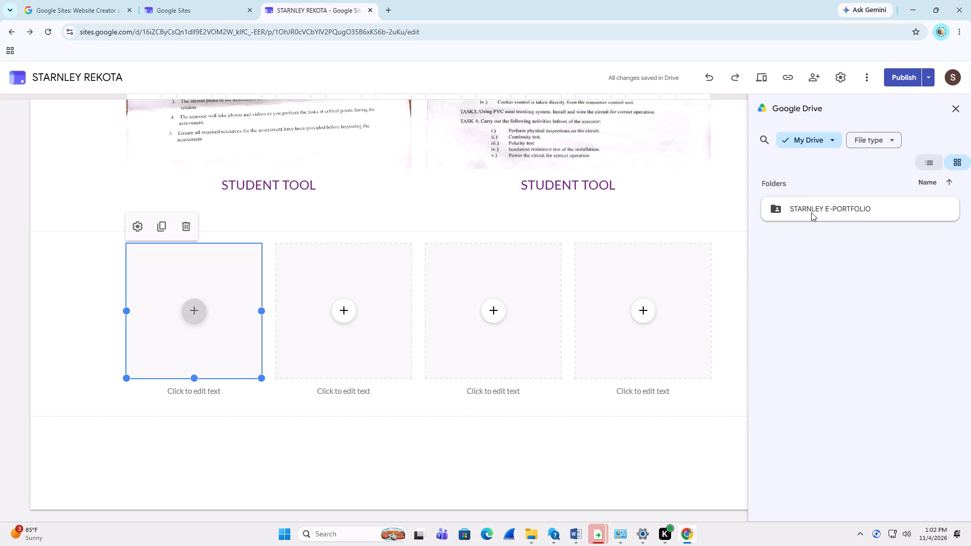
double_click(811, 212)
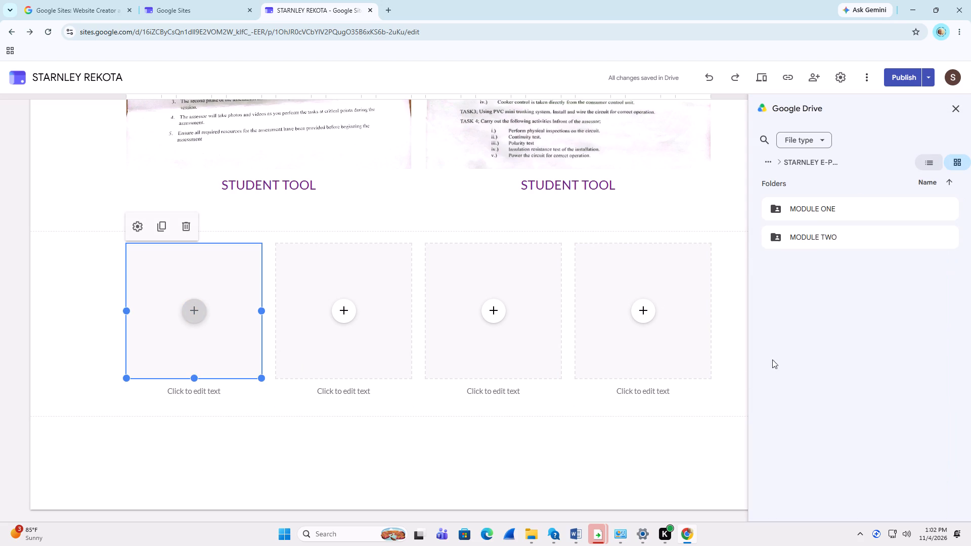
double_click(825, 211)
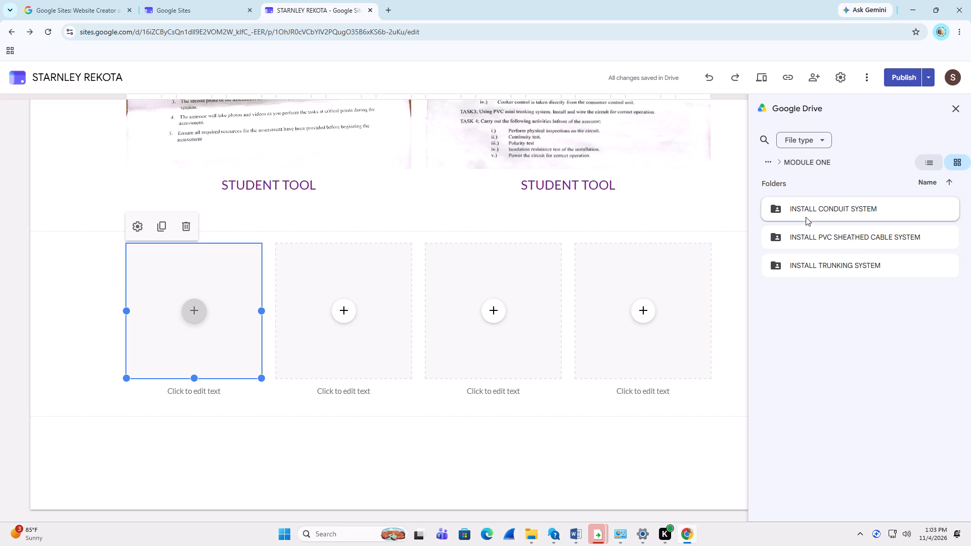
double_click(827, 259)
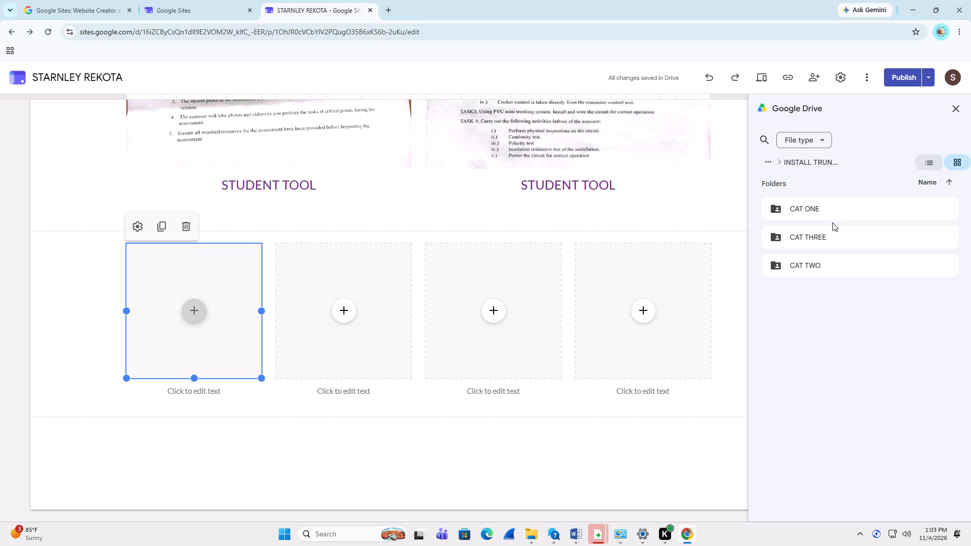
double_click(825, 266)
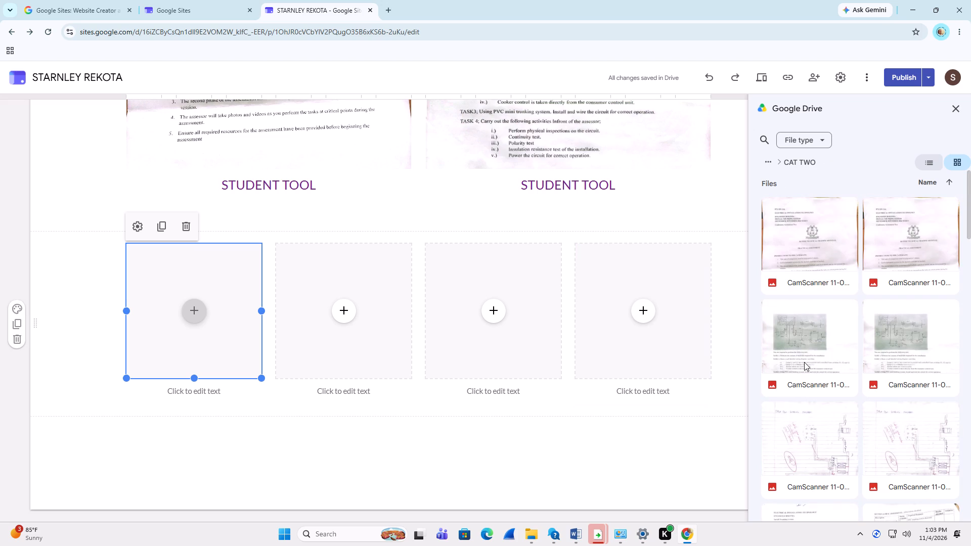
scroll(843, 365, down, 10)
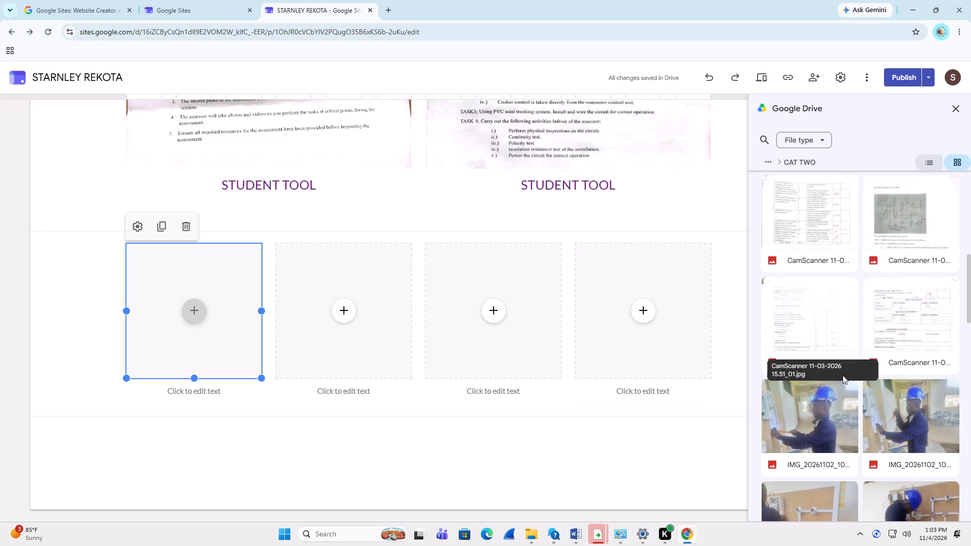
scroll(843, 375, down, 3)
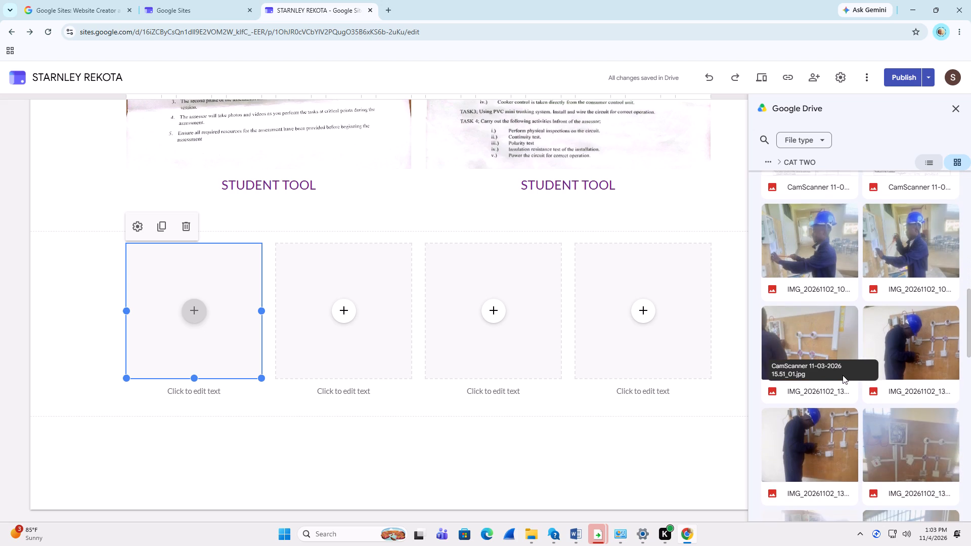
double_click(815, 268)
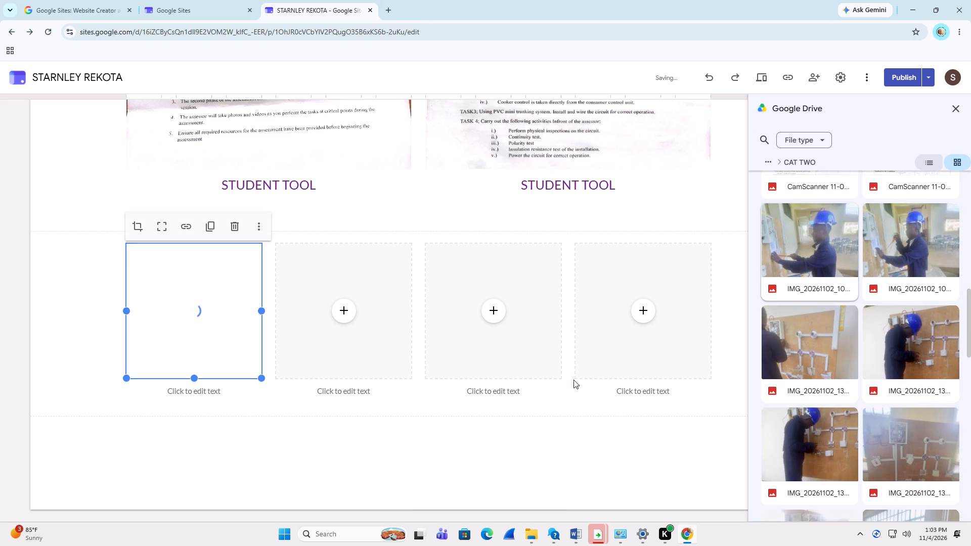
Fill the row's second placeholder with the second IMG_20261102_13 photo, a blue-helmeted worker at the board, from MODULE ONE > INSTALL TRUNKING SYSTEM > CAT TWO in Drive.
click(345, 315)
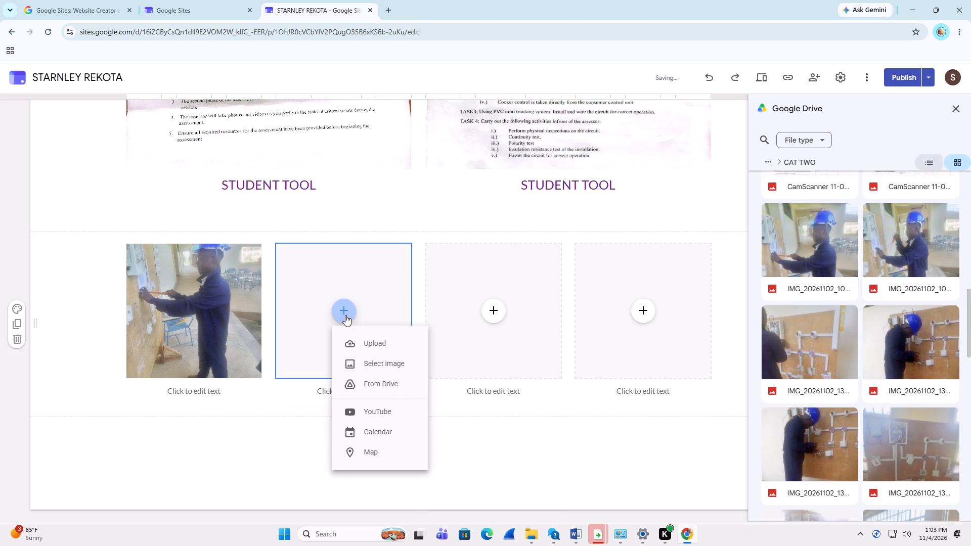
double_click(402, 380)
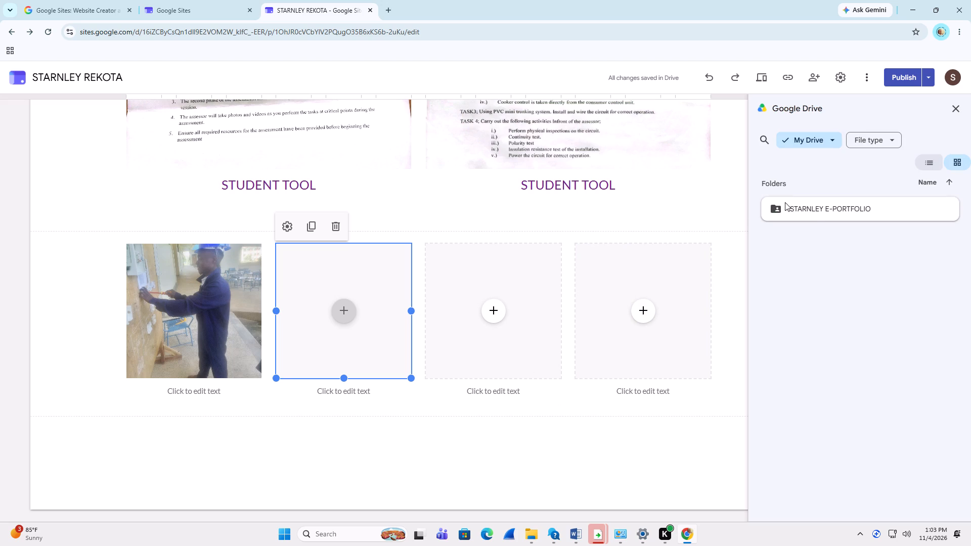
double_click(813, 211)
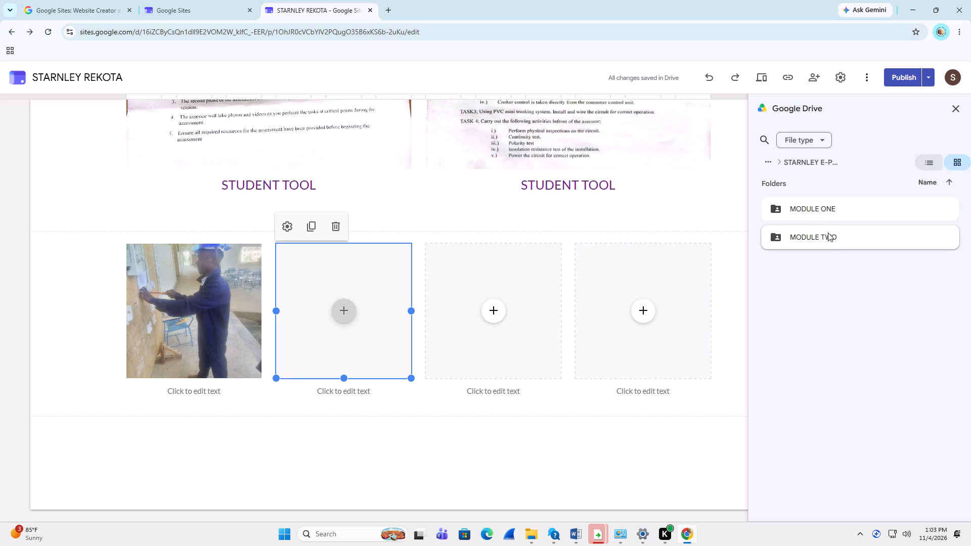
double_click(828, 218)
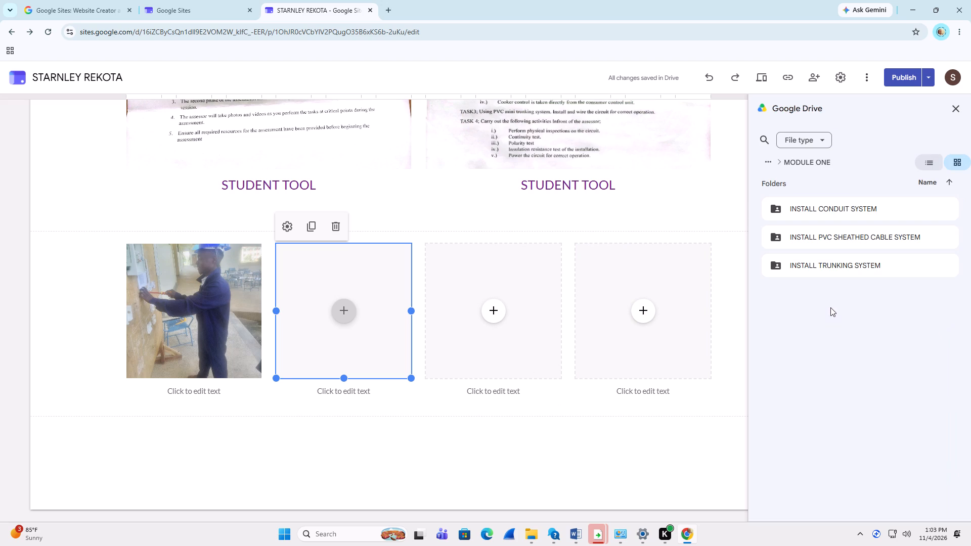
double_click(832, 258)
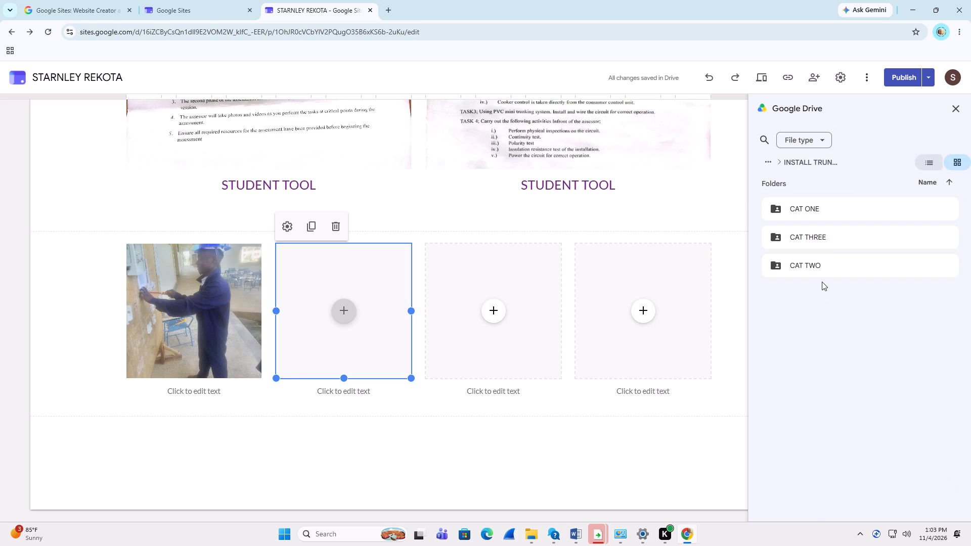
double_click(819, 268)
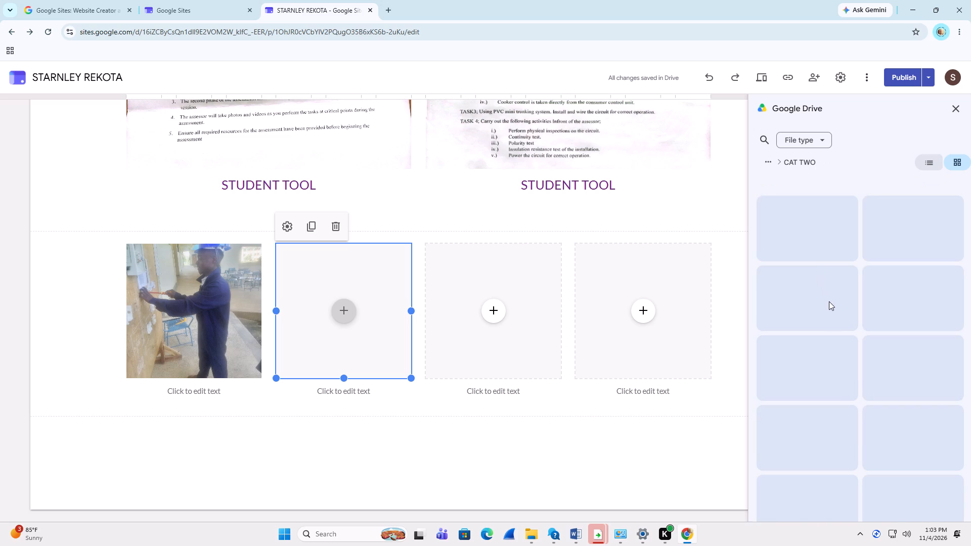
scroll(856, 399, down, 6)
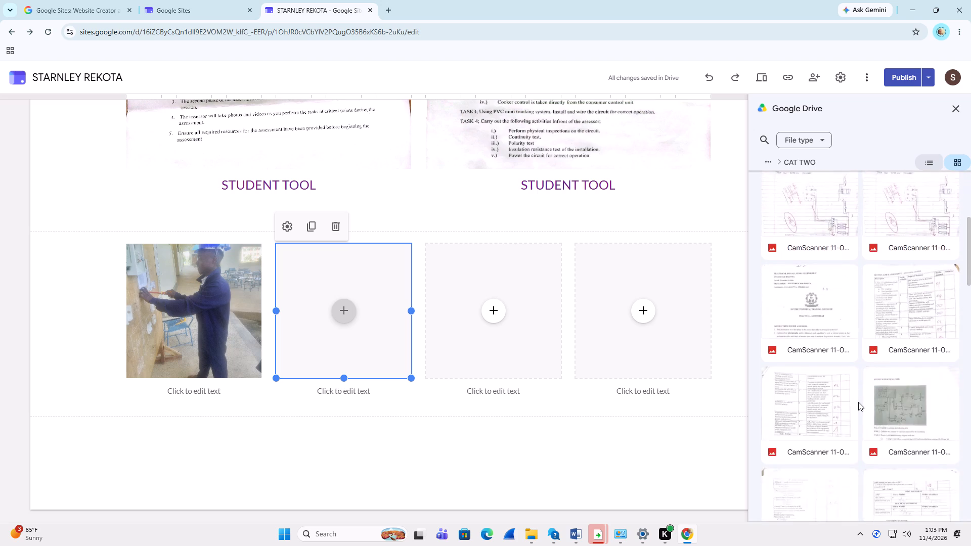
scroll(858, 402, down, 6)
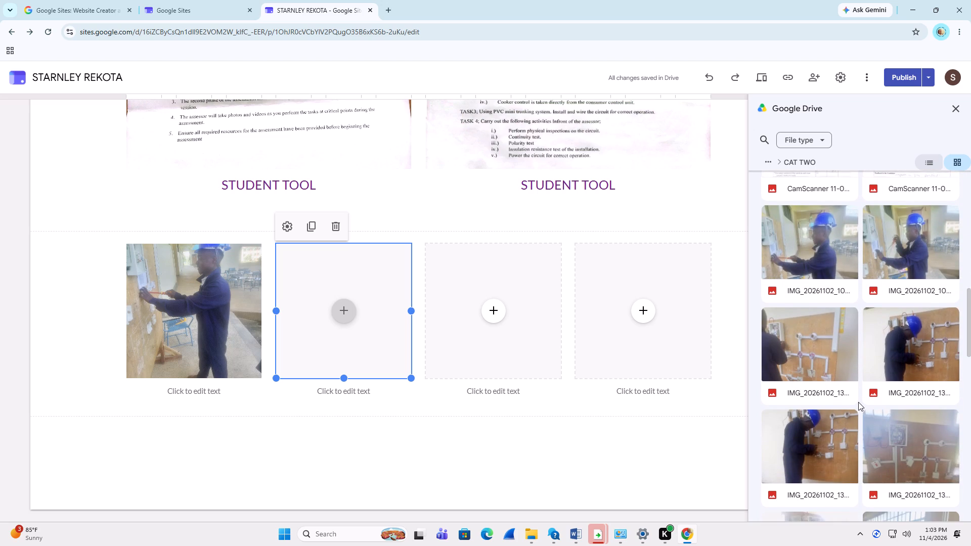
scroll(858, 402, down, 2)
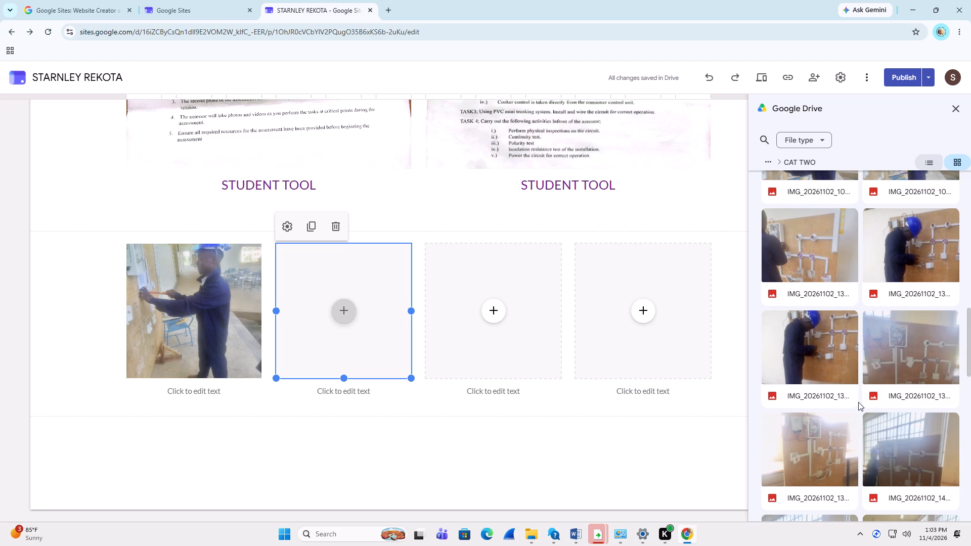
double_click(907, 263)
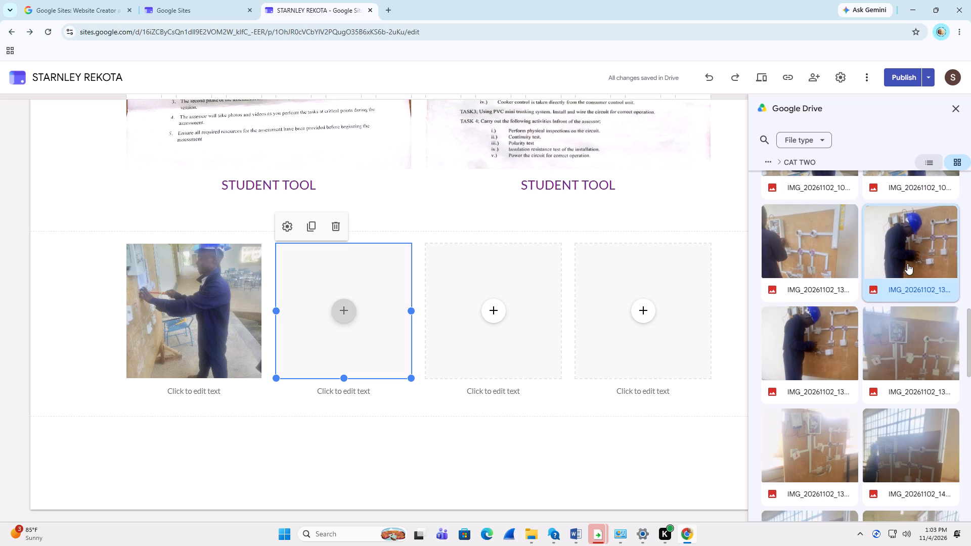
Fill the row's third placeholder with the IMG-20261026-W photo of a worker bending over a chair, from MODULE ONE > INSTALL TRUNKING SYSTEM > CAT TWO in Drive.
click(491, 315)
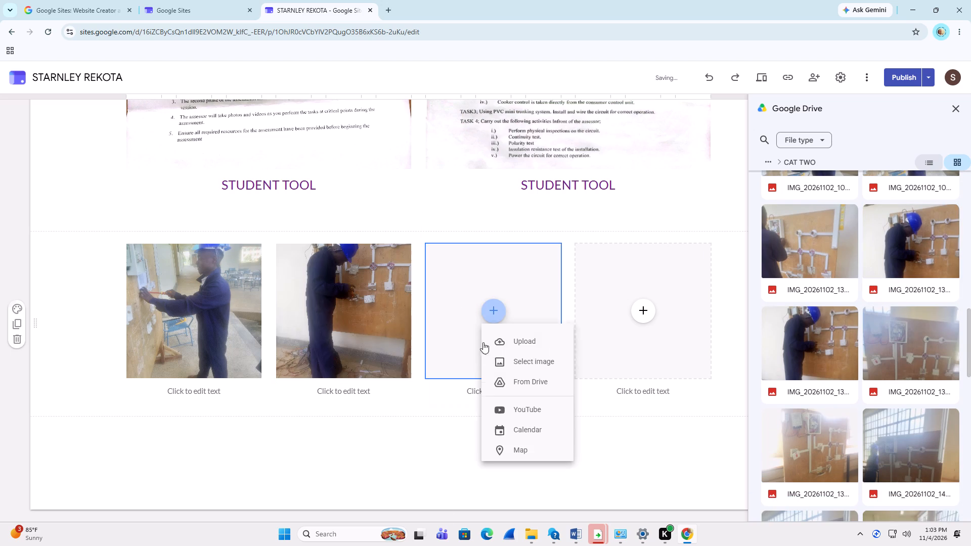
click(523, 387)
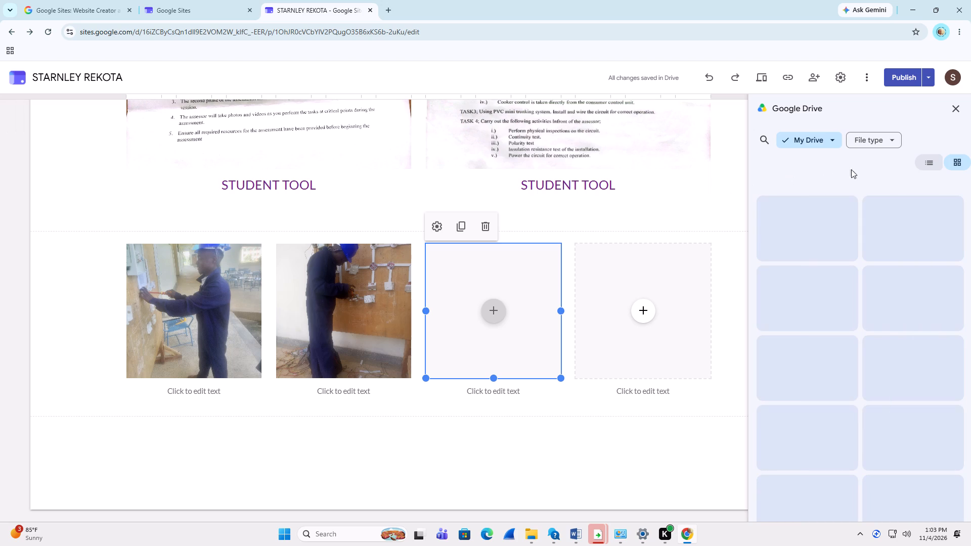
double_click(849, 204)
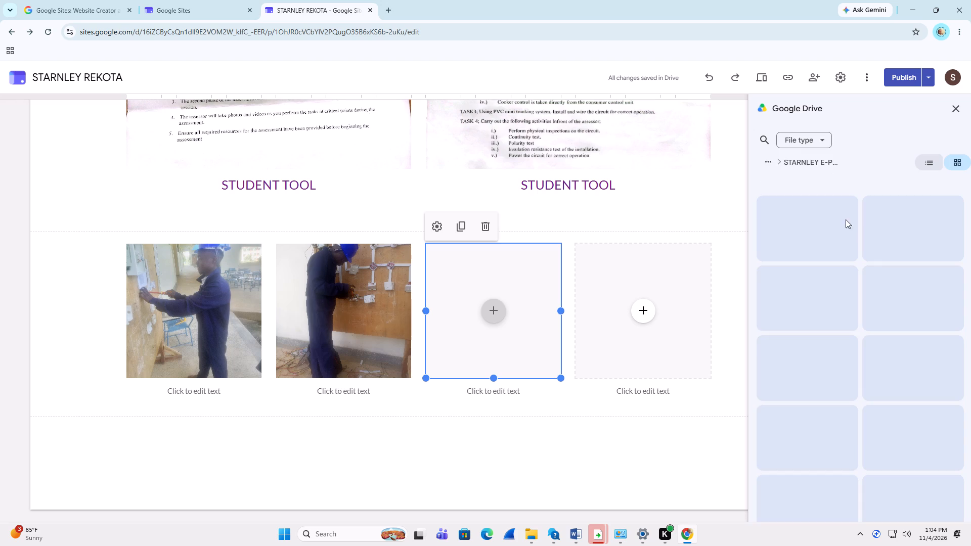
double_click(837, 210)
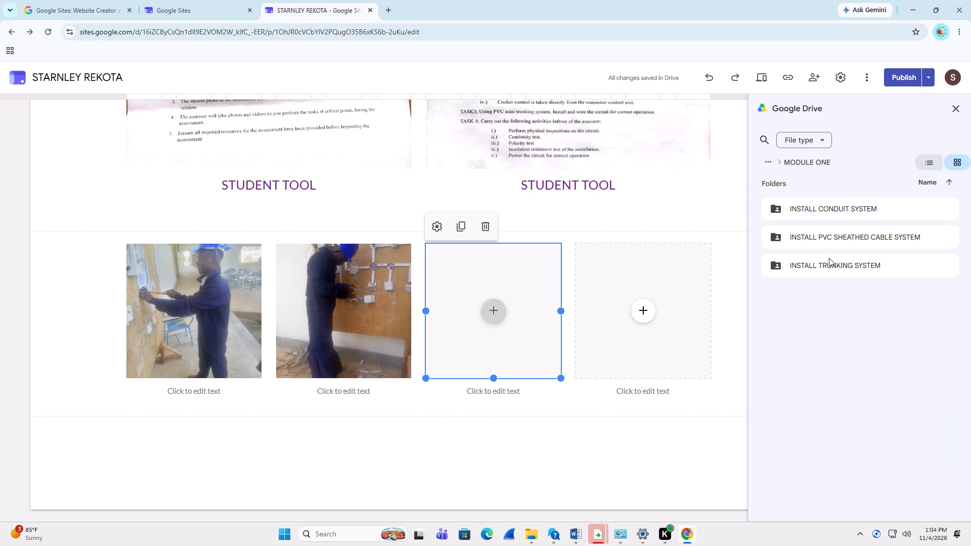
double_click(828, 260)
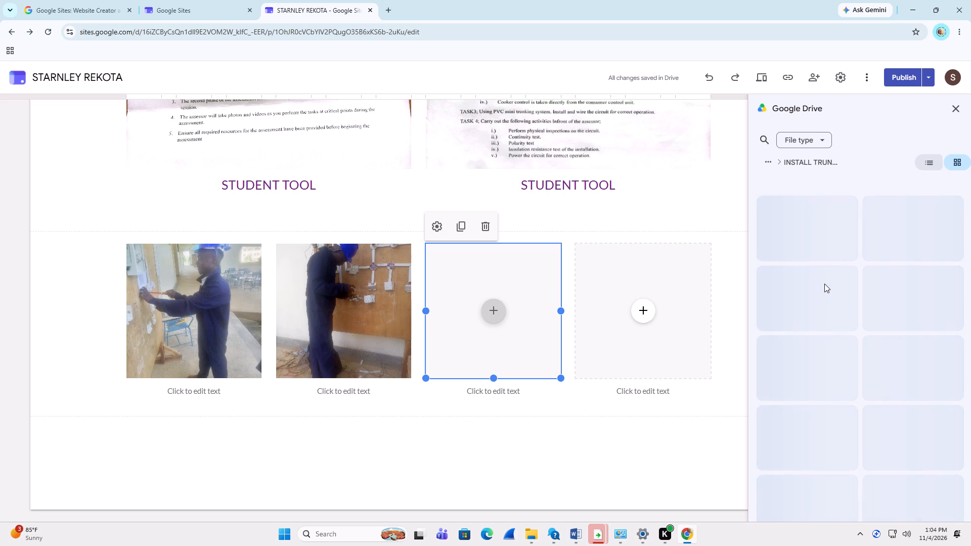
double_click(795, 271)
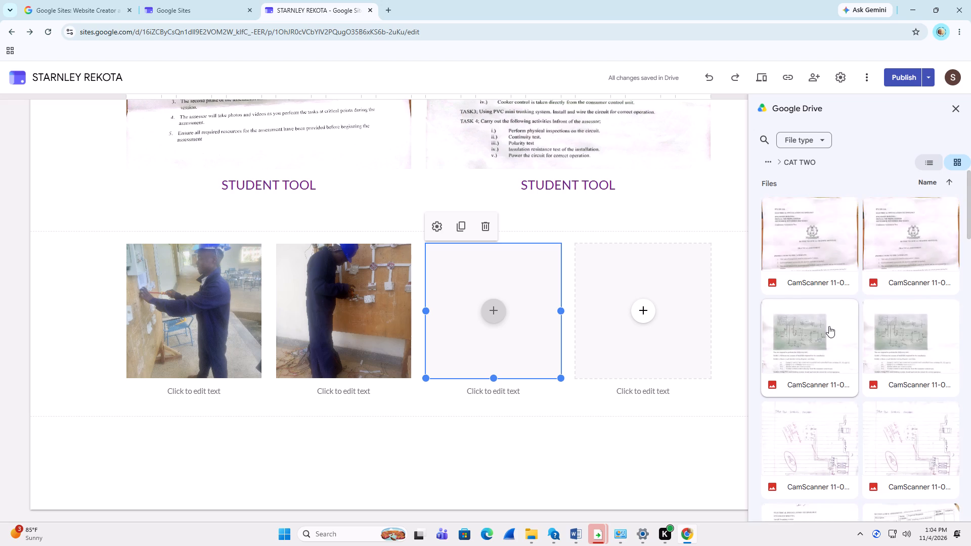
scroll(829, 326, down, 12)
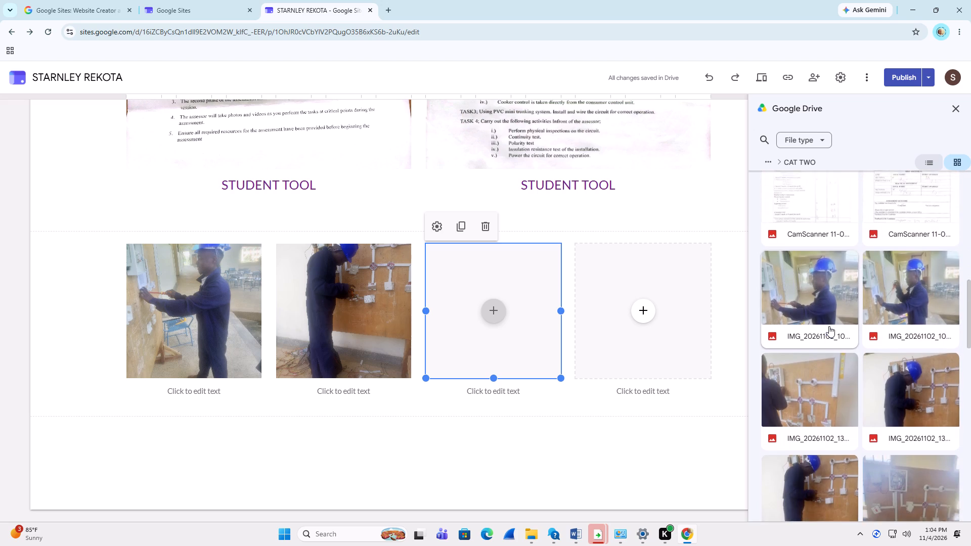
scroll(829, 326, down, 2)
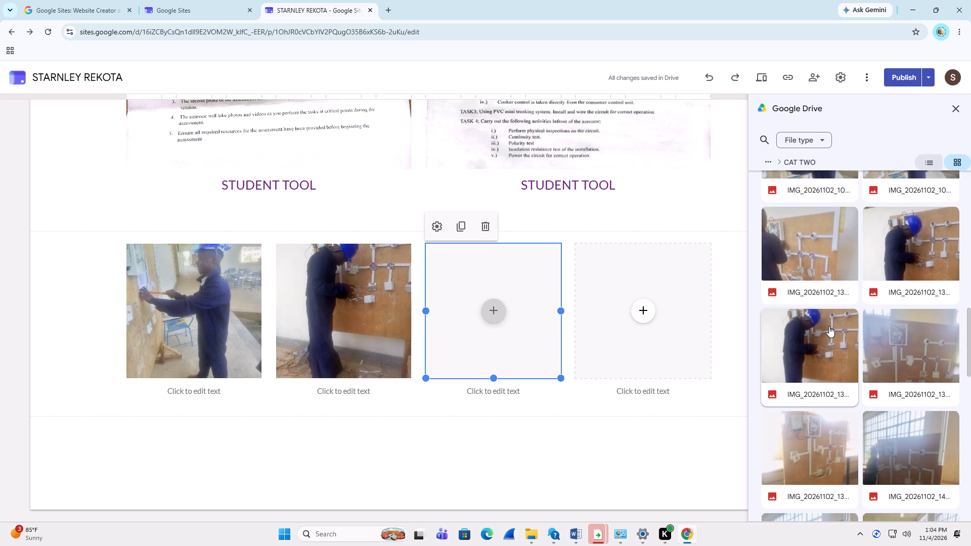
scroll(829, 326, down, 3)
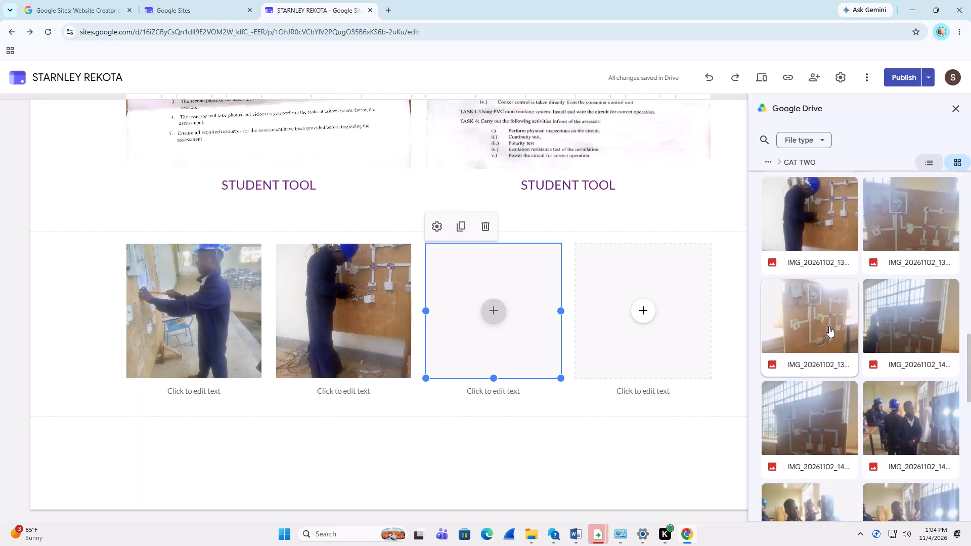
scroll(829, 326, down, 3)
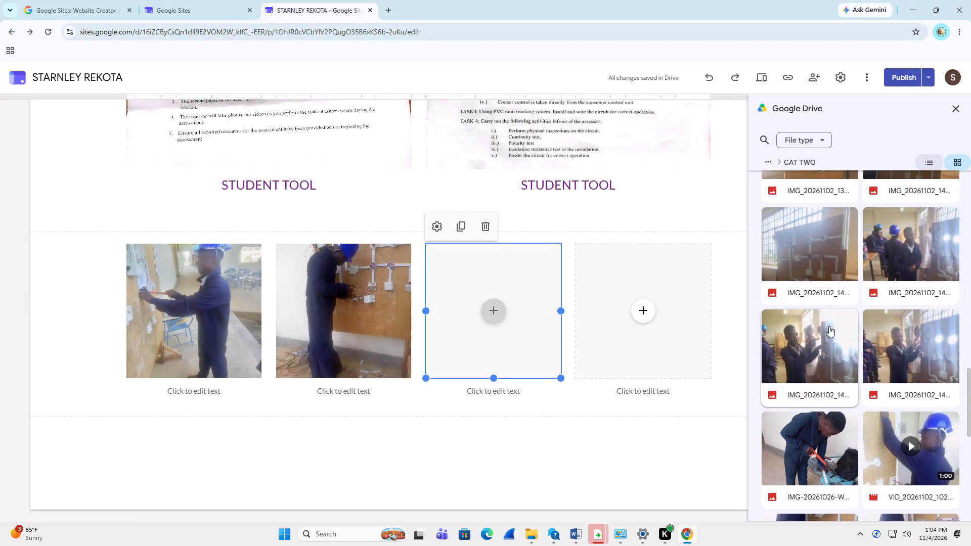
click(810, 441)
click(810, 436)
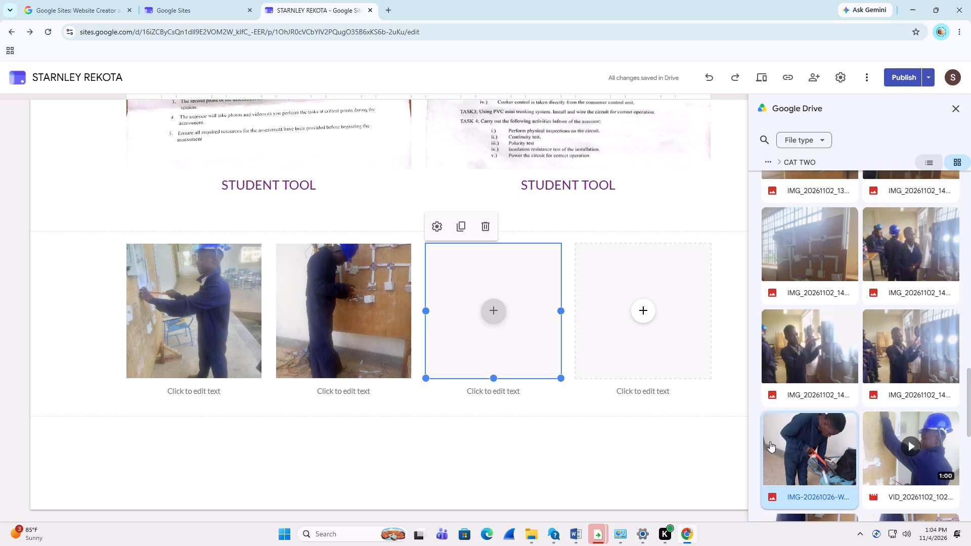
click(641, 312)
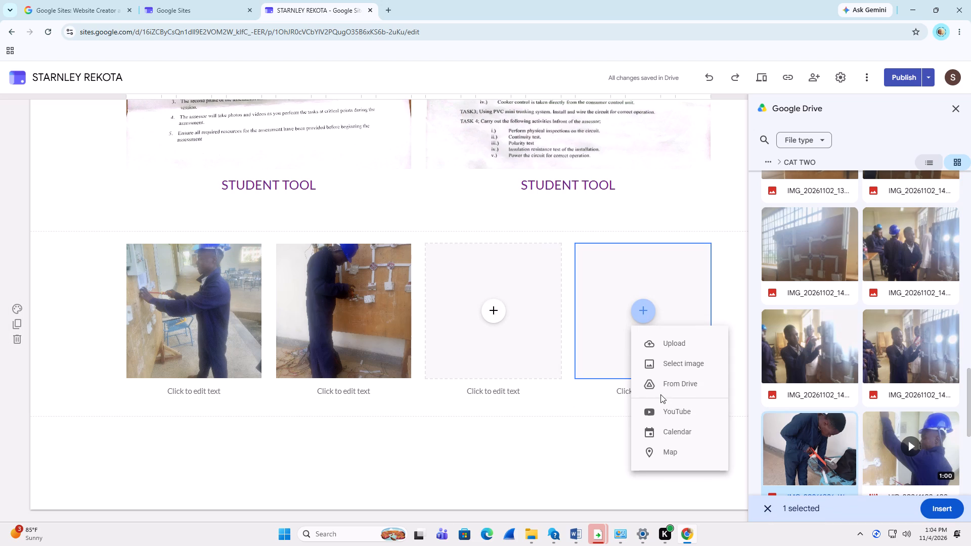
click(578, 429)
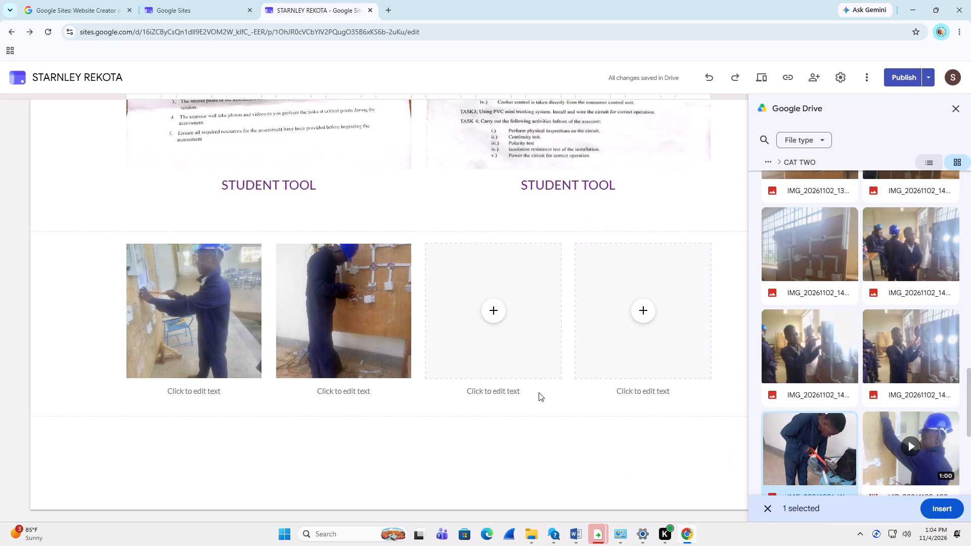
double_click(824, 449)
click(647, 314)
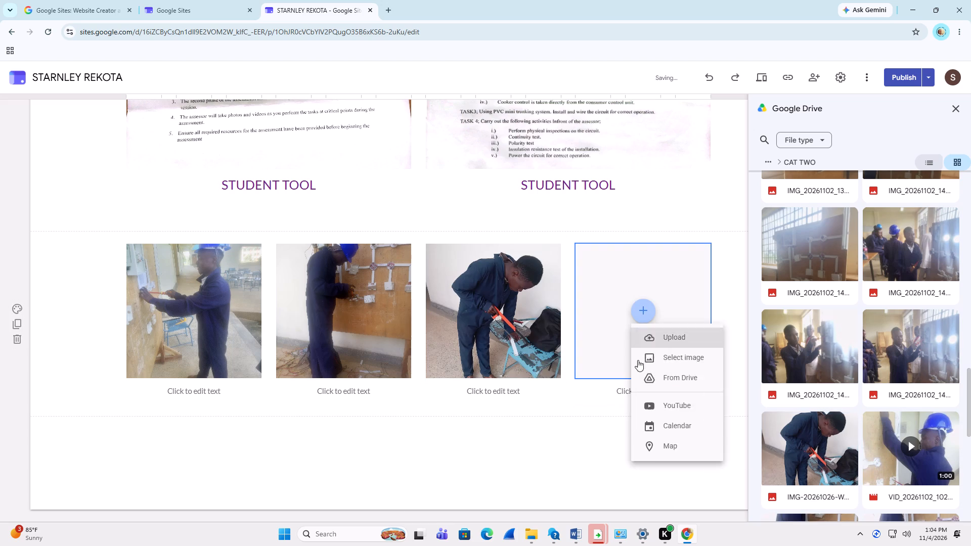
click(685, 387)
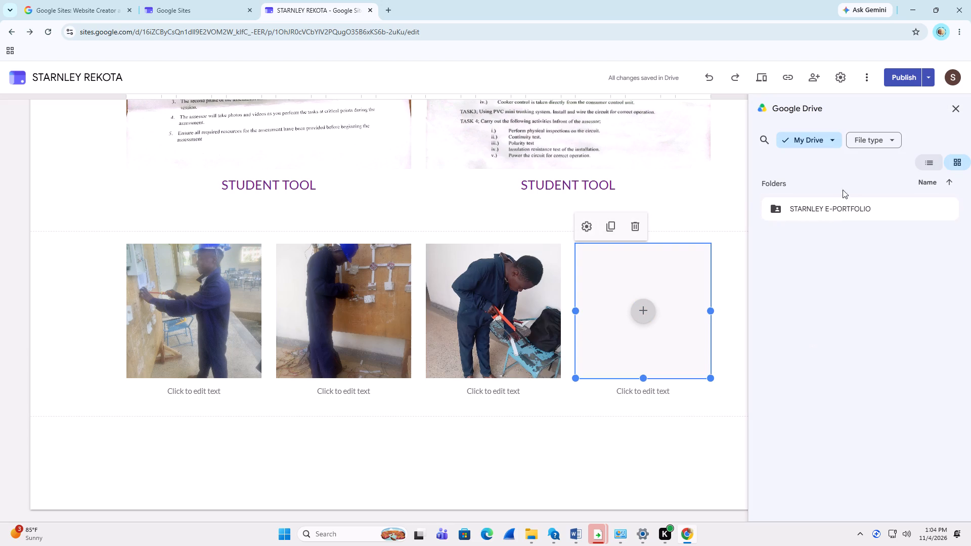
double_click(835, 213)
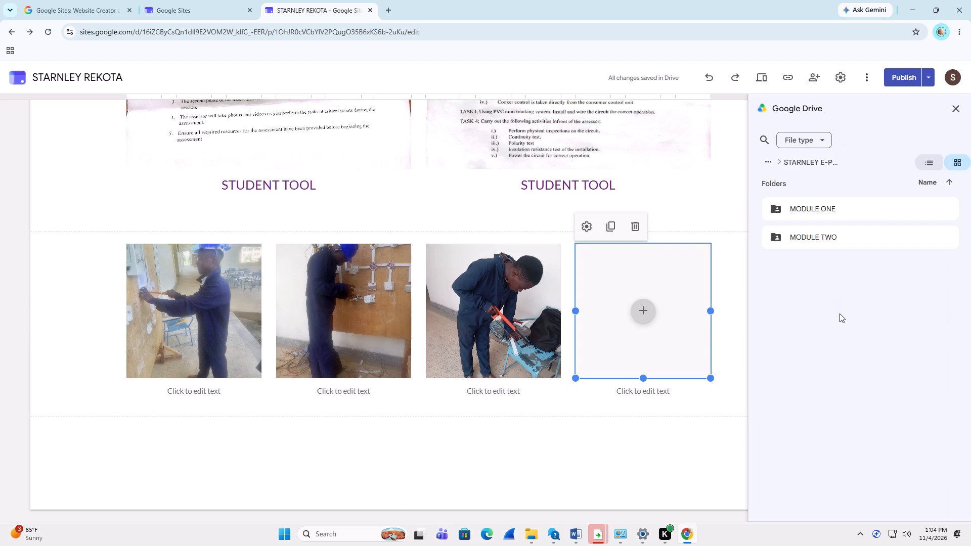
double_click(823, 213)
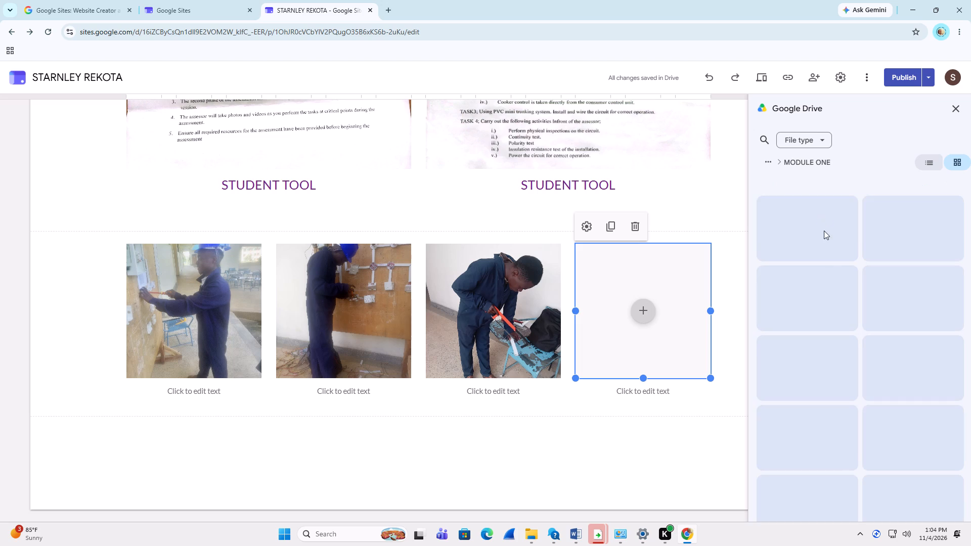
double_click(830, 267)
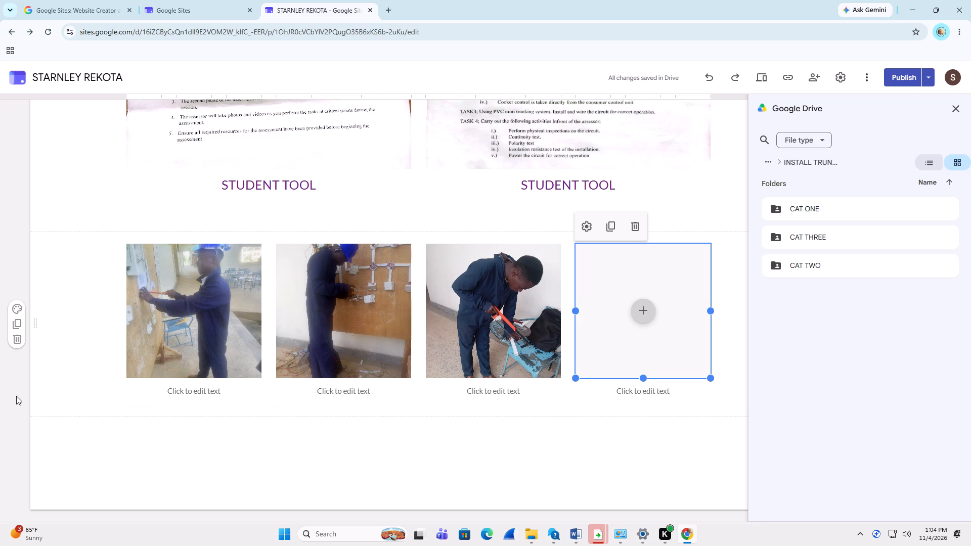
Delete the four-column row of worker photos below the Assessment Two student tool scans.
click(154, 404)
click(103, 377)
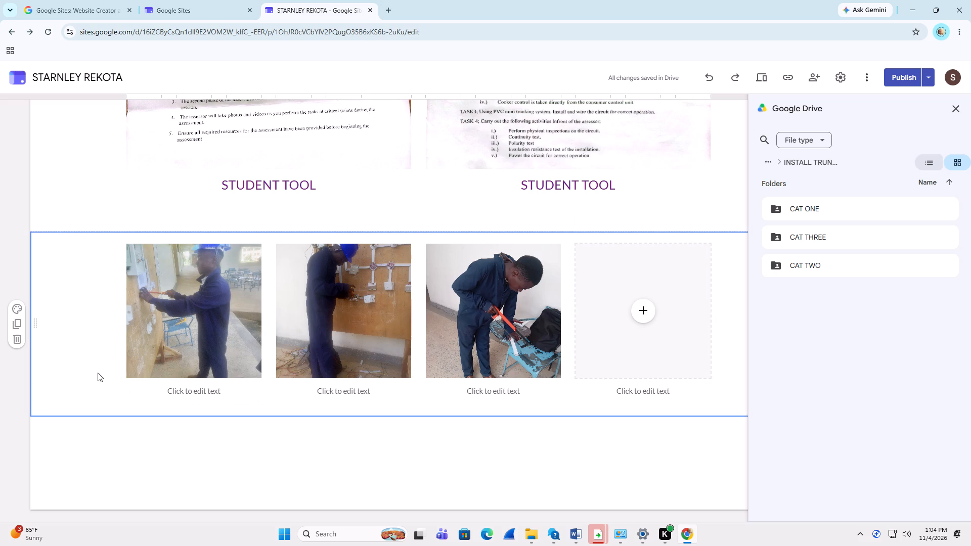
click(19, 341)
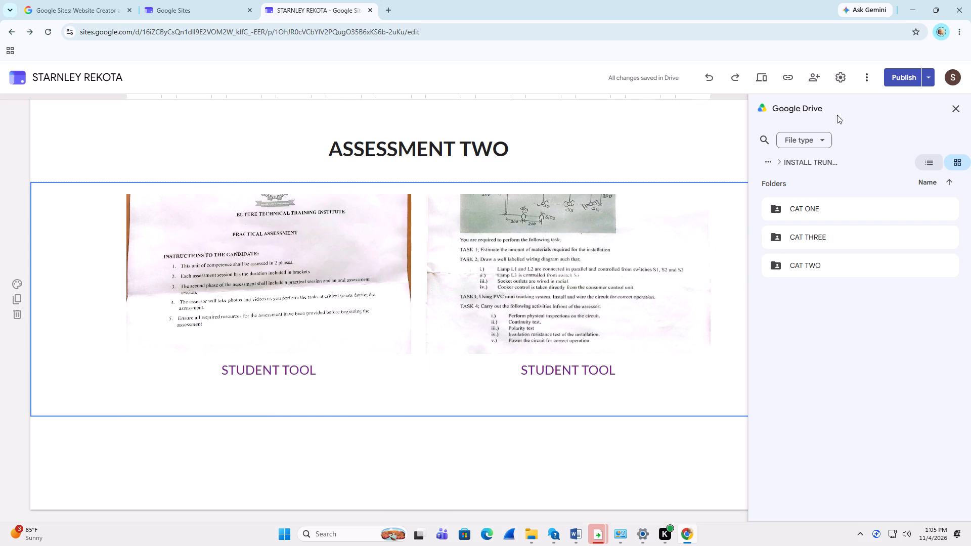
Add a new four-column image row with captions below the Assessment Two student tool scans.
click(956, 103)
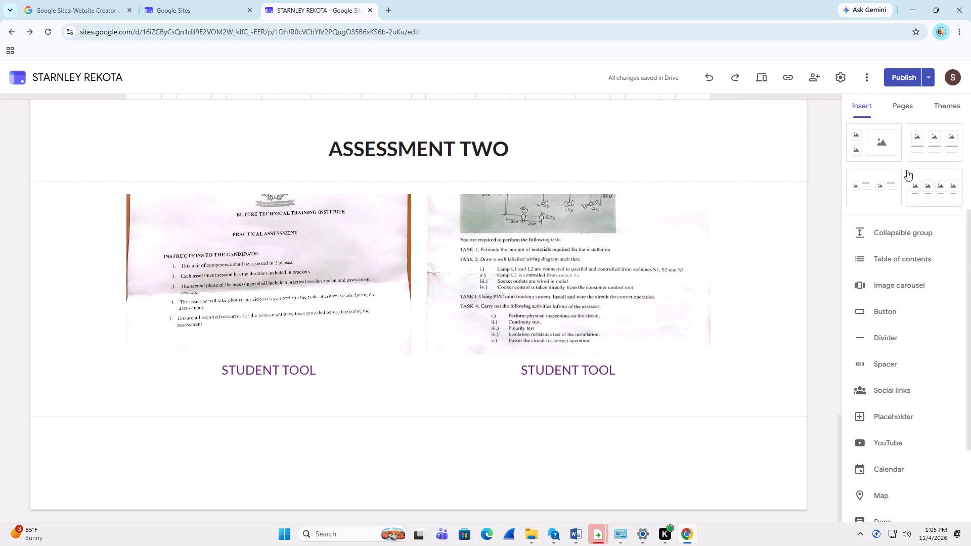
click(926, 190)
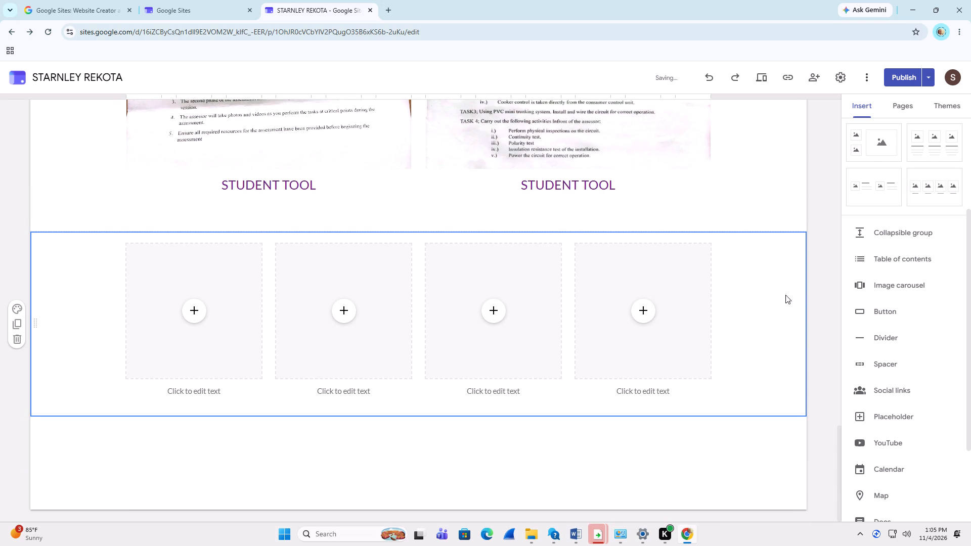
Fill the new row's first placeholder with the crested CamScanner cover page following the wiring diagrams in MODULE ONE > INSTALL TRUNKING SYSTEM > CAT TWO in Drive.
double_click(193, 320)
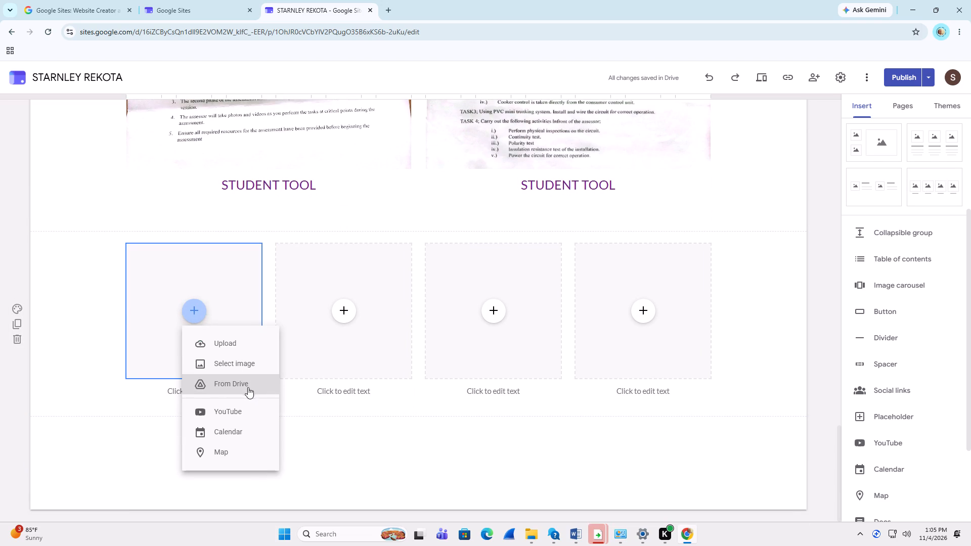
click(248, 387)
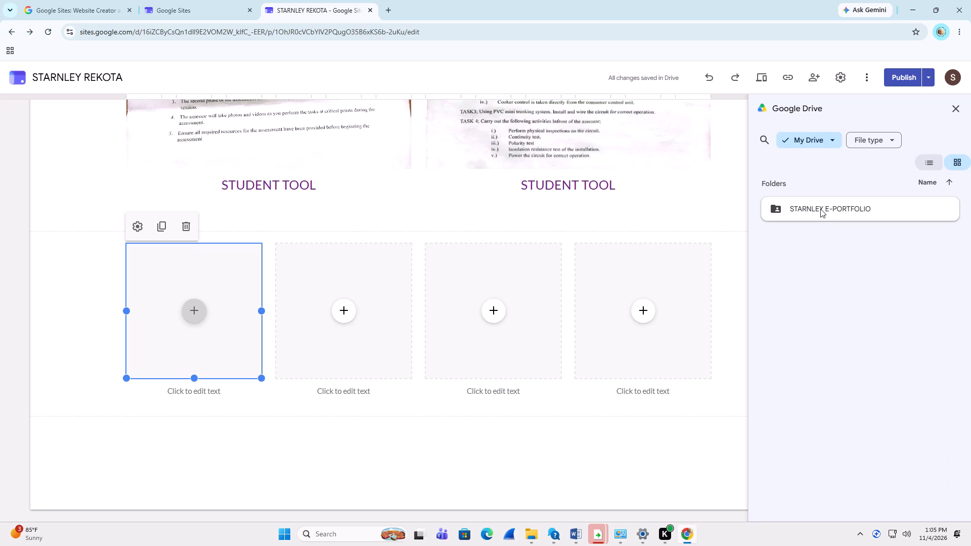
double_click(820, 209)
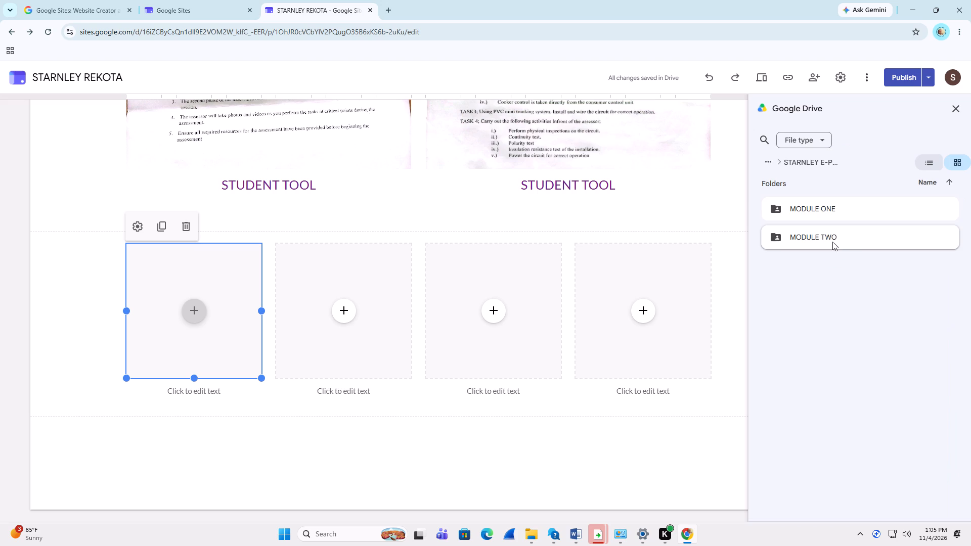
double_click(833, 211)
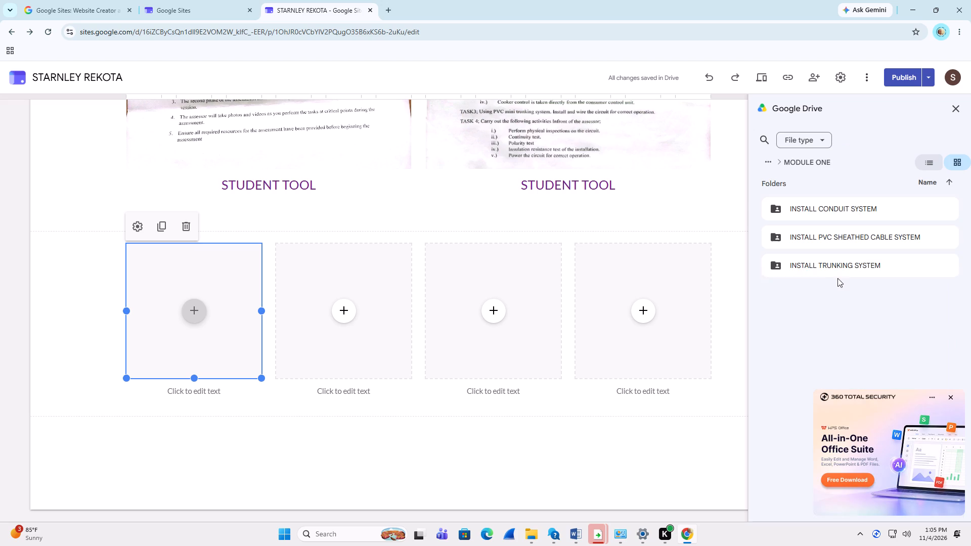
double_click(843, 261)
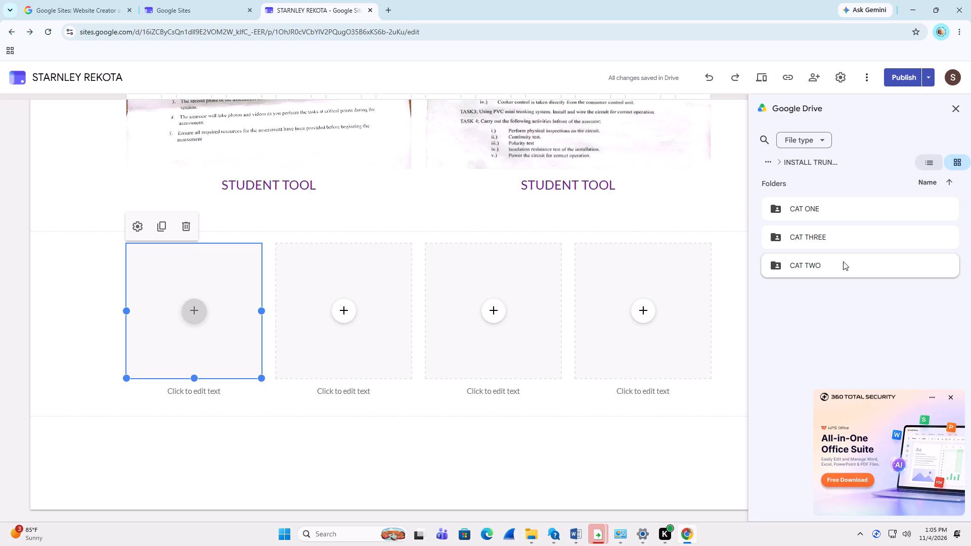
double_click(837, 268)
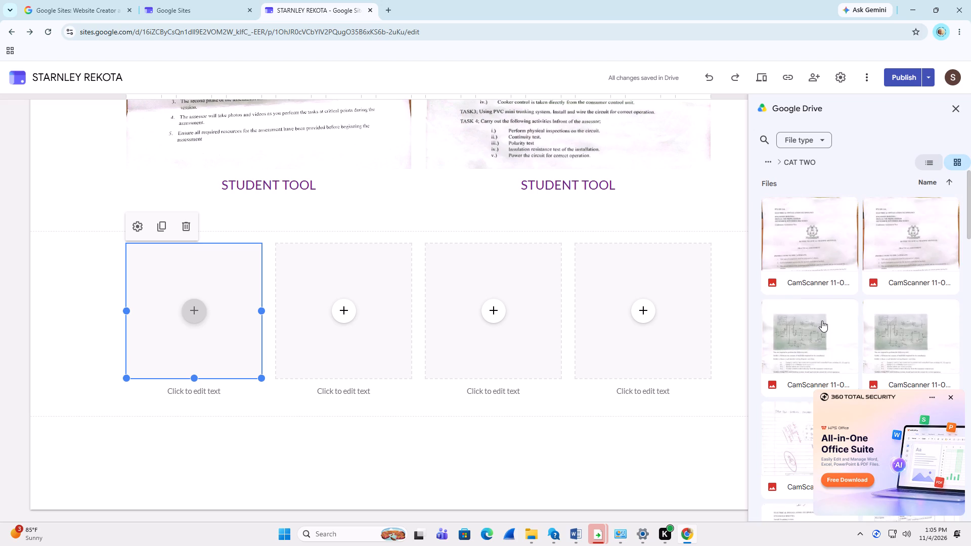
scroll(822, 321, down, 1)
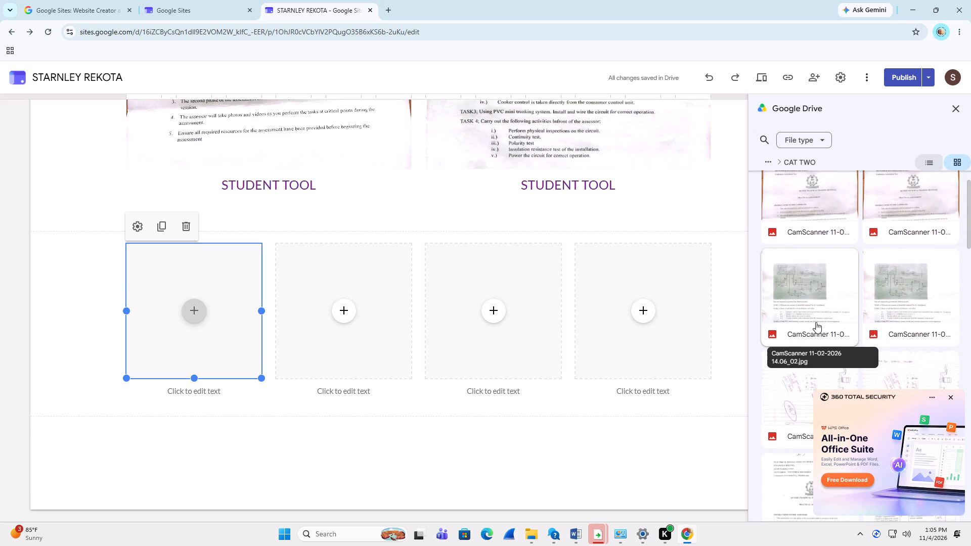
scroll(816, 322, down, 3)
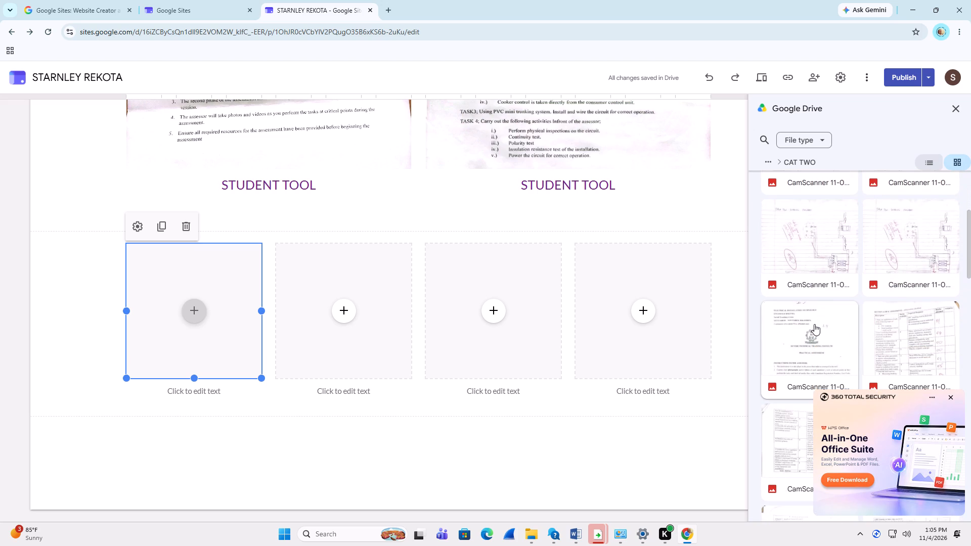
double_click(814, 324)
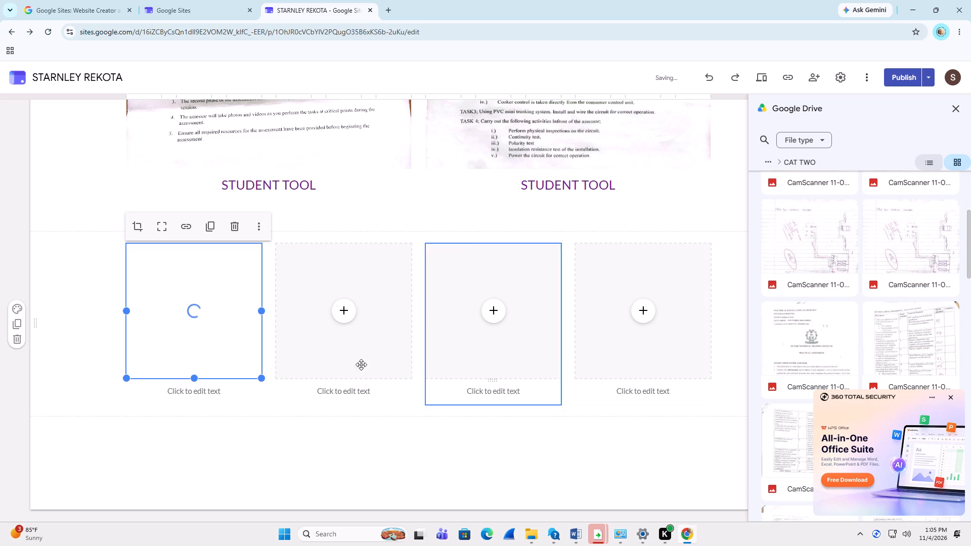
Fill the row's second placeholder with the marked checklist scan following the crested cover page in MODULE ONE > INSTALL TRUNKING SYSTEM > CAT TWO in Drive.
click(345, 311)
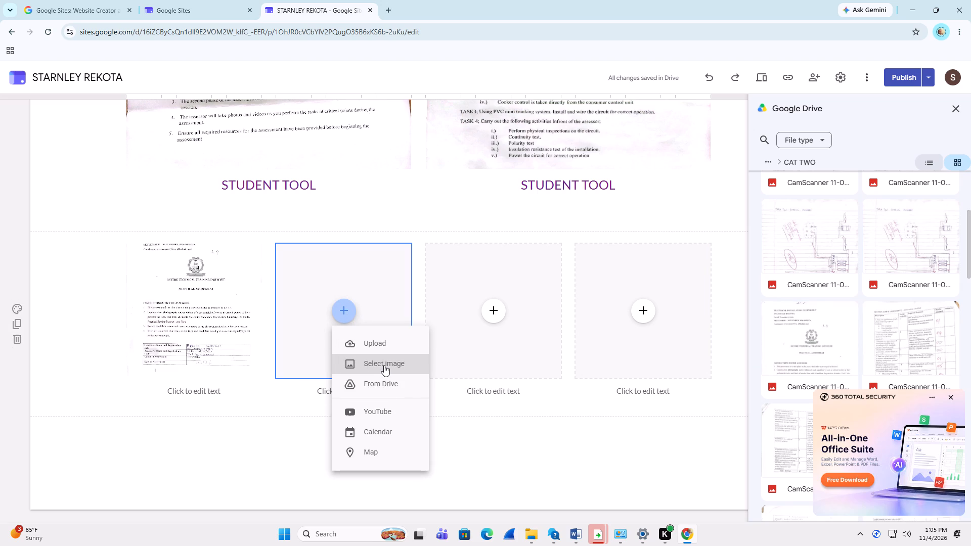
click(394, 389)
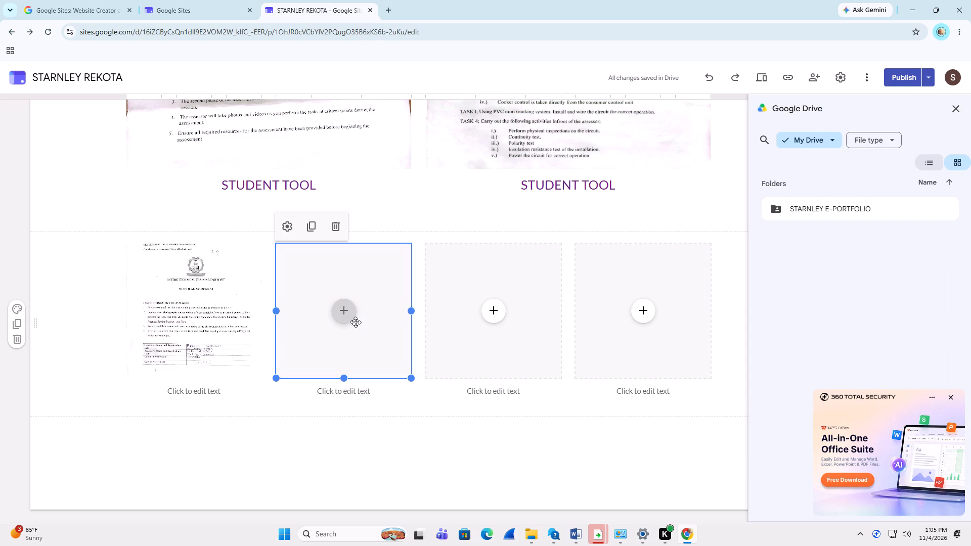
click(893, 212)
click(893, 212)
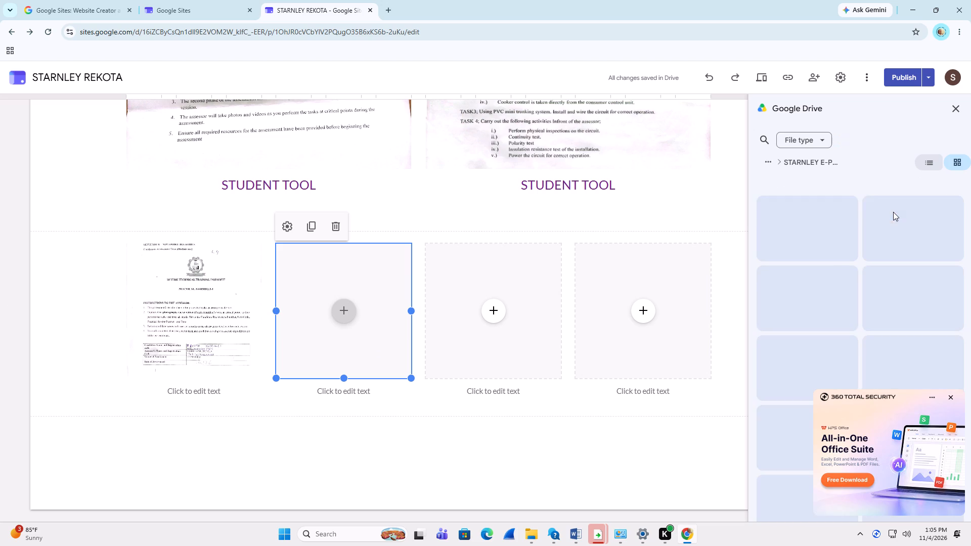
double_click(872, 210)
double_click(850, 260)
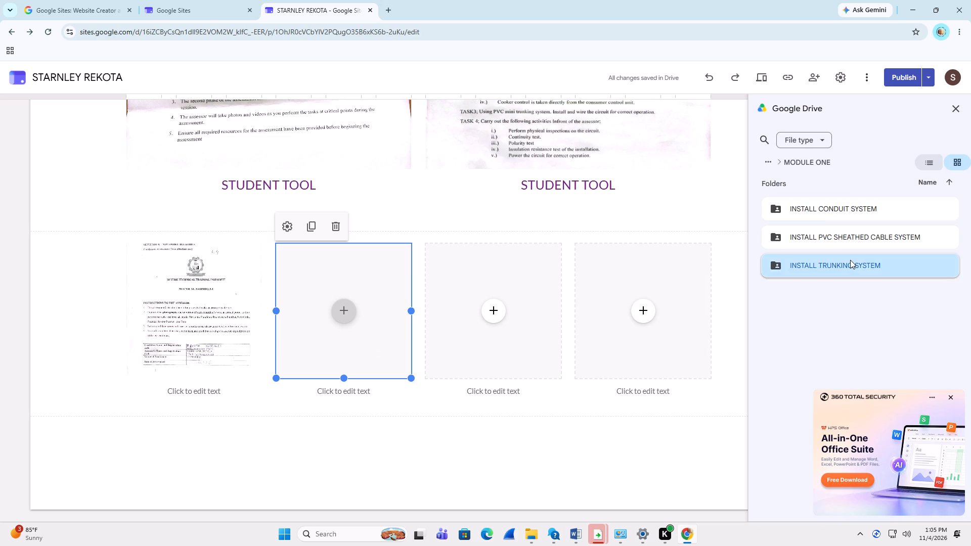
double_click(830, 264)
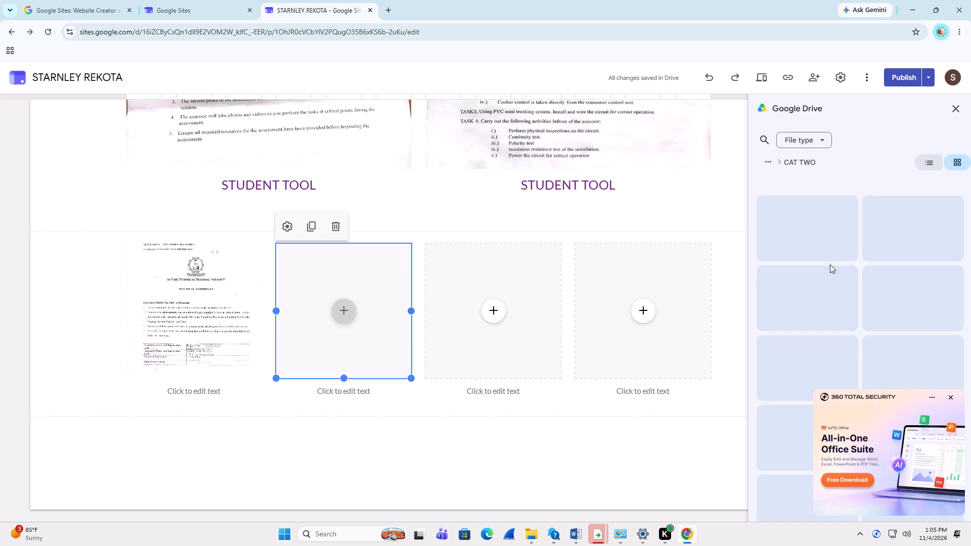
scroll(857, 300, down, 1)
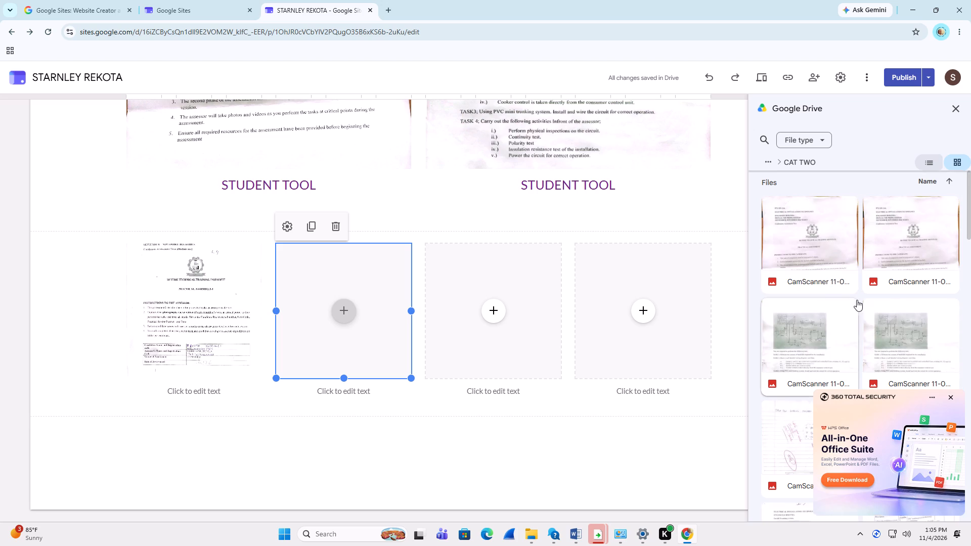
scroll(857, 300, down, 5)
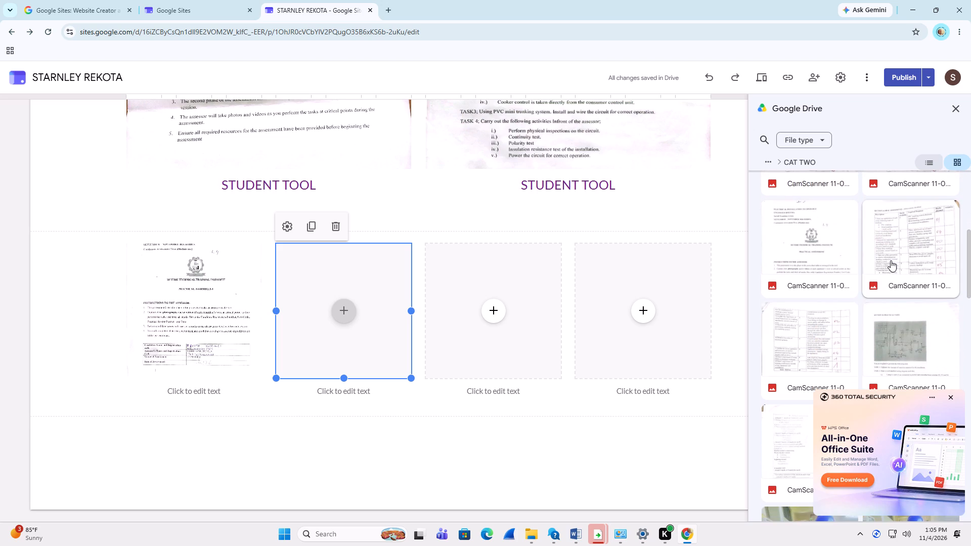
double_click(892, 259)
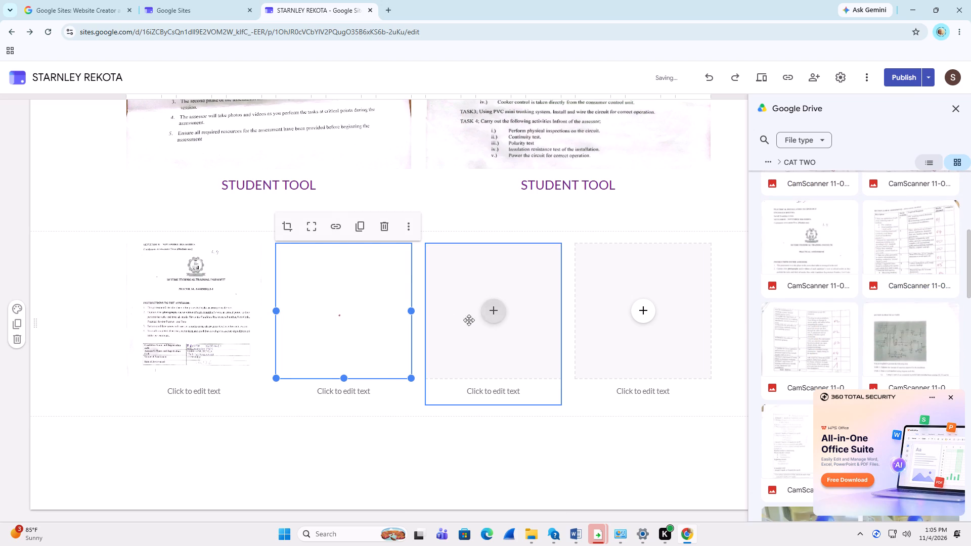
For the row's third placeholder, browse Drive to the MODULE ONE > INSTALL TRUNKING SYSTEM folder.
double_click(499, 316)
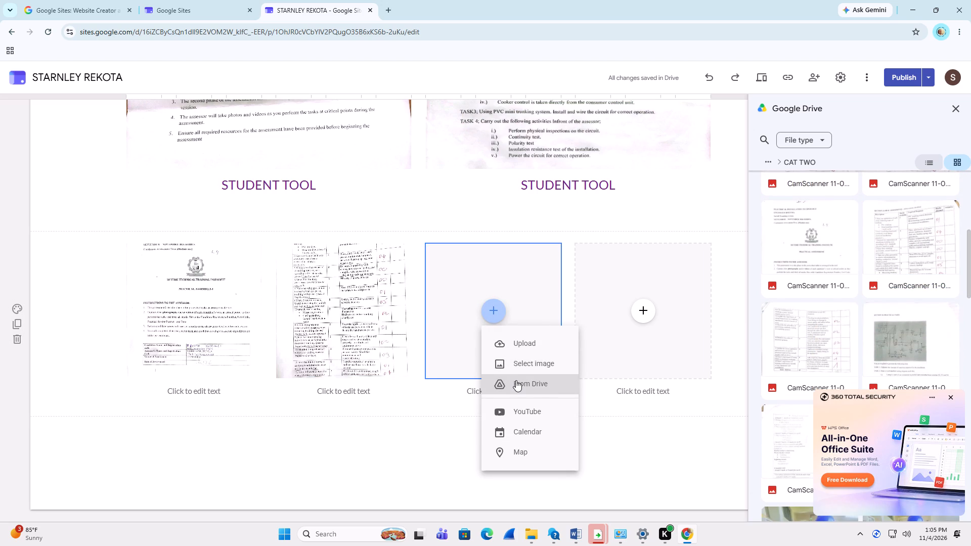
click(516, 380)
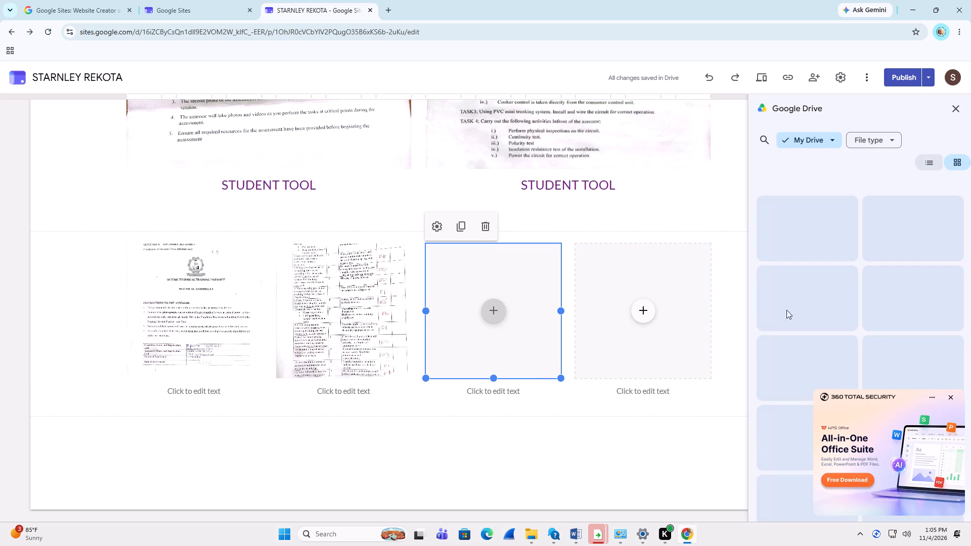
double_click(897, 214)
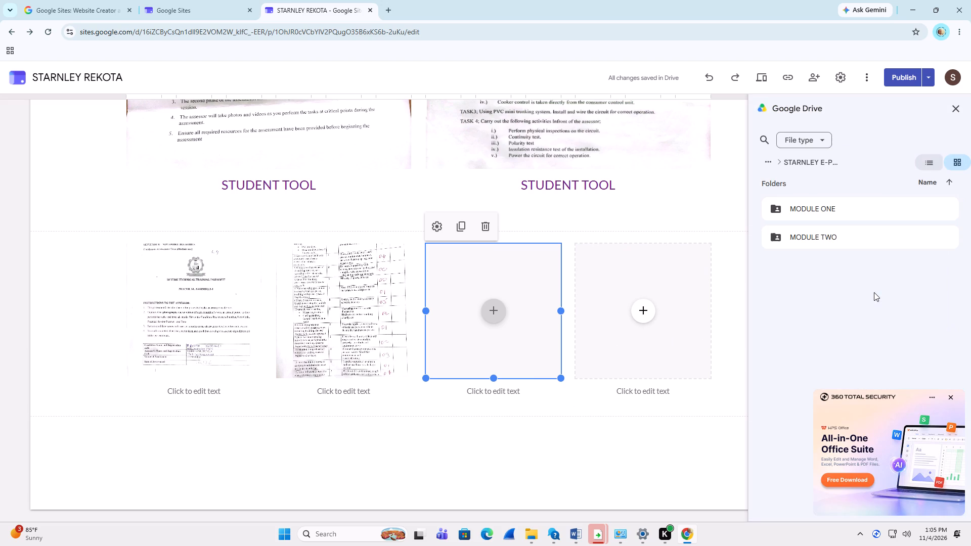
double_click(857, 208)
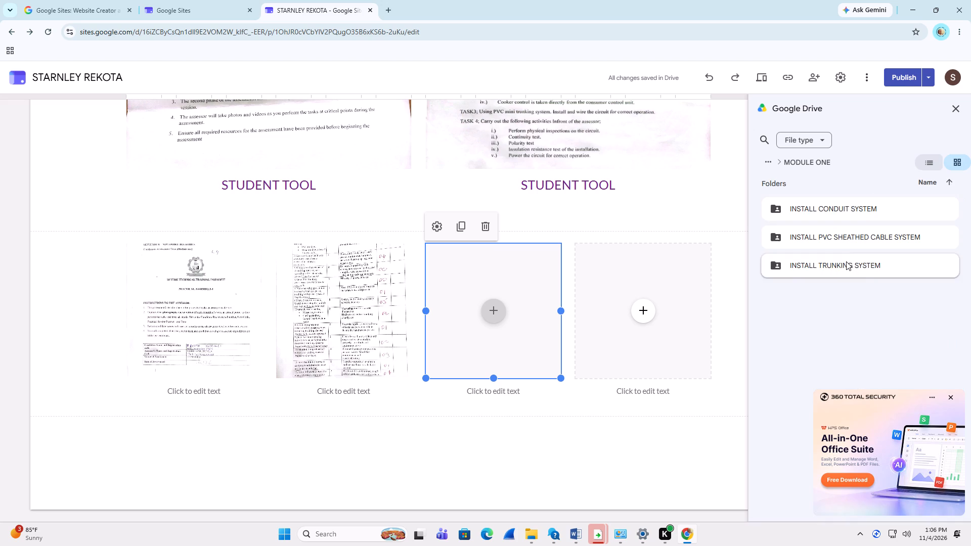
double_click(846, 261)
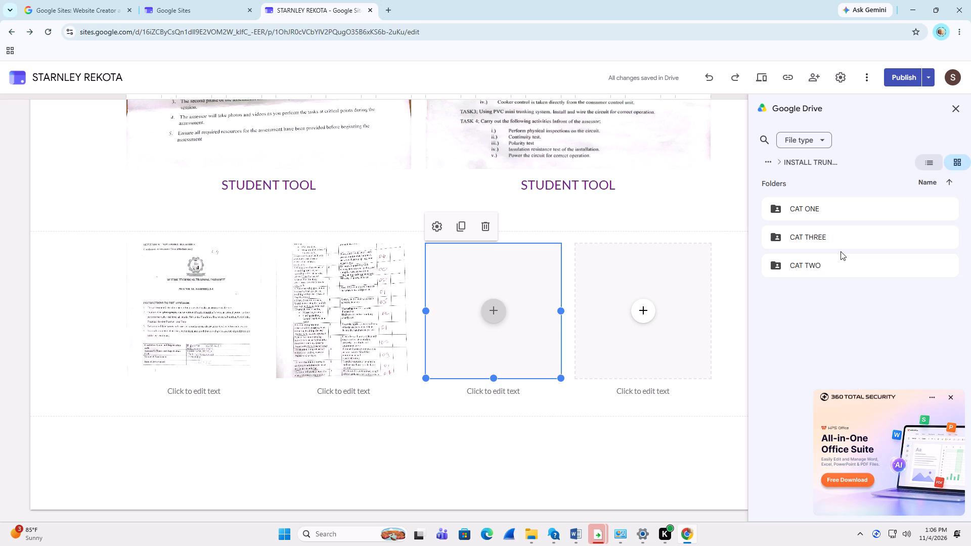
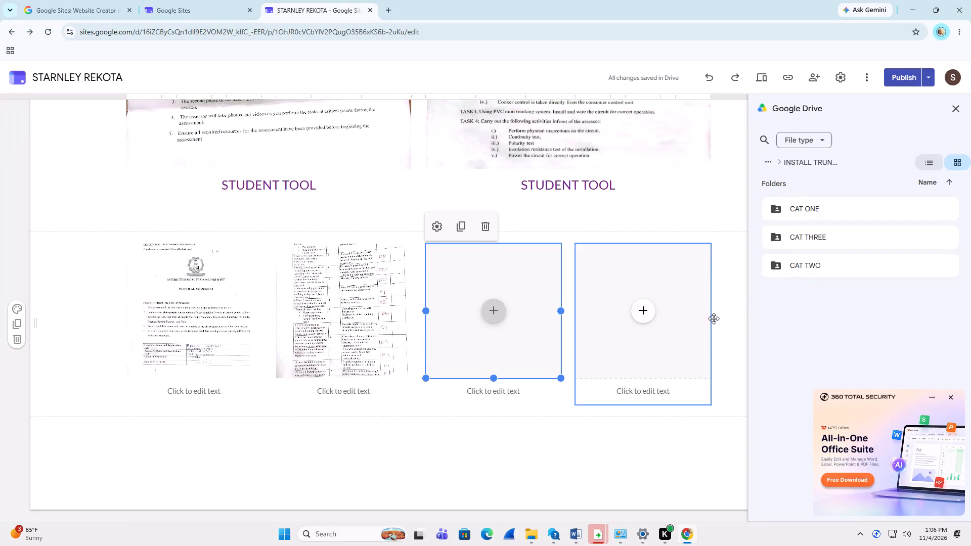
Fill the row's third placeholder with the circuit-diagram task page that follows the two marked checklist scans in the CAT TWO folder.
click(804, 267)
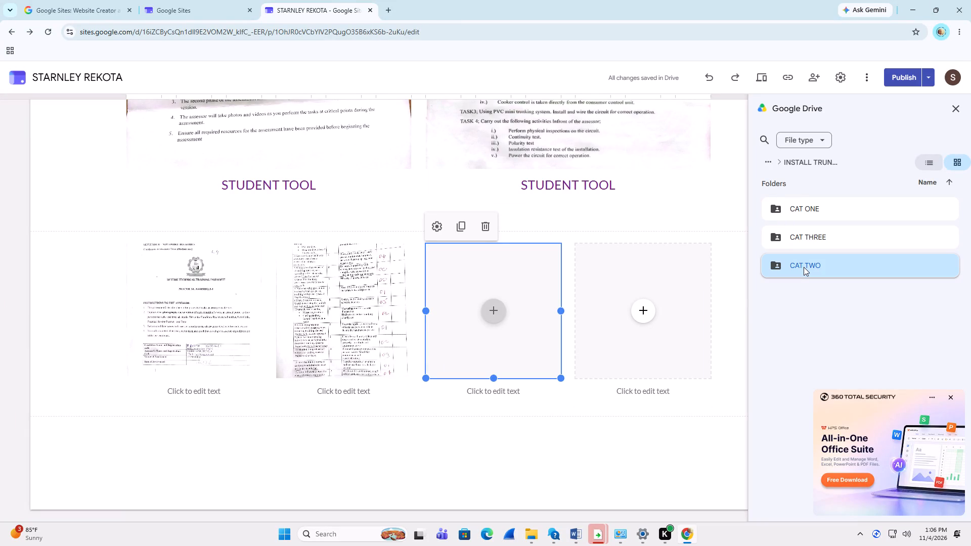
double_click(804, 267)
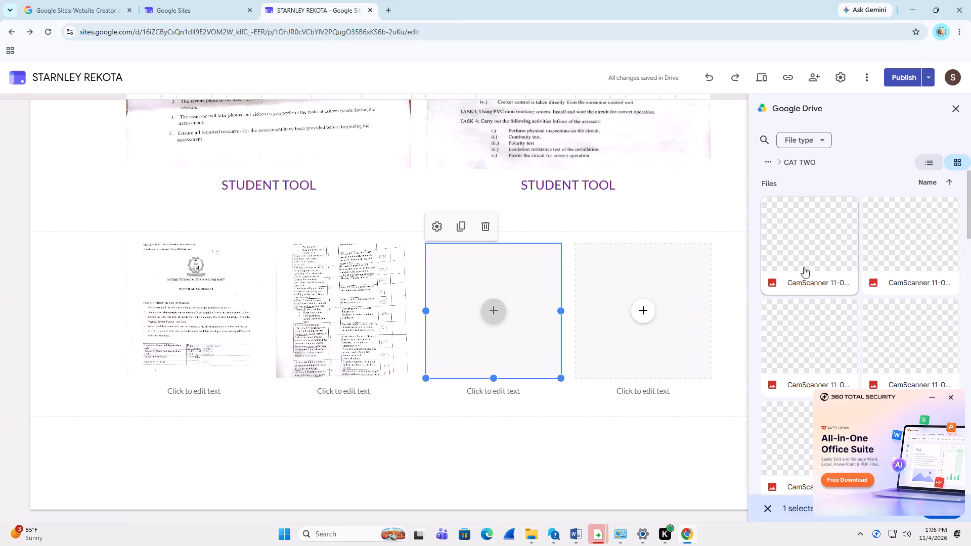
scroll(804, 267, down, 4)
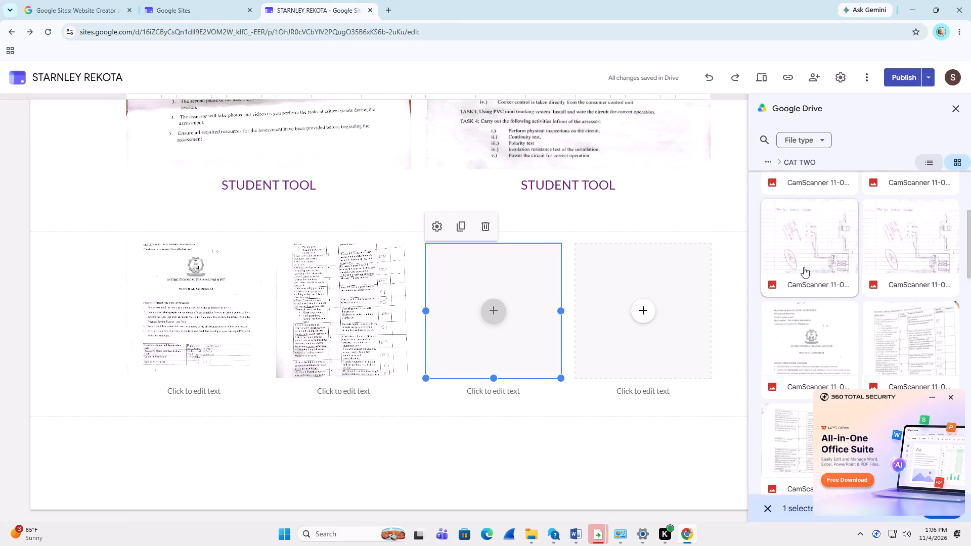
scroll(804, 267, down, 1)
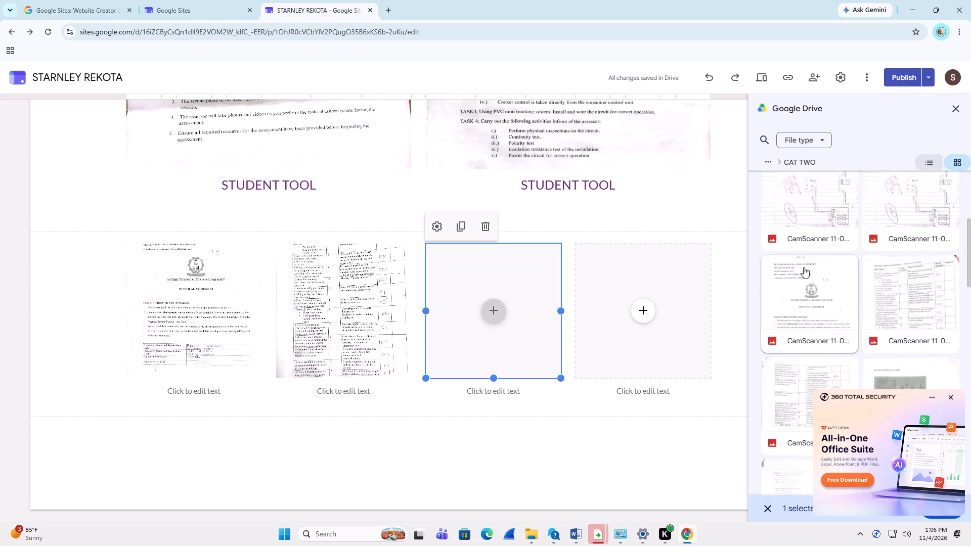
scroll(804, 267, down, 2)
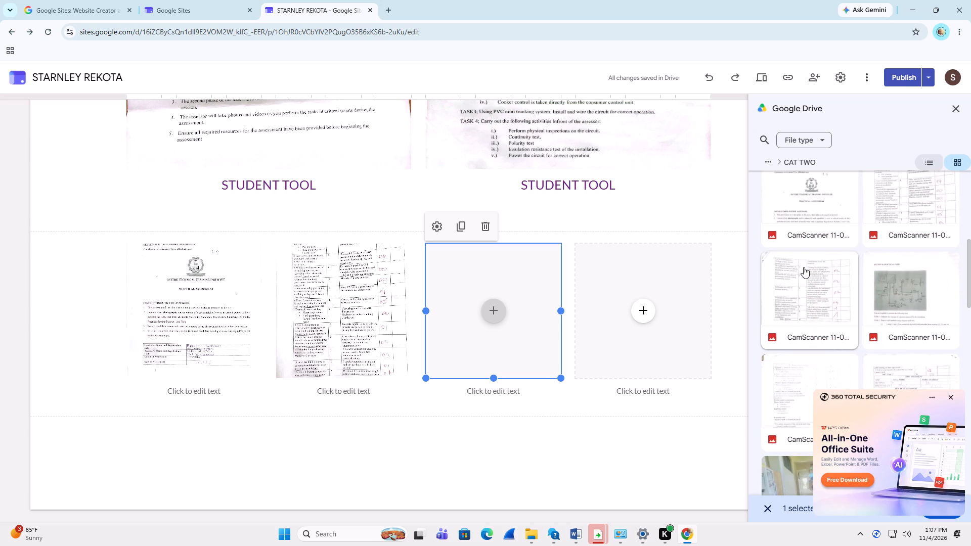
double_click(904, 302)
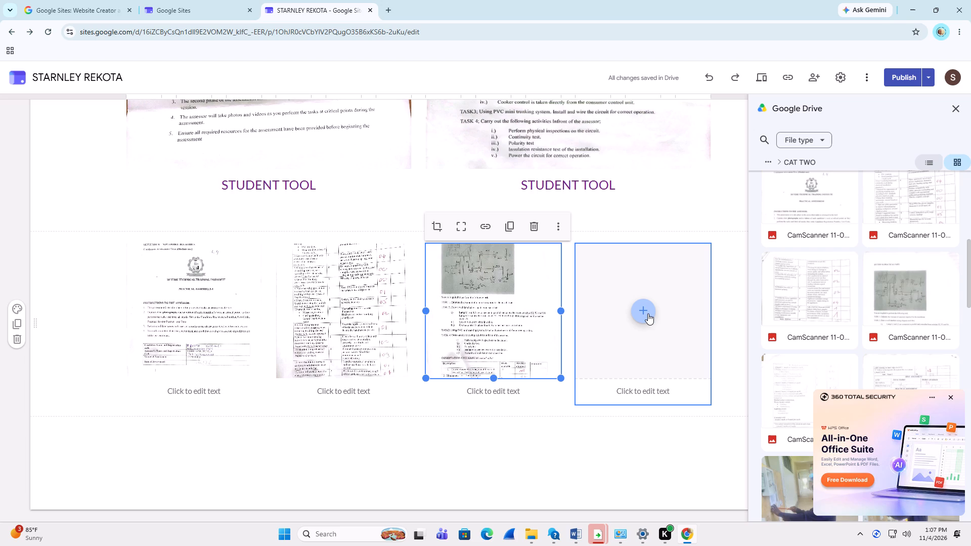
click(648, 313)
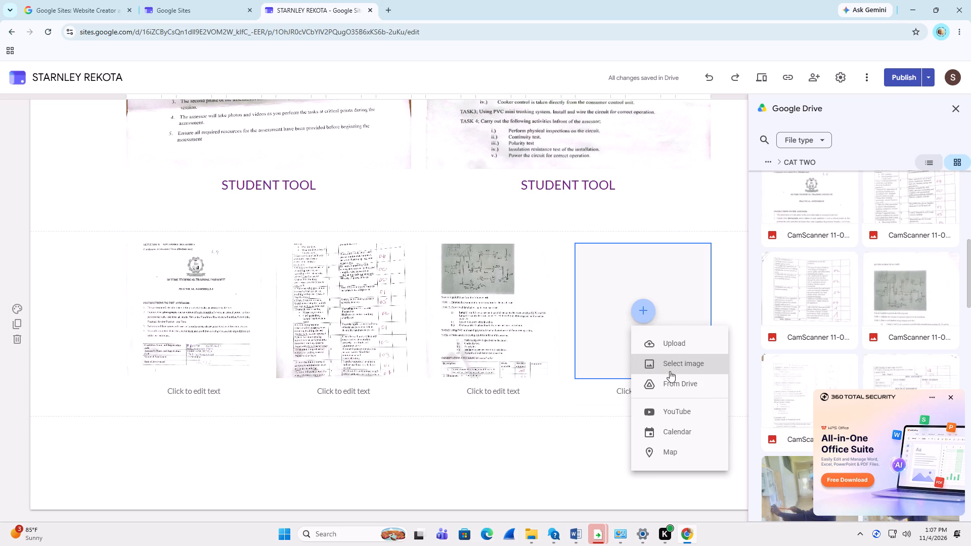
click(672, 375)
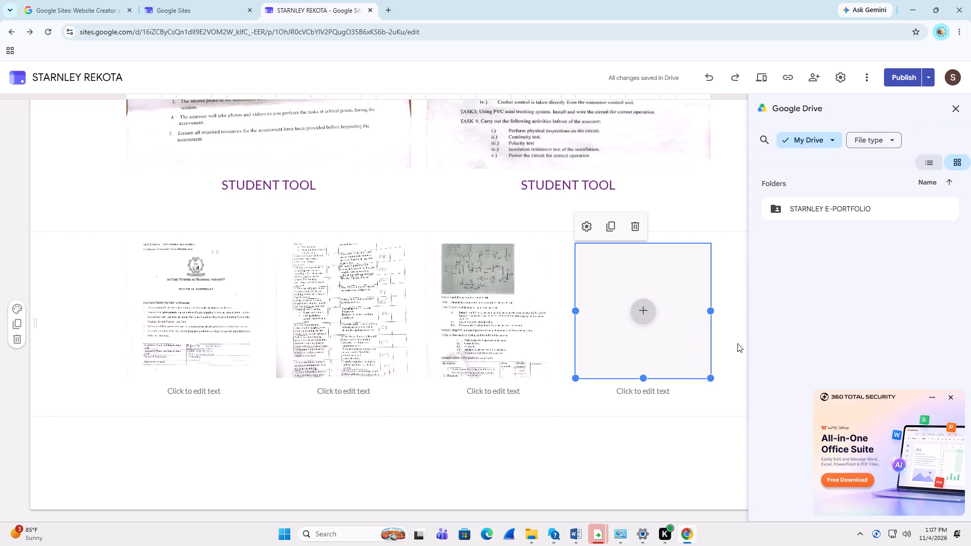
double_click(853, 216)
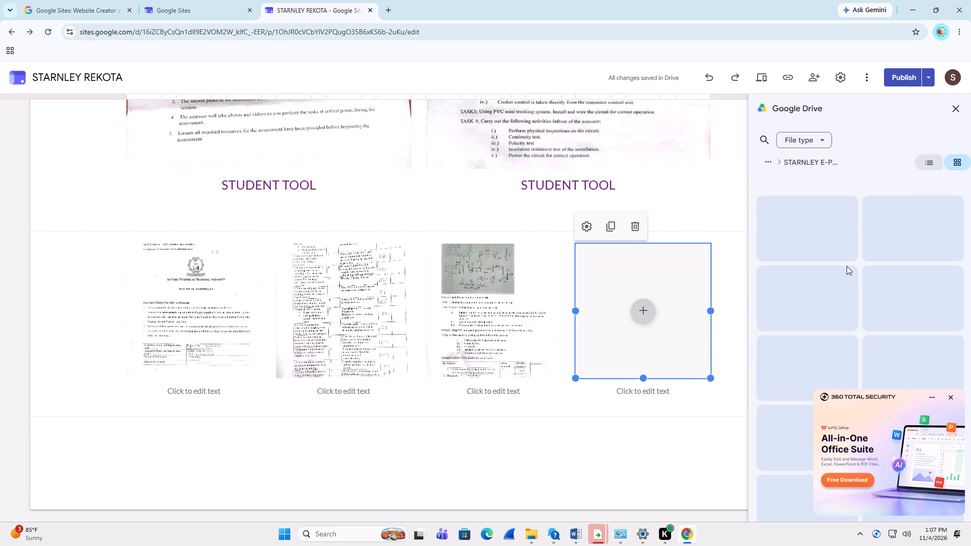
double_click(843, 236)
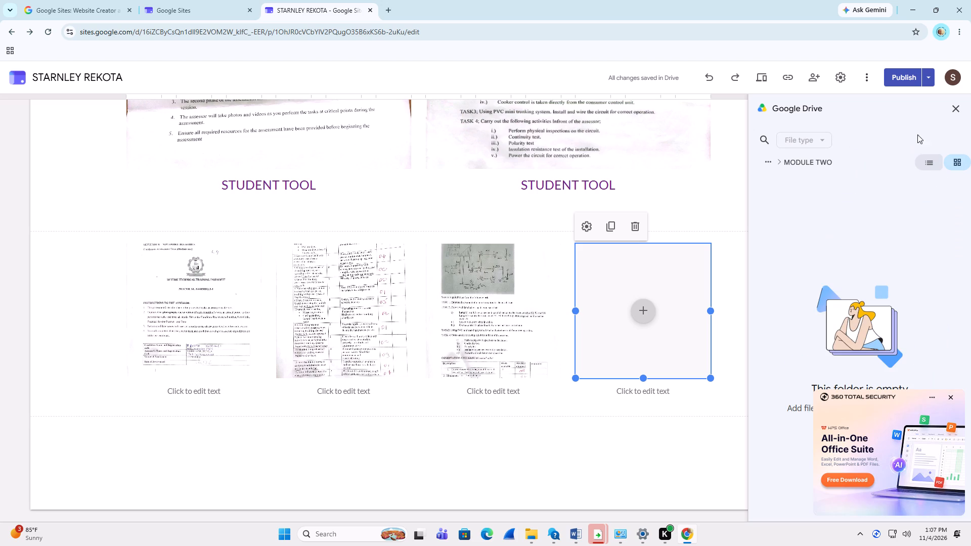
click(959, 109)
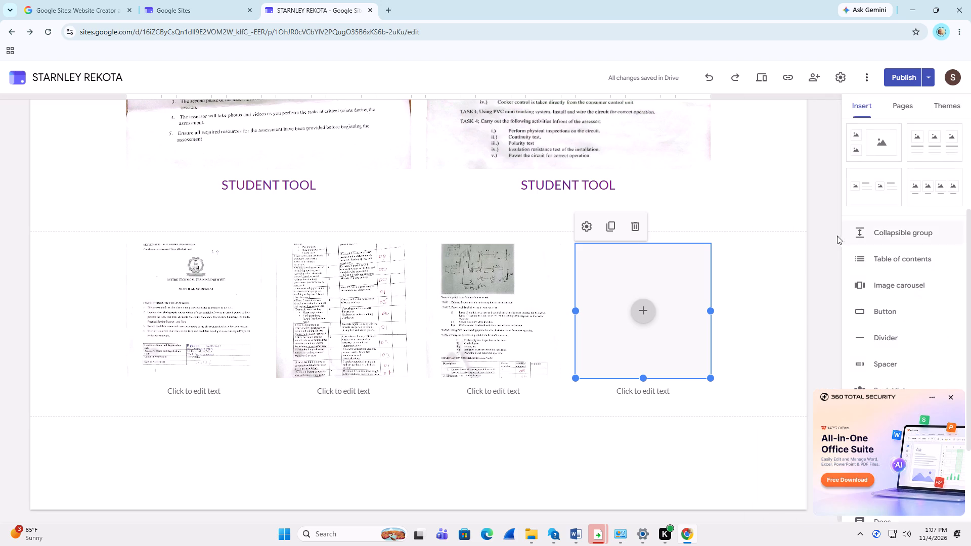
Fill the row's fourth placeholder with the faint checklist scan after the circuit-diagram page in MODULE ONE > INSTALL TRUNKING SYSTEM > CAT TWO in Drive.
click(650, 317)
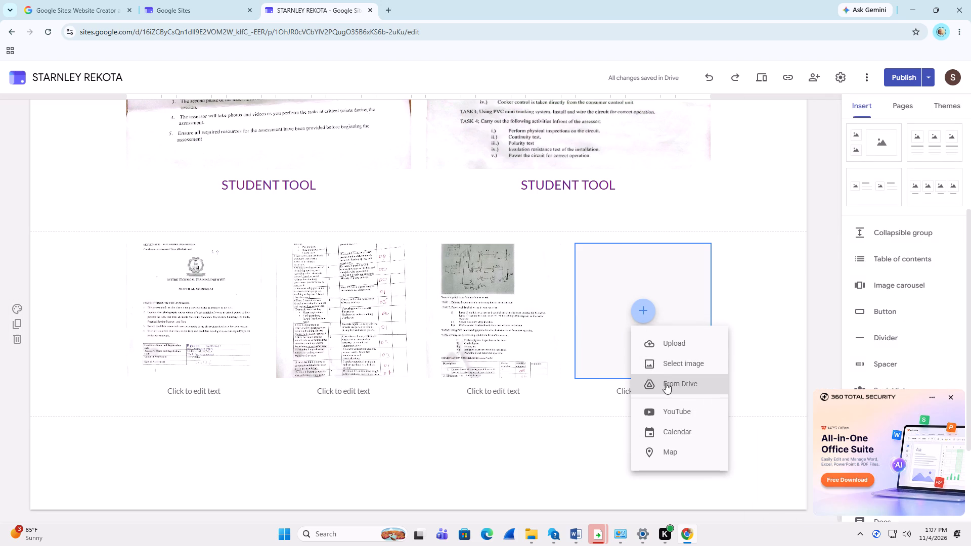
click(667, 386)
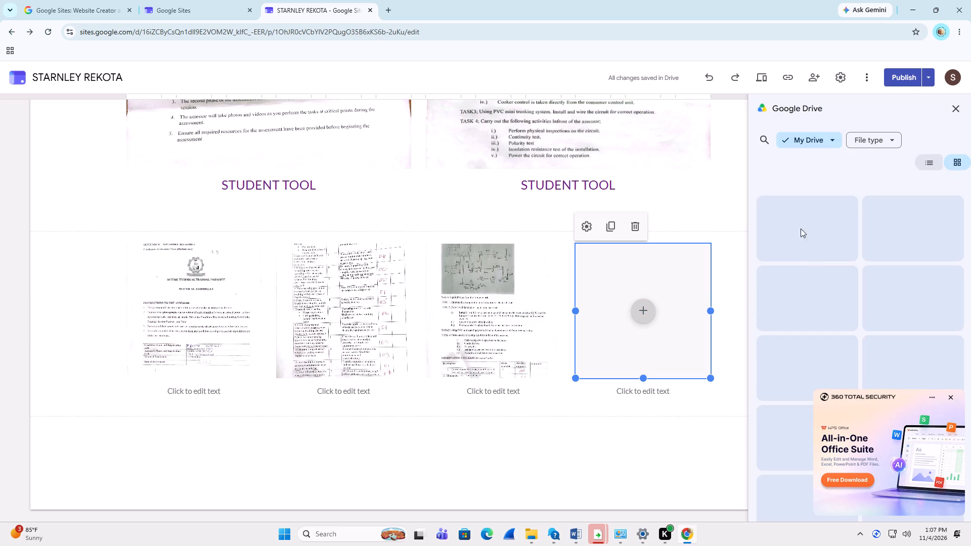
double_click(807, 205)
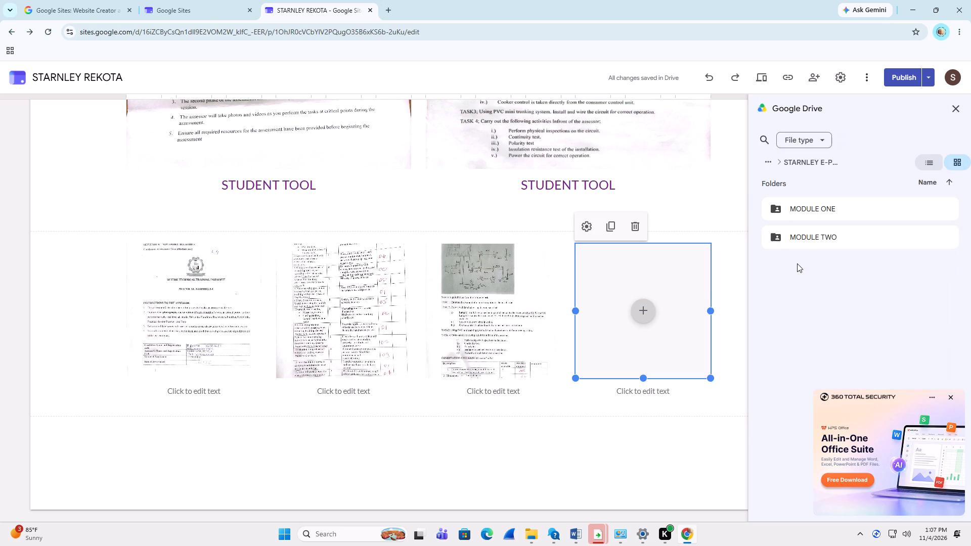
double_click(806, 207)
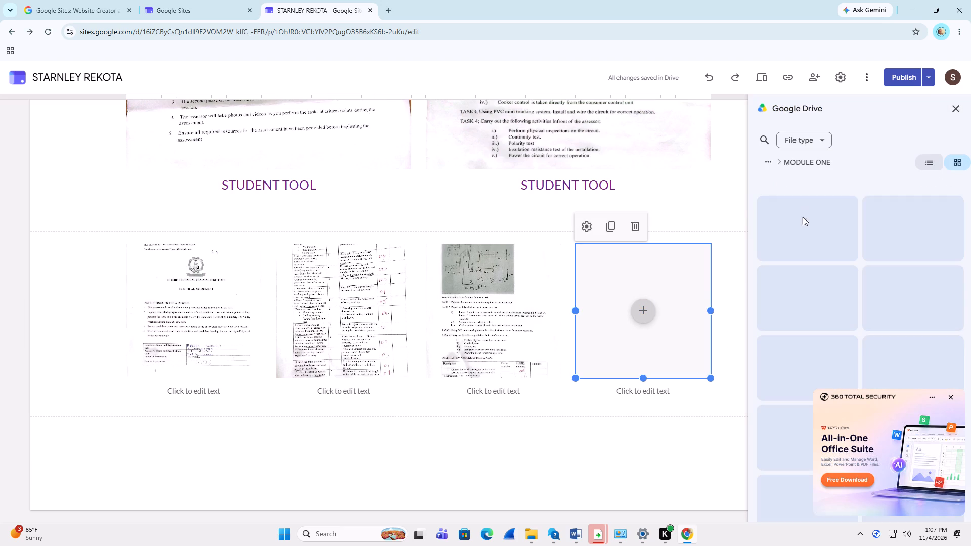
double_click(803, 263)
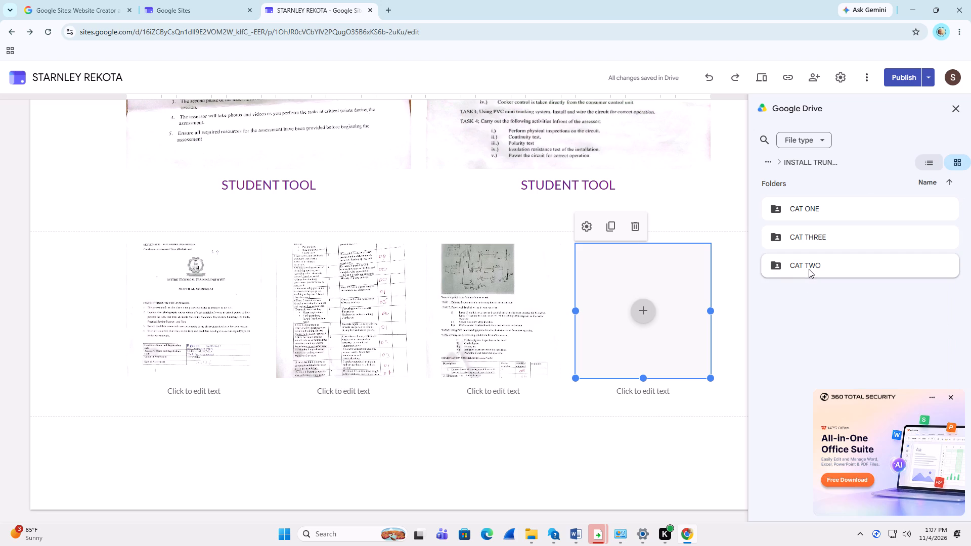
double_click(809, 268)
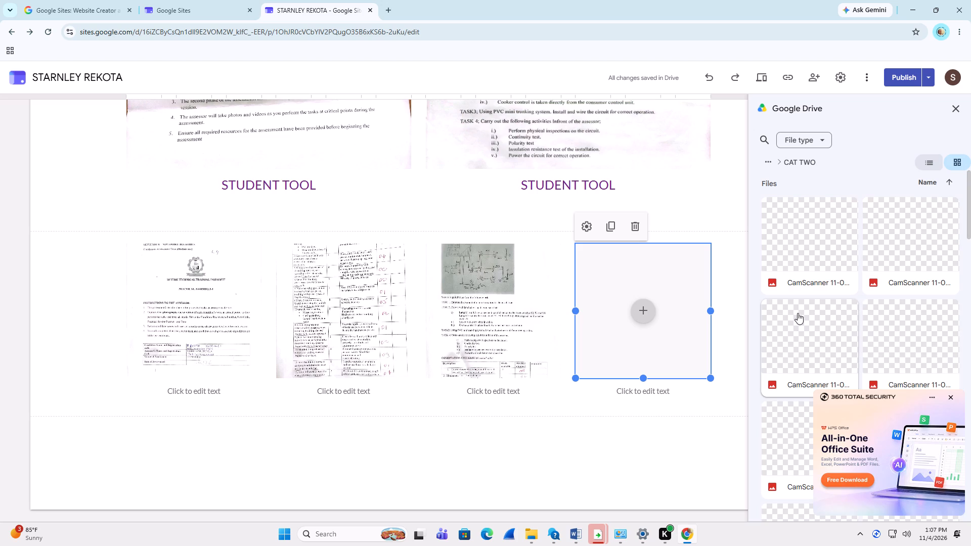
scroll(798, 313, down, 6)
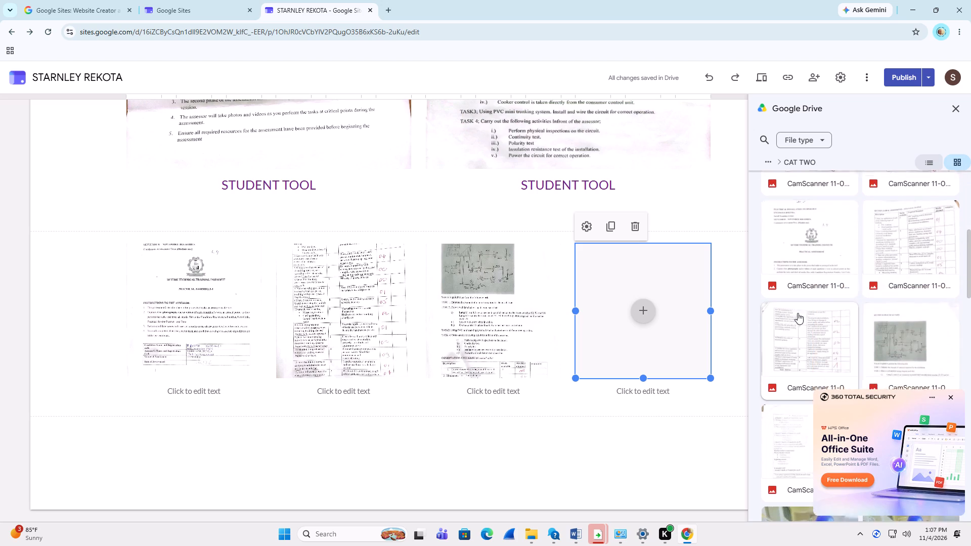
scroll(798, 313, down, 3)
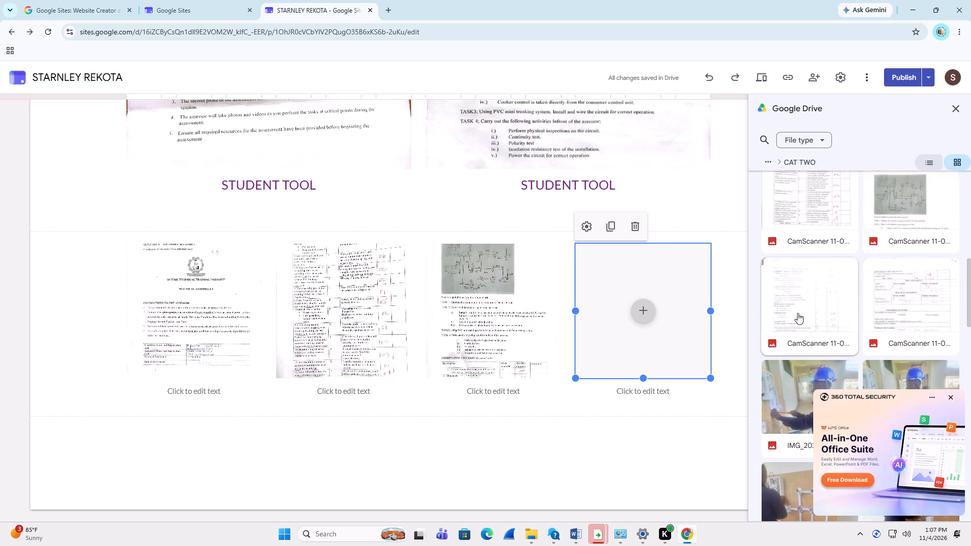
double_click(798, 313)
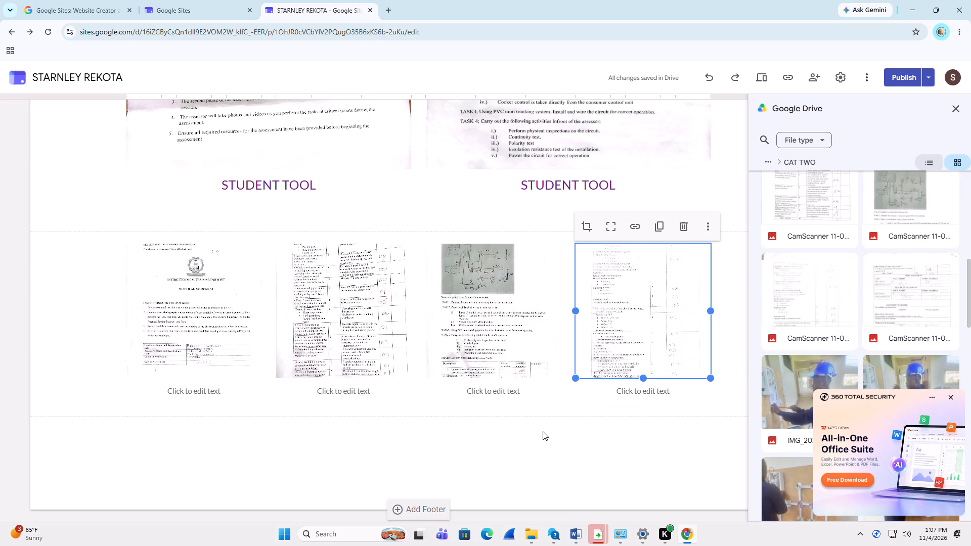
Add another four-column image row with captions below the completed row of Assessment Two scans.
click(958, 112)
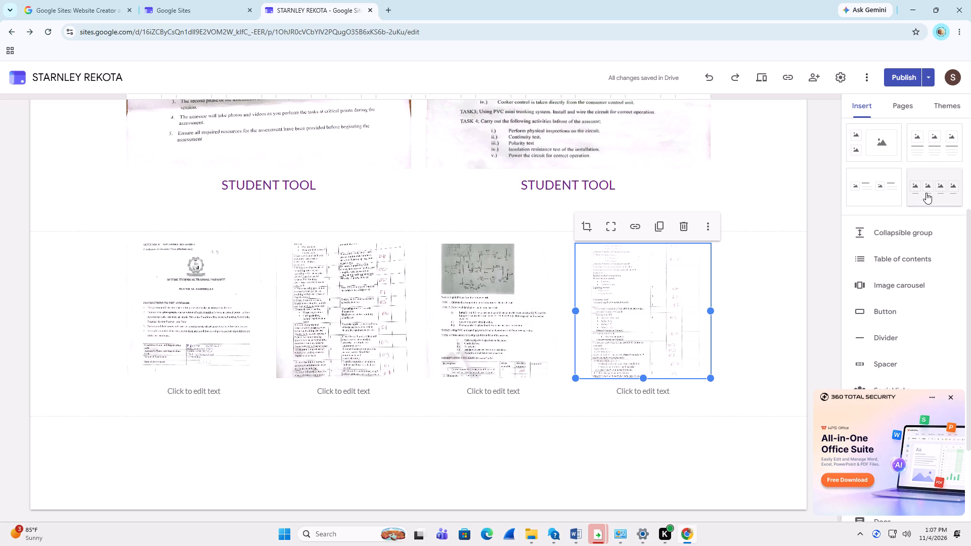
click(926, 193)
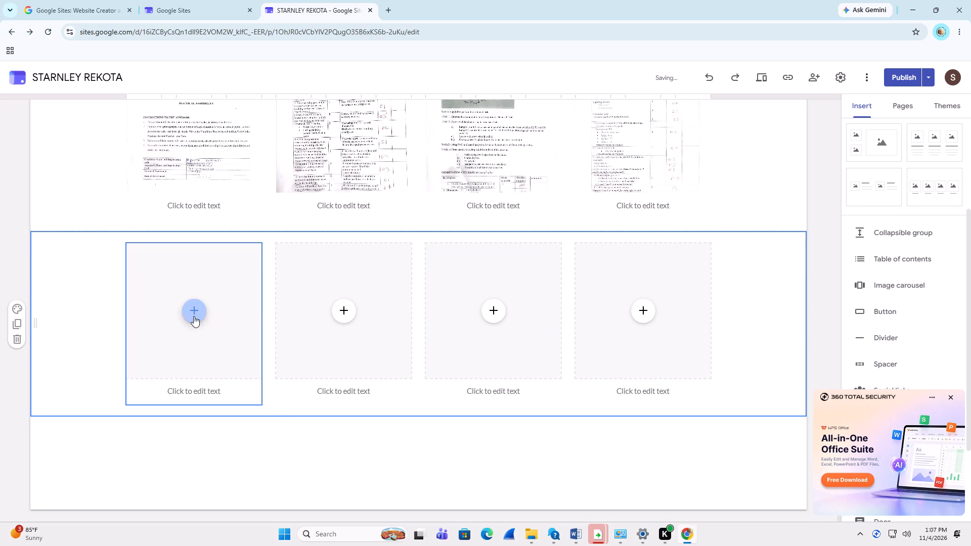
Fill the new row's first placeholder with the last CamScanner form scan before the IMG photos in MODULE ONE > INSTALL TRUNKING SYSTEM > CAT TWO.
double_click(194, 308)
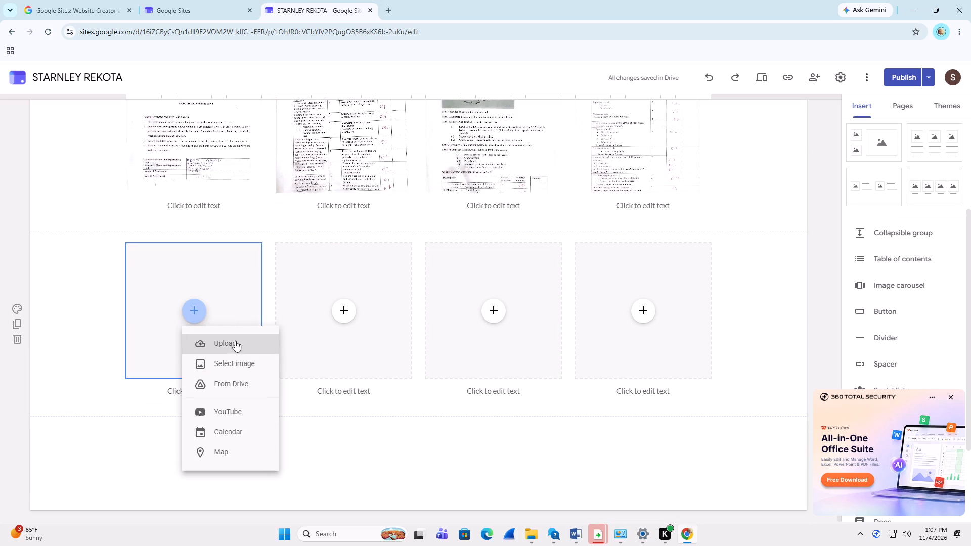
click(252, 385)
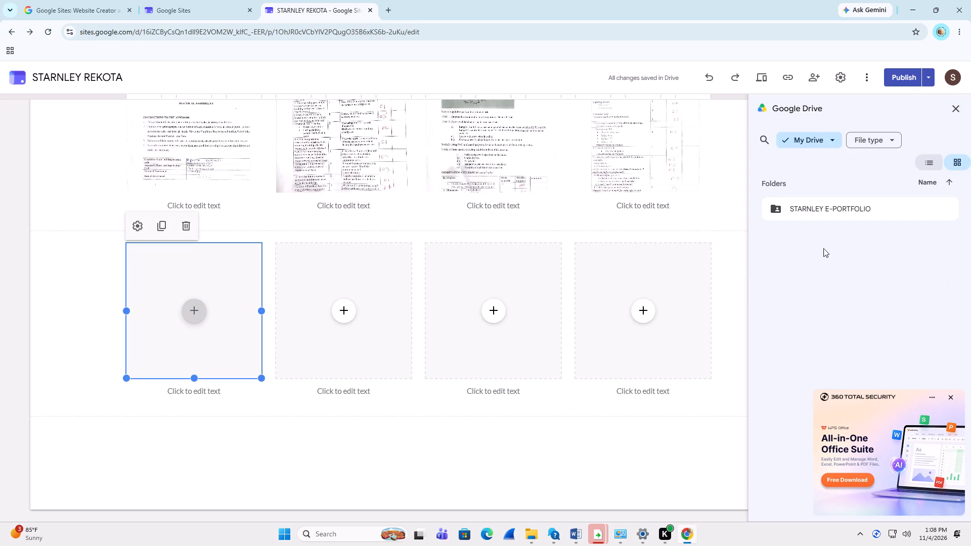
double_click(845, 207)
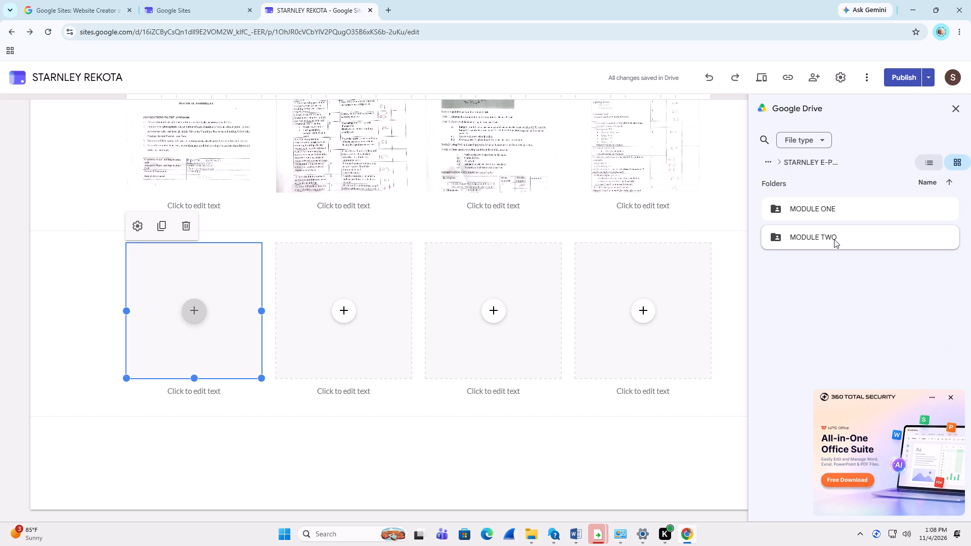
double_click(838, 211)
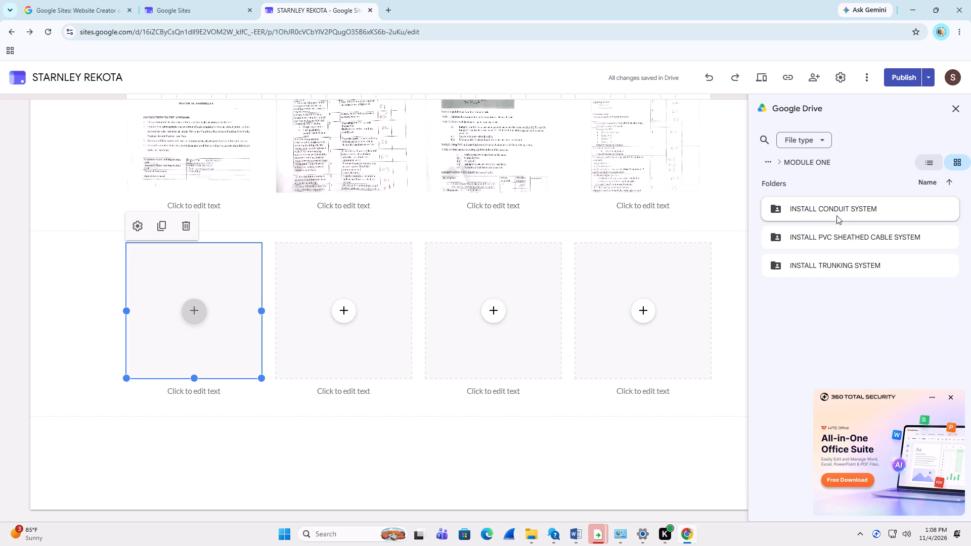
double_click(835, 261)
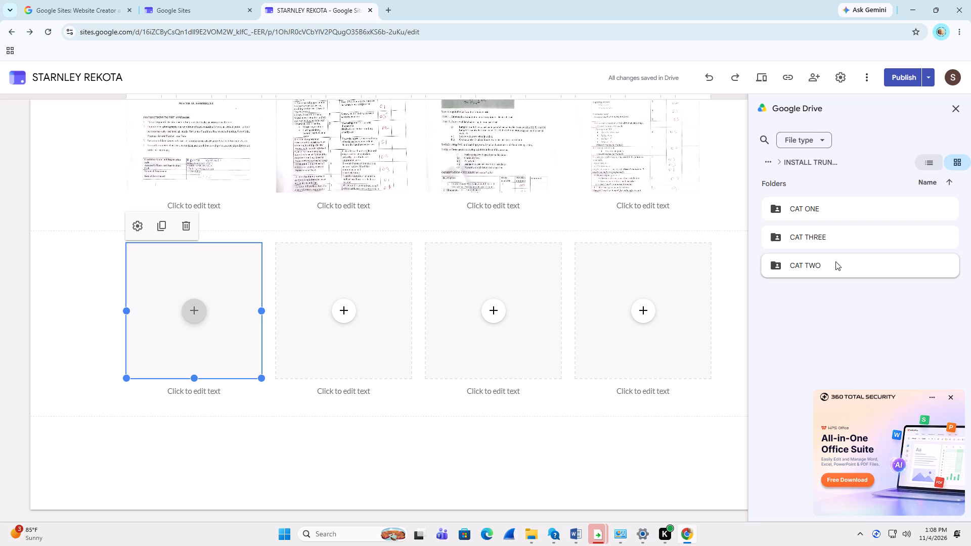
double_click(835, 261)
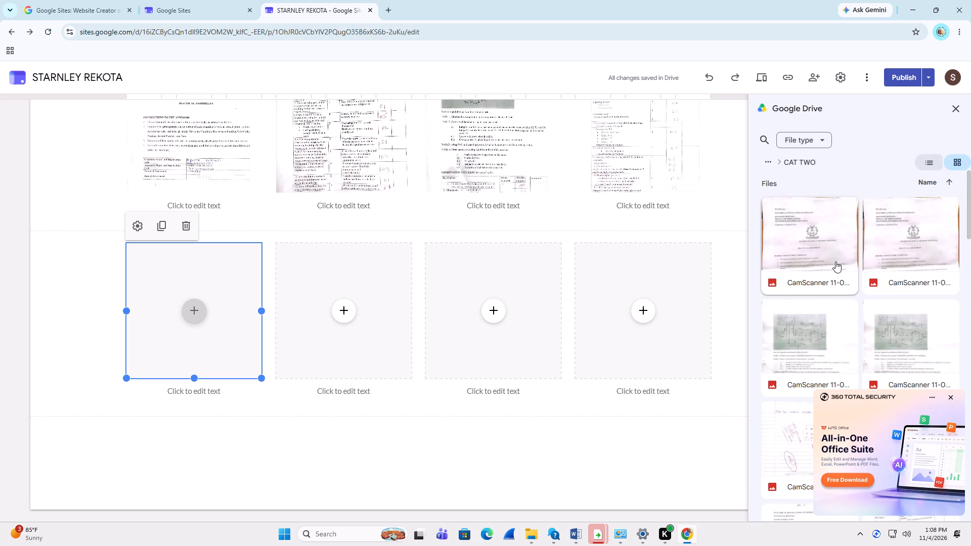
scroll(835, 261, down, 2)
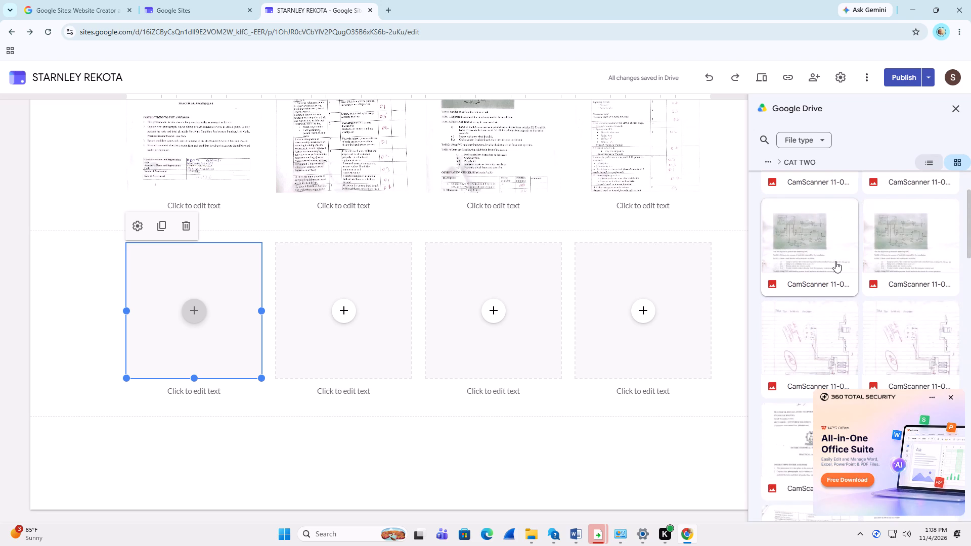
scroll(835, 261, down, 2)
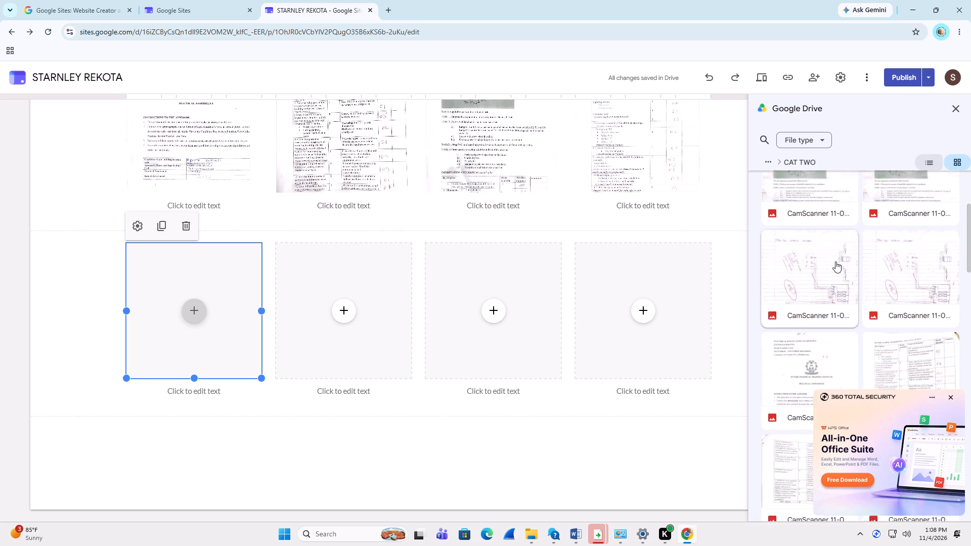
scroll(835, 261, down, 6)
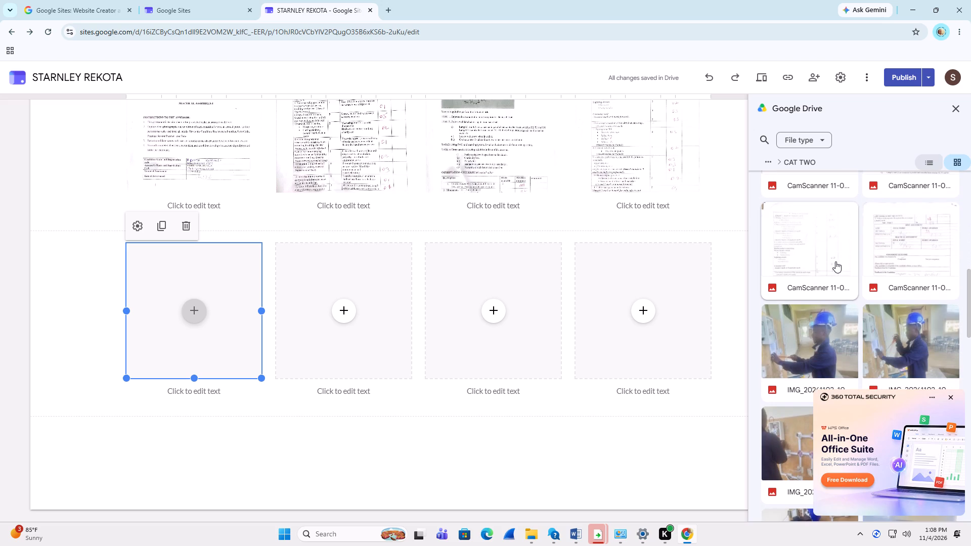
double_click(898, 256)
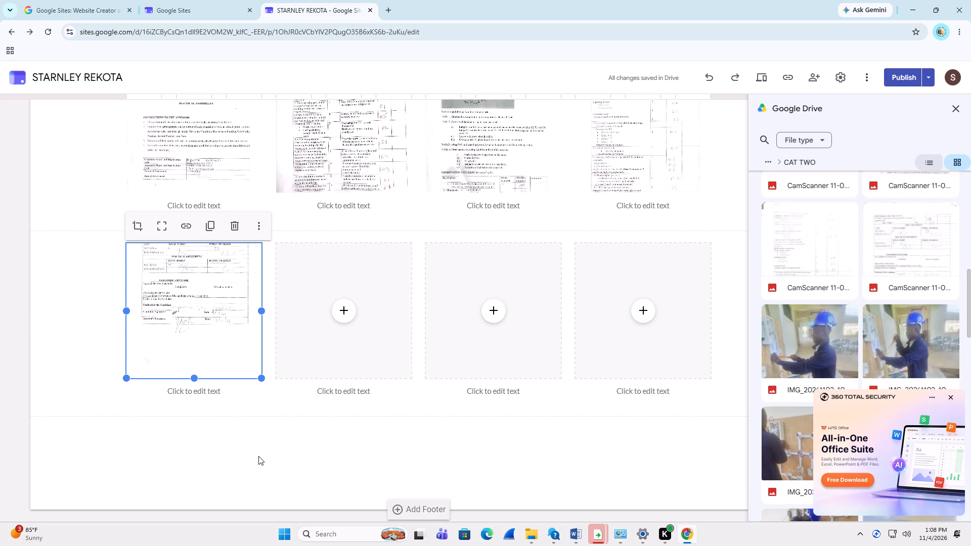
Caption the first scan in the upper four-column row of Assessment Two "ASSESSORS CHECK LIST".
scroll(366, 325, up, 8)
scroll(369, 332, down, 4)
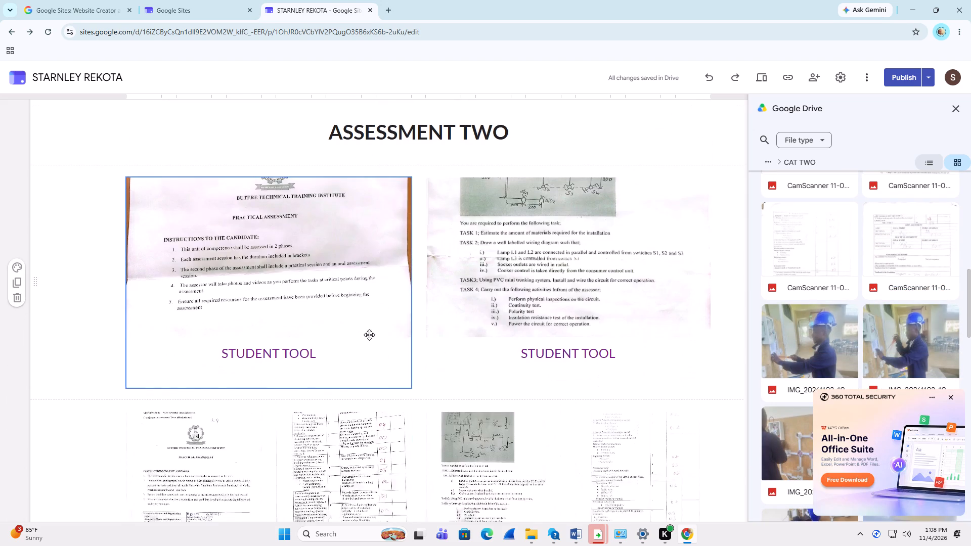
scroll(369, 335, up, 3)
scroll(374, 324, down, 5)
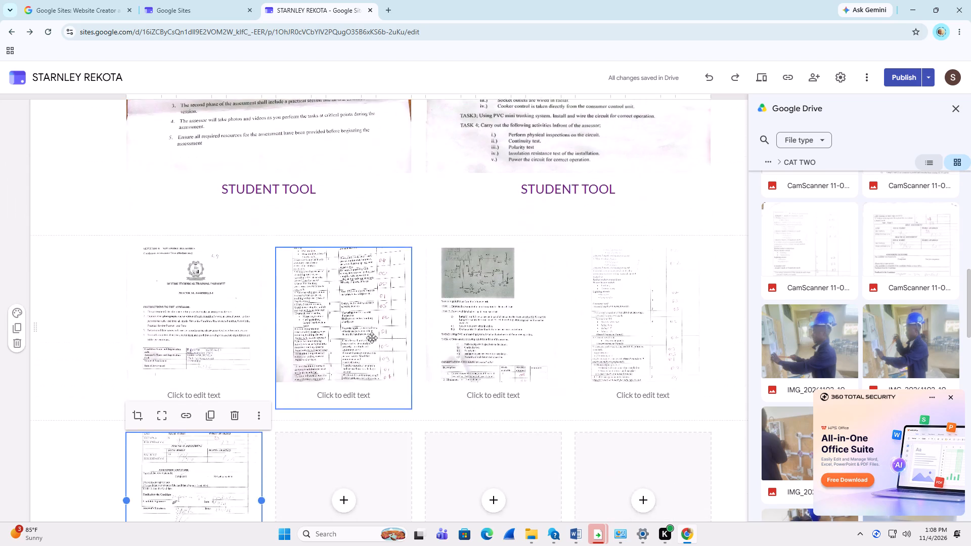
click(240, 306)
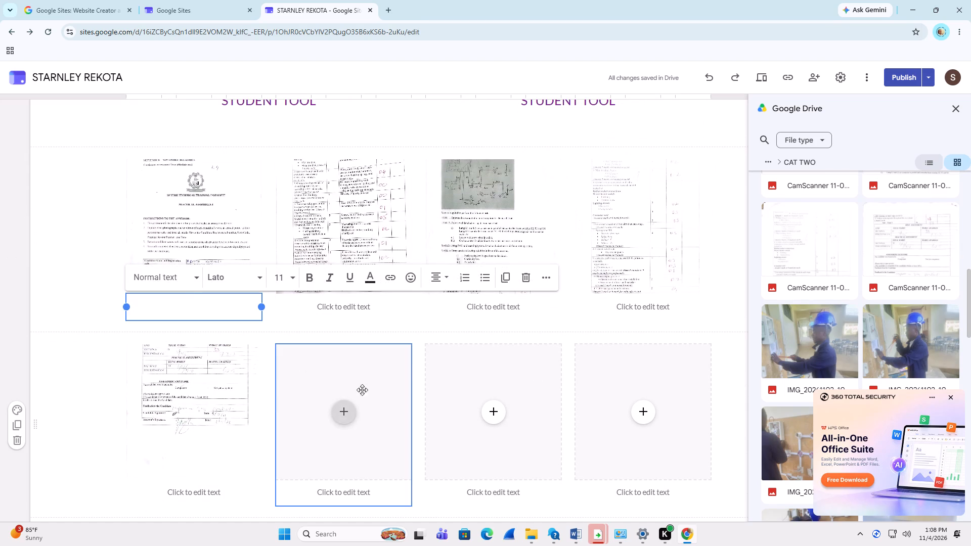
text(ASS)
text(ESS)
text(OR)
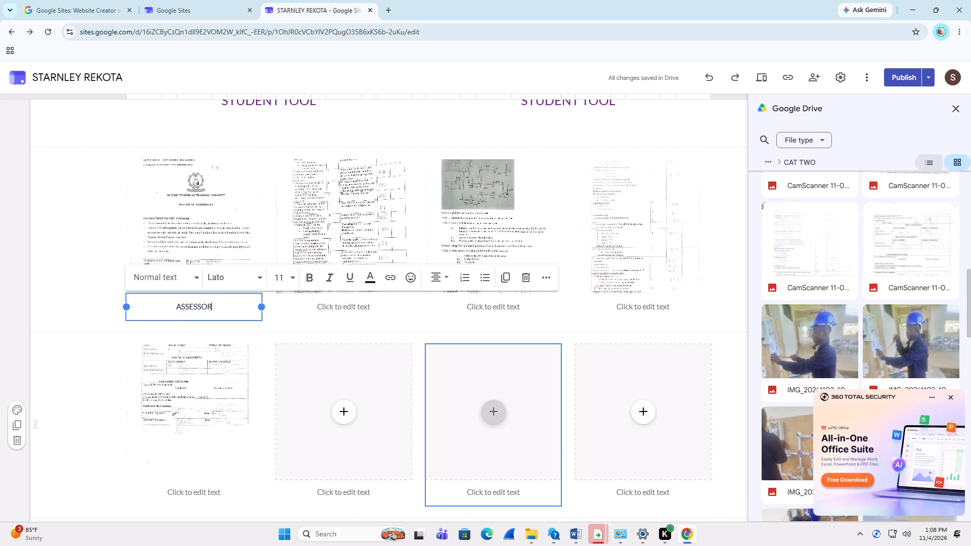
text(S CHEC)
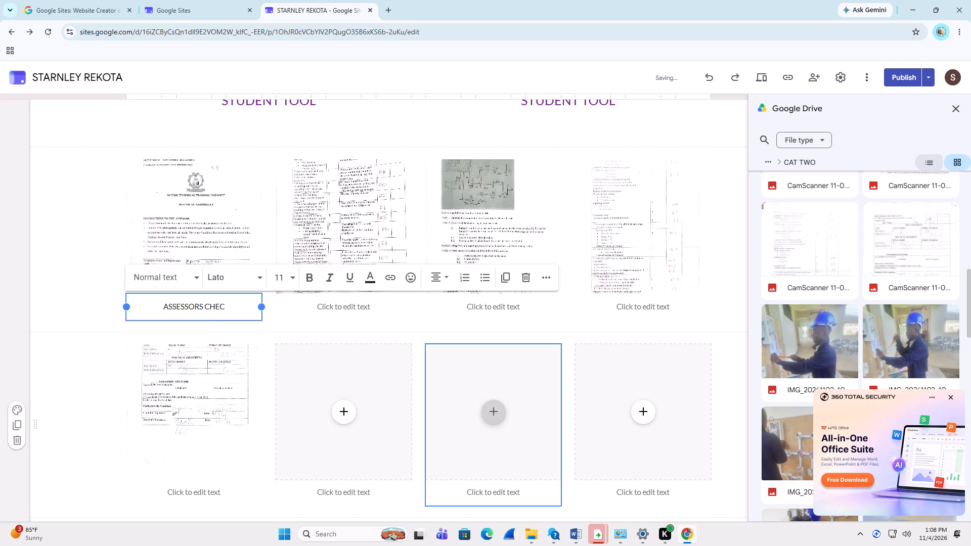
text(KI)
key(BackSpace)
text(;L)
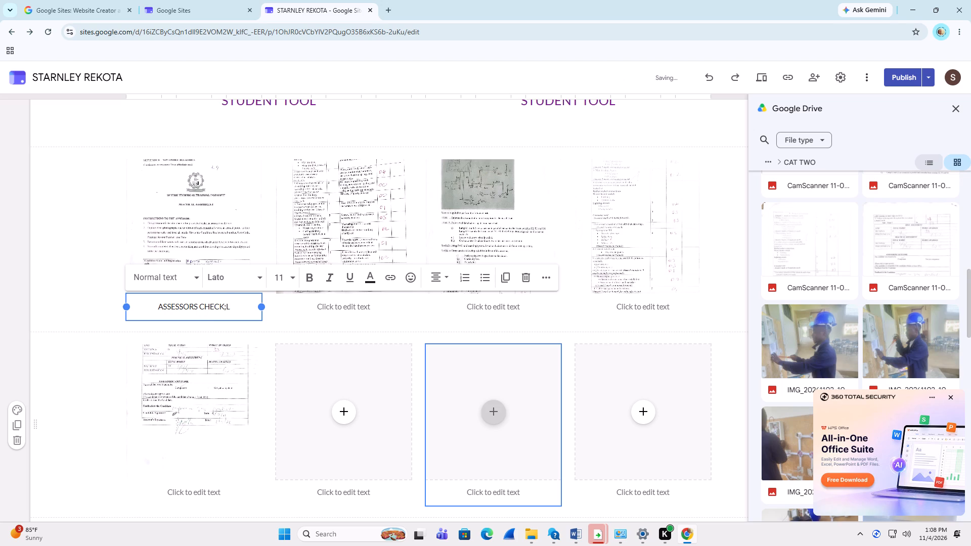
key(BackSpace)
key(BackSpace)
key(space)
text(LI)
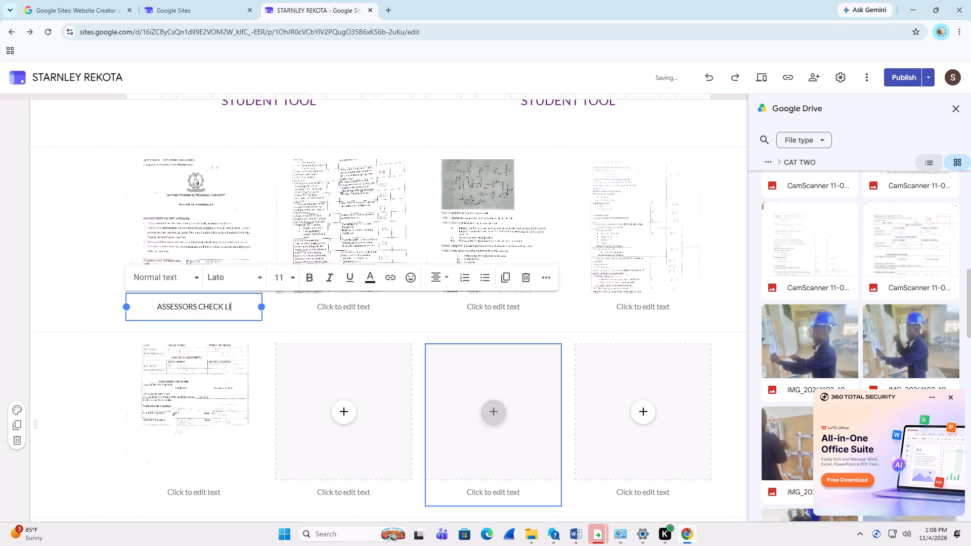
text(ST)
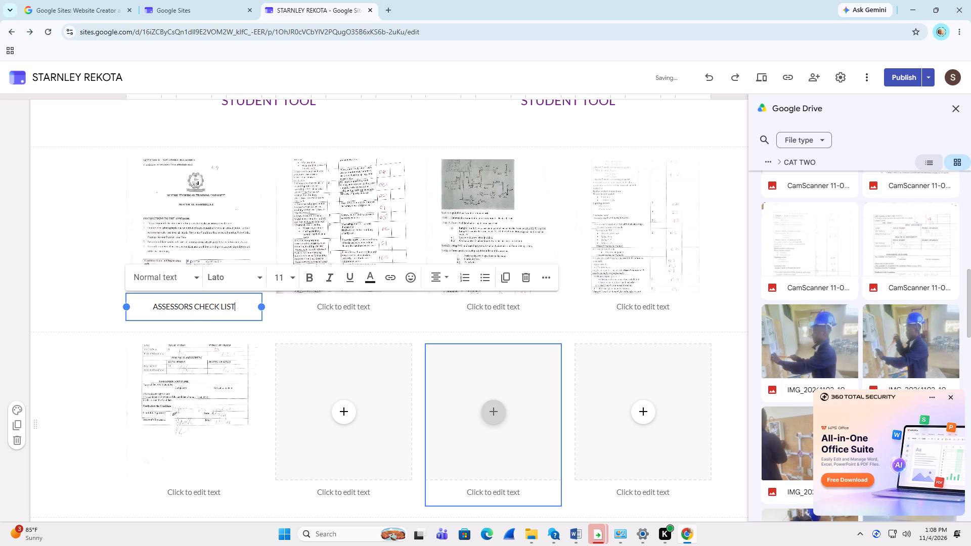
Caption the second scan in that row, the marked two-page checklist, "ASSESSORS CHECKLIST".
click(370, 314)
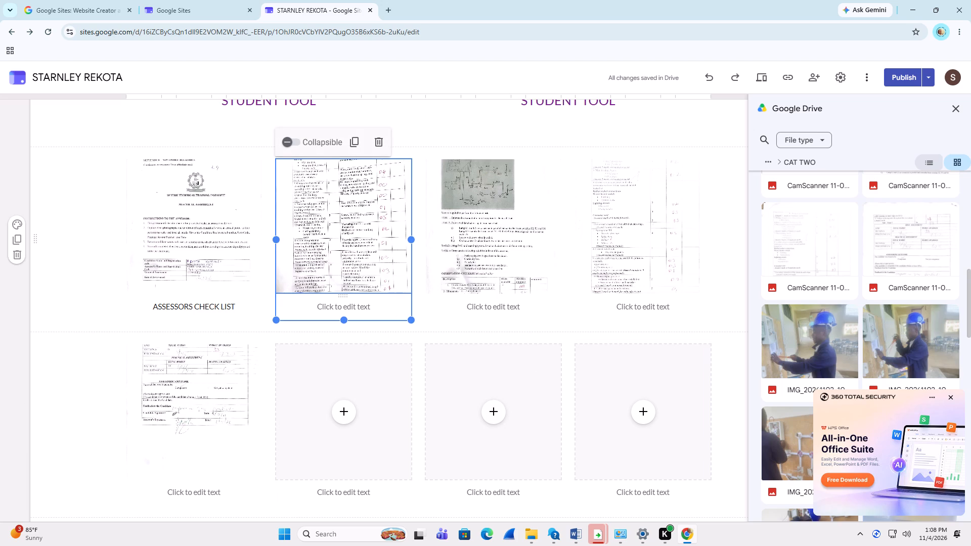
click(369, 306)
text(ASS)
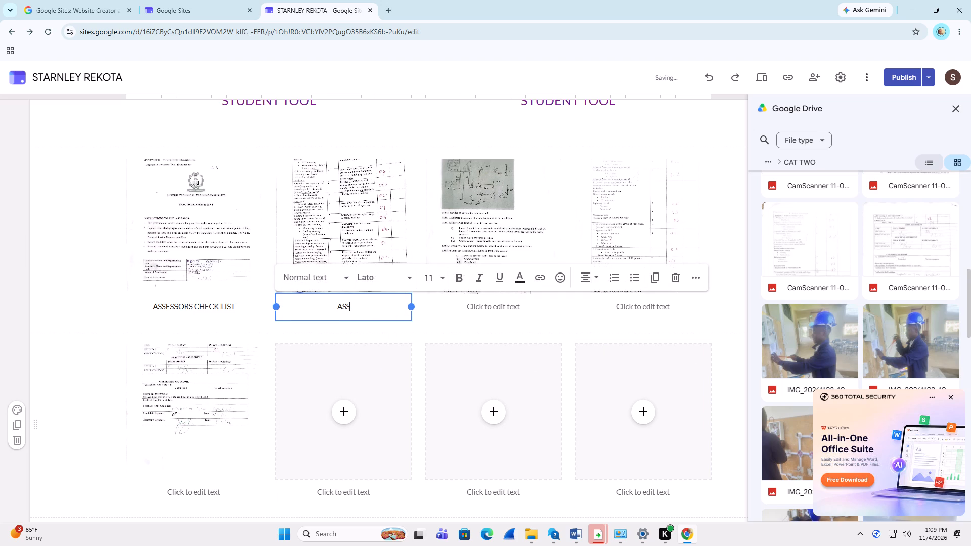
text(ESSORS CHF)
key(BackSpace)
text(EC)
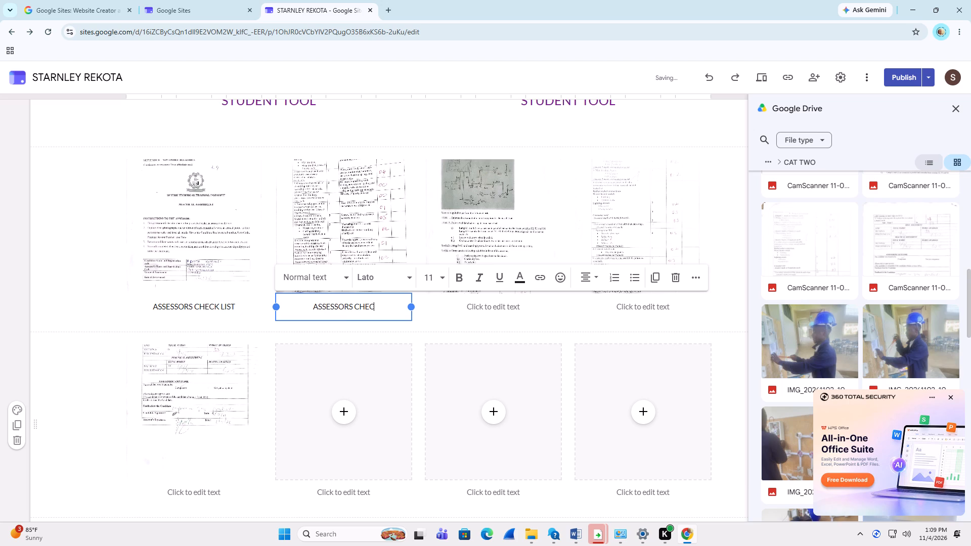
text(KLI)
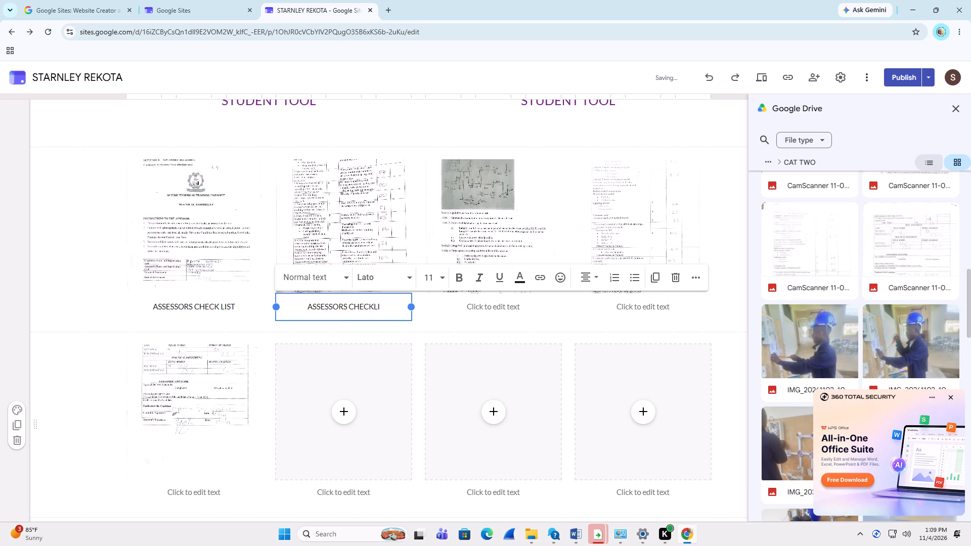
text(ST)
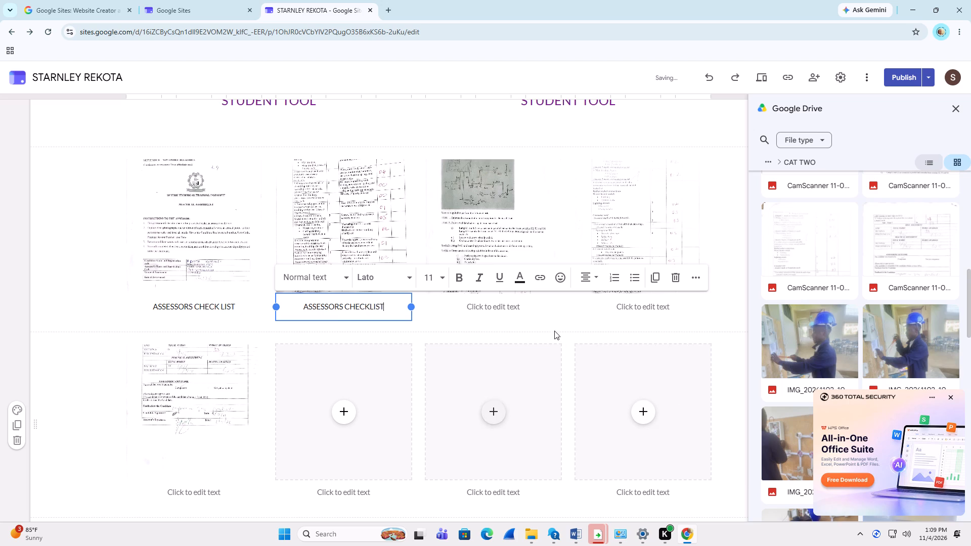
Caption the third scan in the row, the circuit-diagram task page, "ASSESSORS CHECKLIST".
click(554, 315)
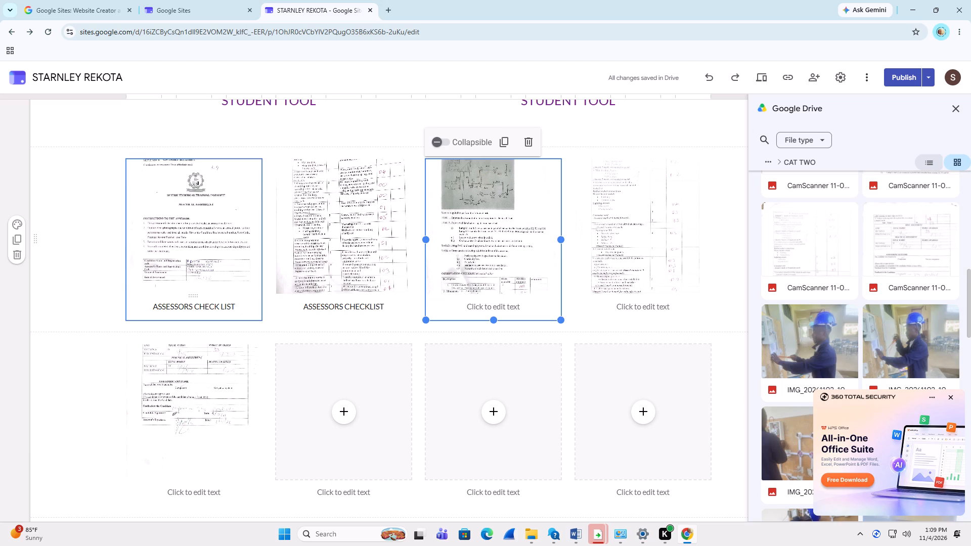
click(490, 313)
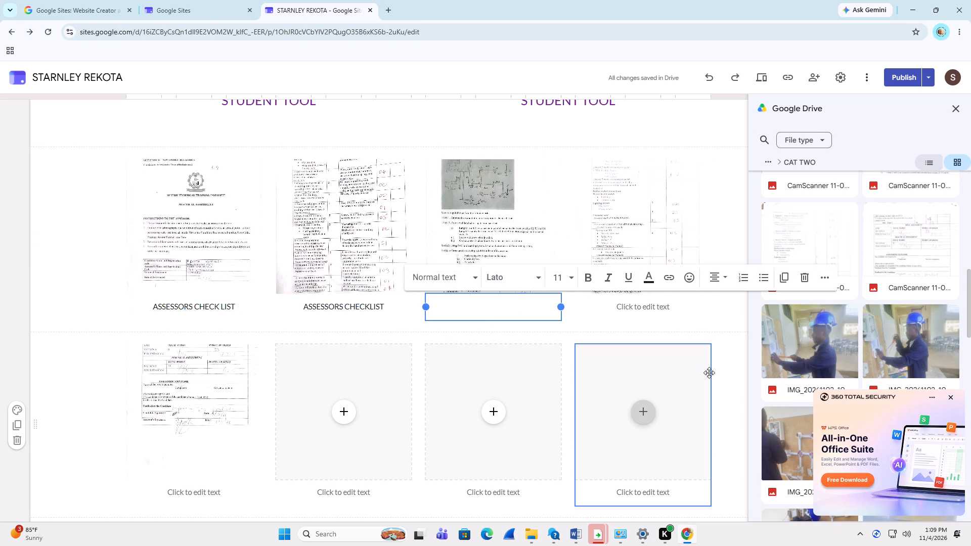
text(ASS)
text(ESS)
text(ORS CH)
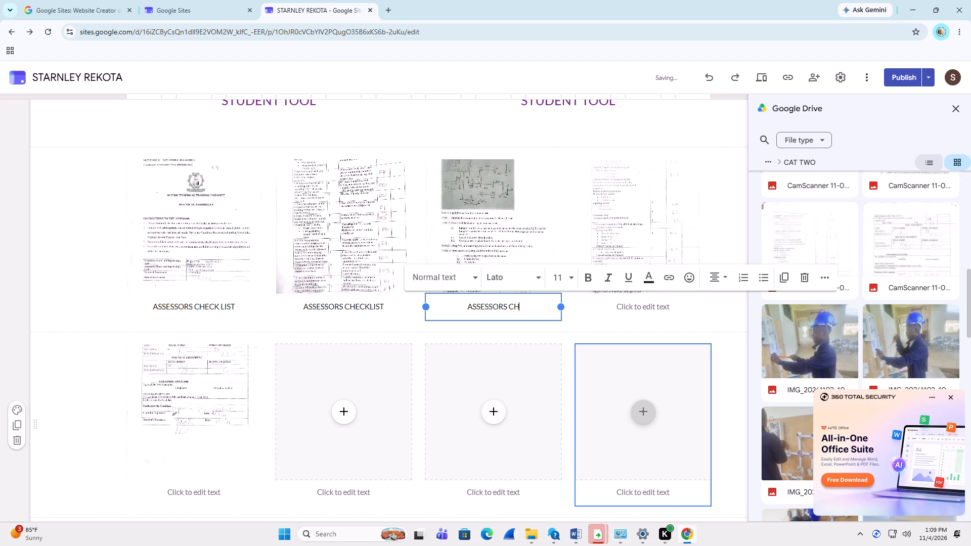
text(EC)
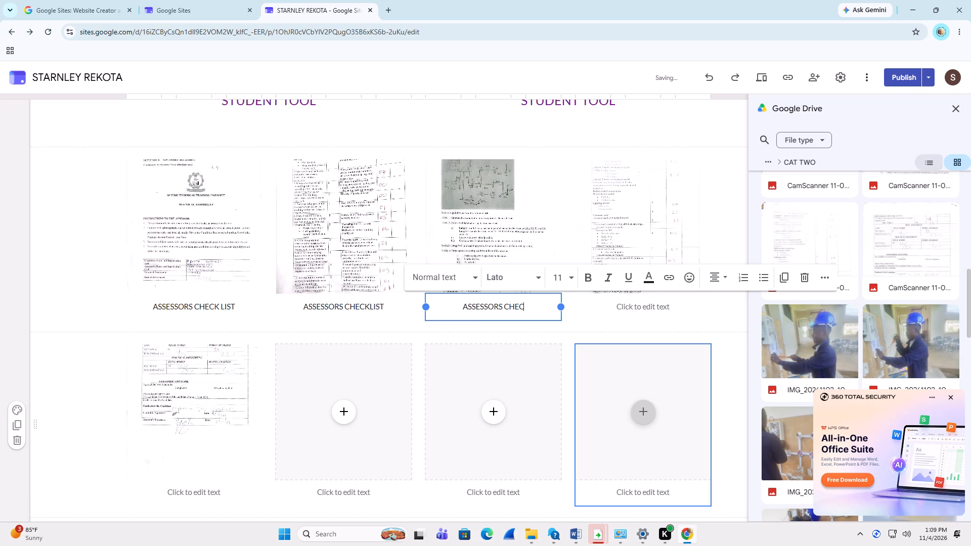
text(KLIST)
Caption the fourth scan in the row, the faint checklist page, "ASSESSORS CHECKLIST".
click(682, 298)
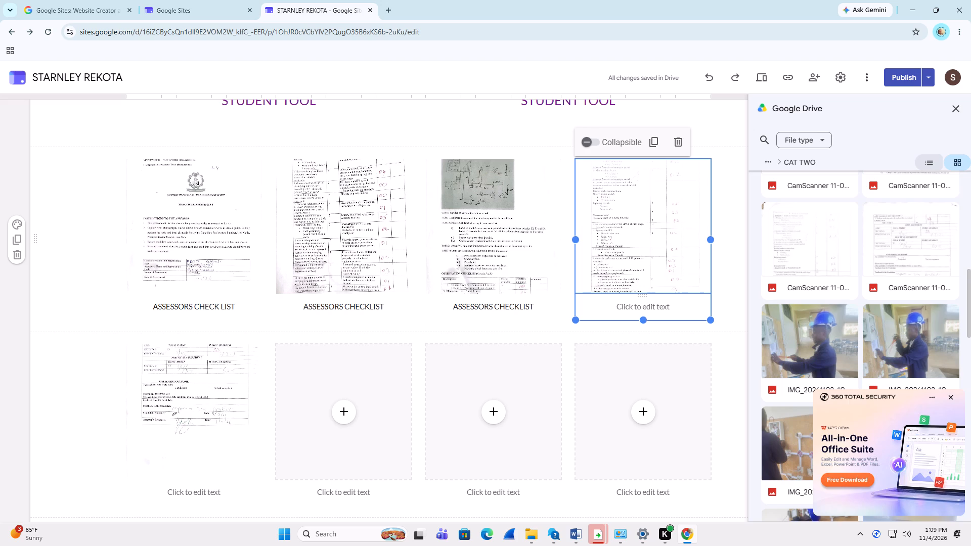
click(665, 308)
text(ASSESSORS)
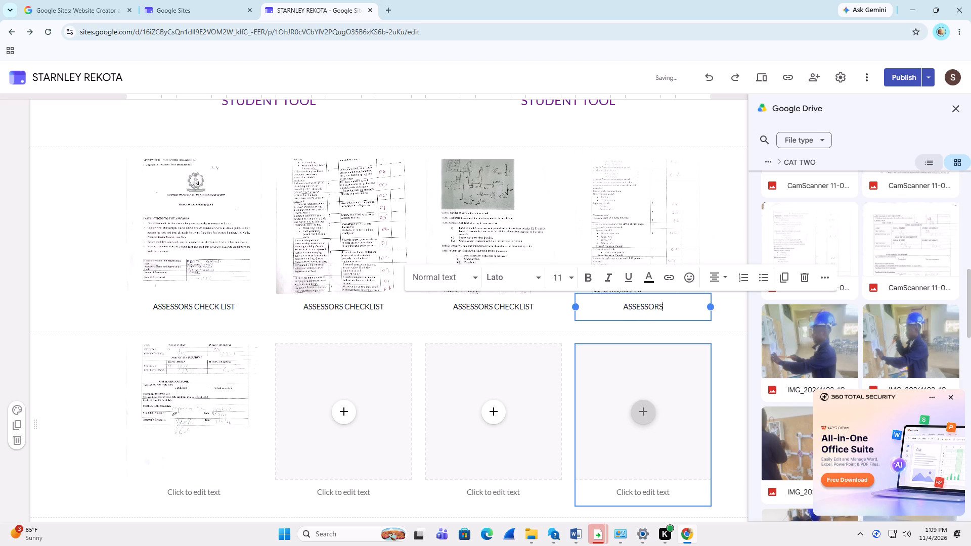
key(space)
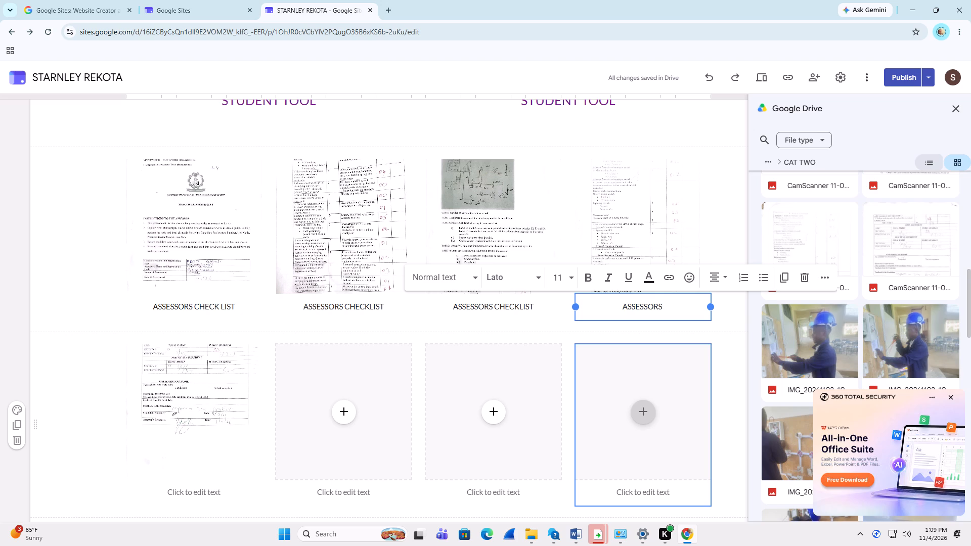
key(space)
text(CHEC)
text(KLI)
text(ST)
key(Return)
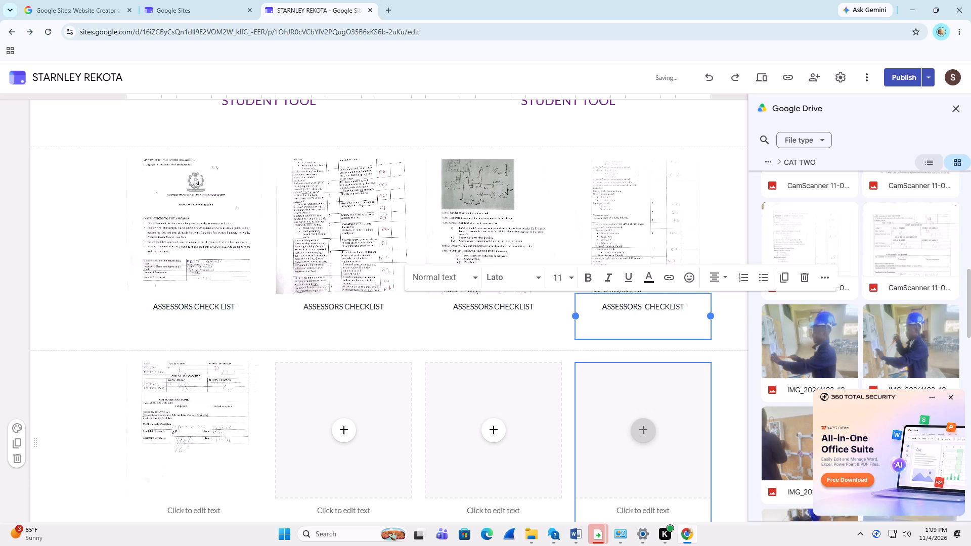
key(BackSpace)
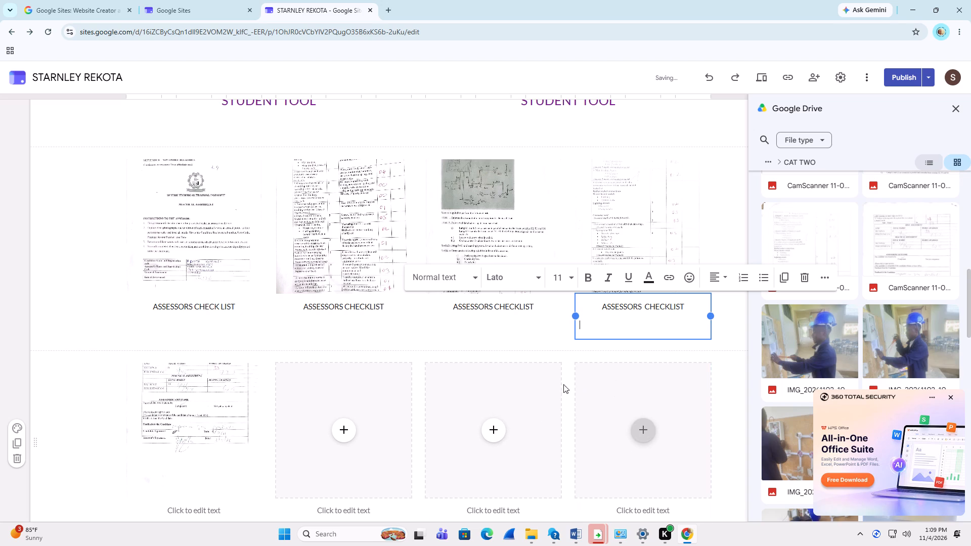
key(BackSpace)
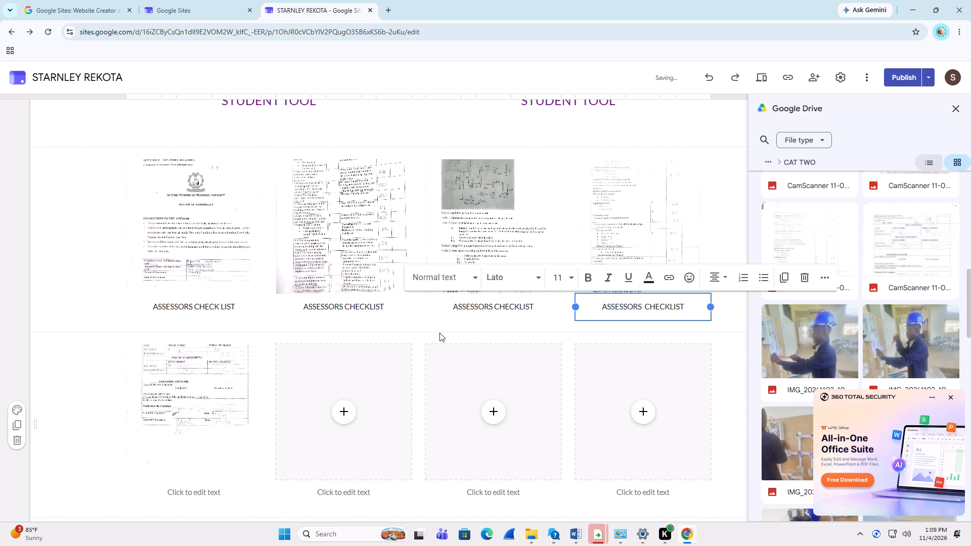
click(438, 328)
Caption the form scan in the first column of the lower image row "ASSESSORS CHECKLIST".
click(220, 492)
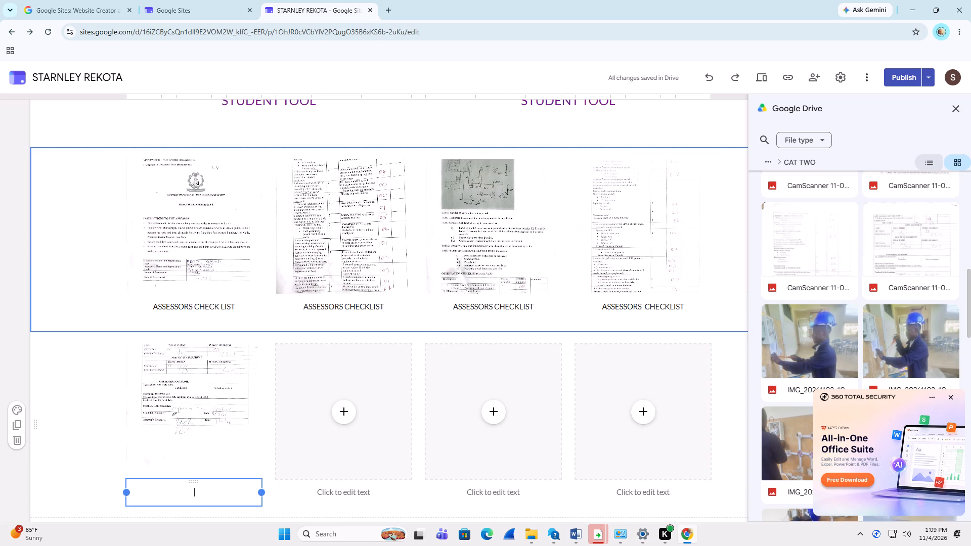
text(ASSESS)
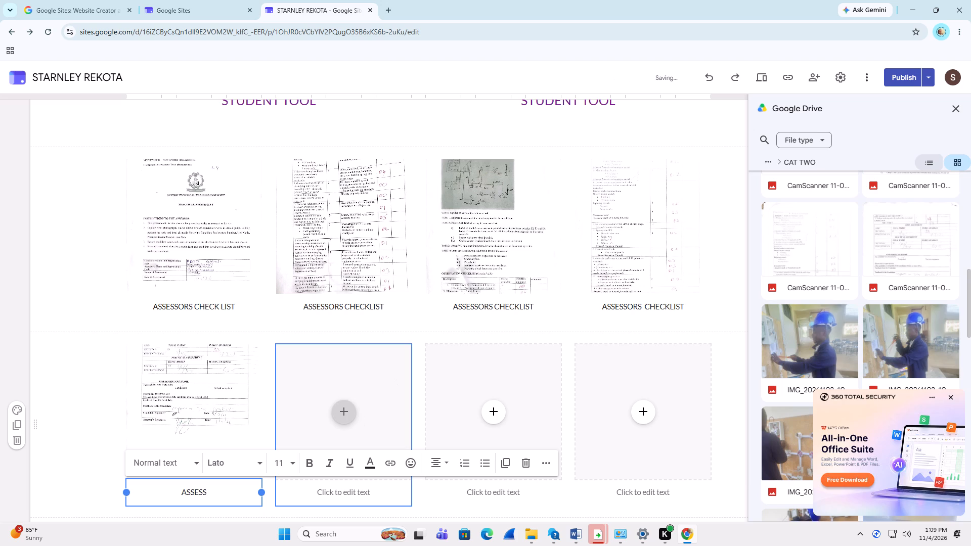
text(ORS CHE)
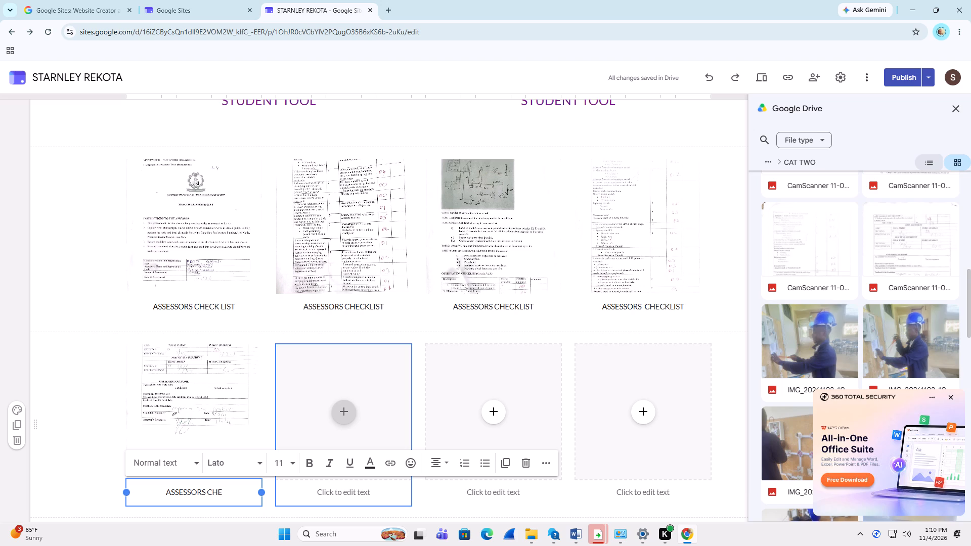
text(CKLI)
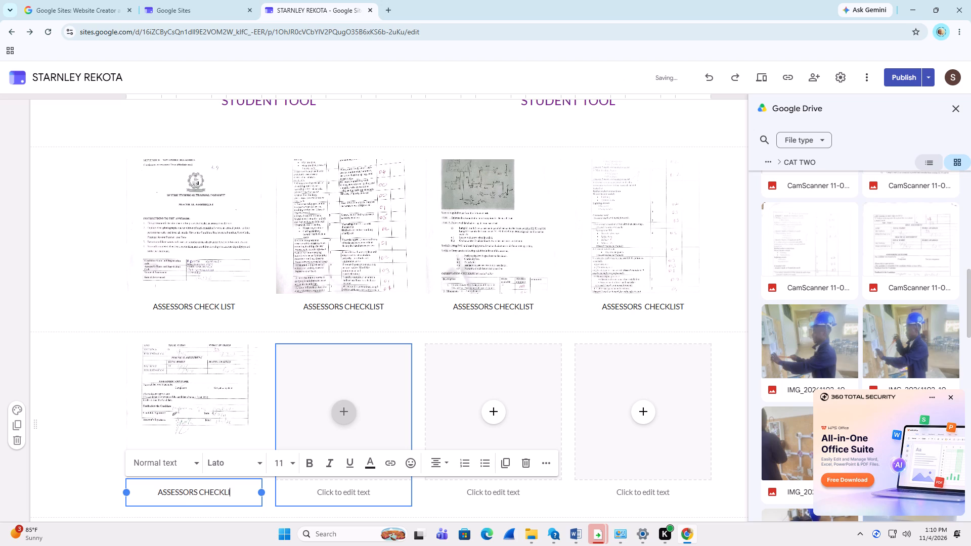
text(ST)
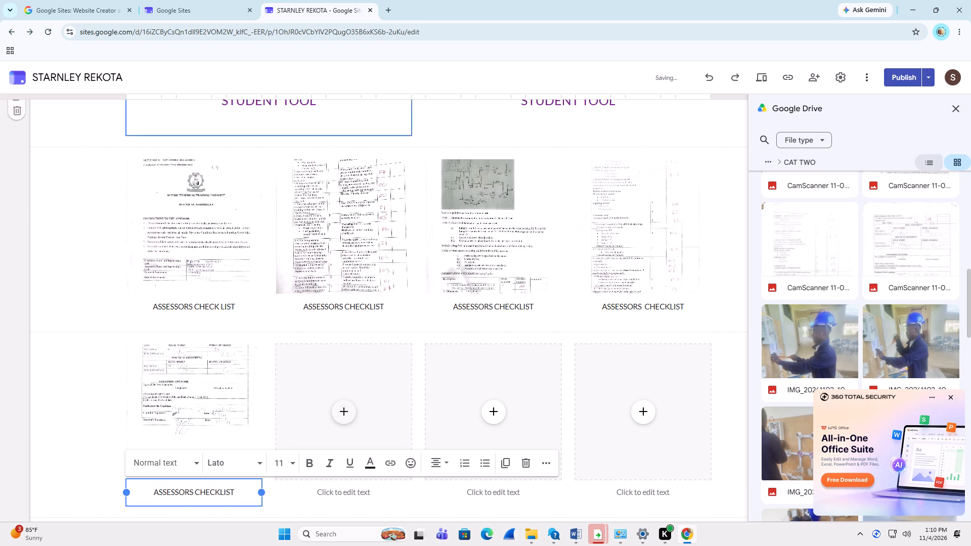
click(99, 273)
Review the Assessment Two section from the student tool scans down to the partly filled image row.
scroll(333, 303, down, 4)
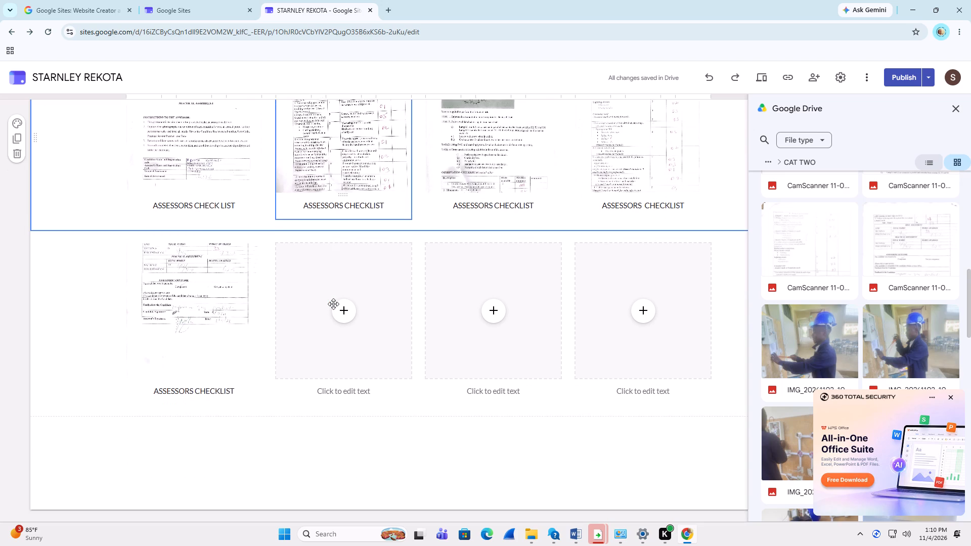
scroll(333, 304, up, 8)
scroll(339, 304, down, 3)
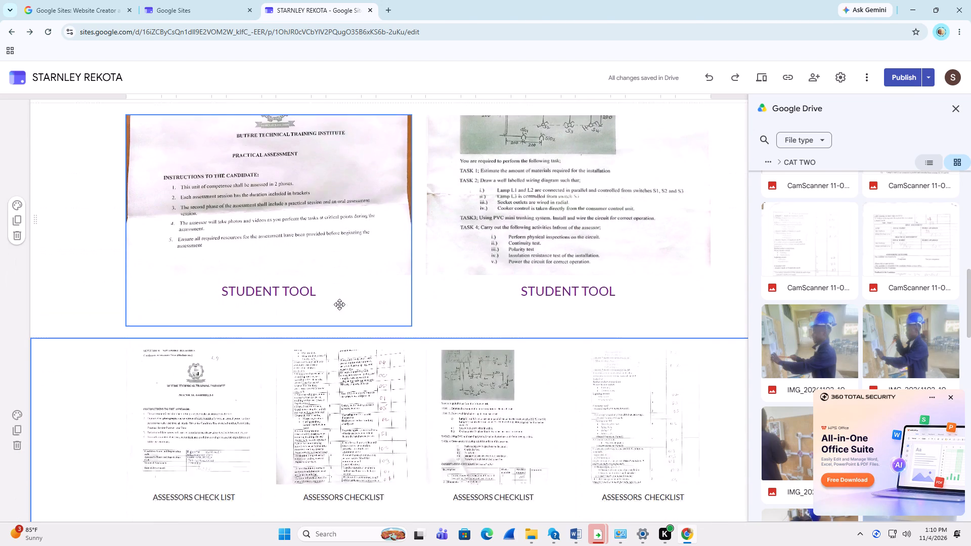
scroll(339, 304, down, 8)
scroll(339, 304, up, 1)
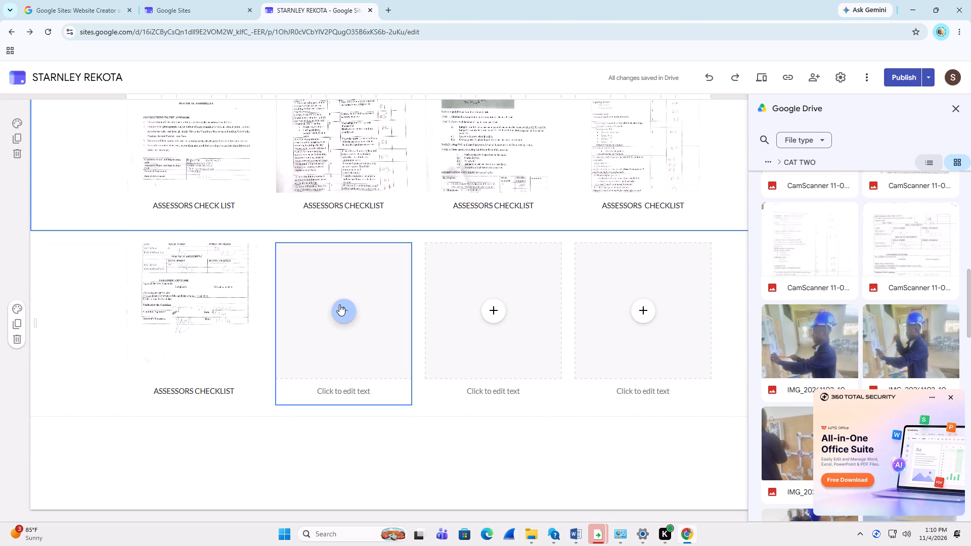
scroll(339, 304, down, 8)
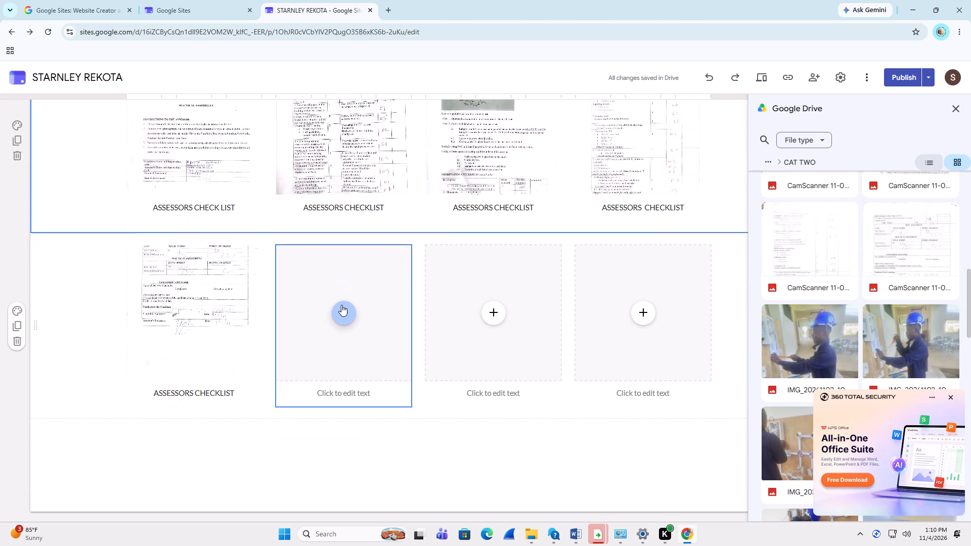
scroll(342, 298, up, 5)
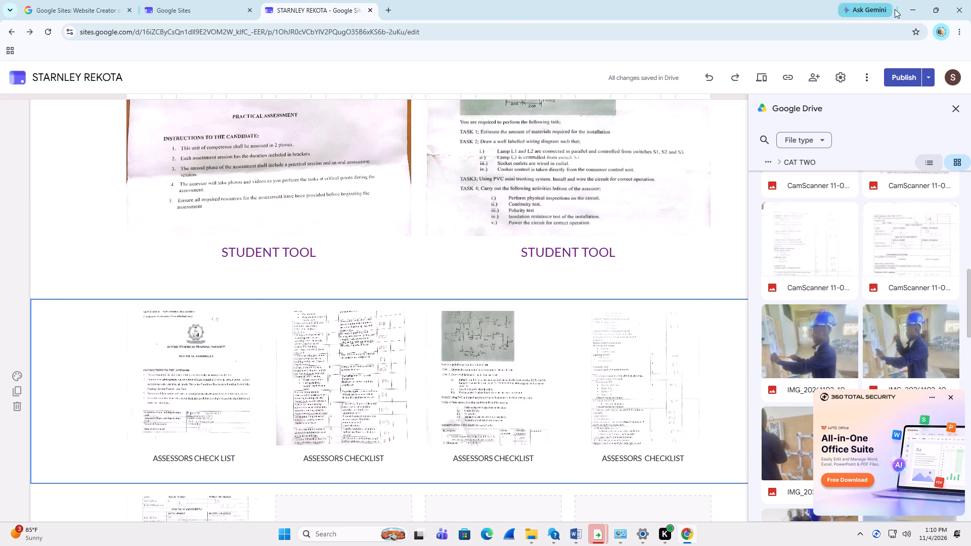
Open Chrome's settings page in a new tab.
click(393, 13)
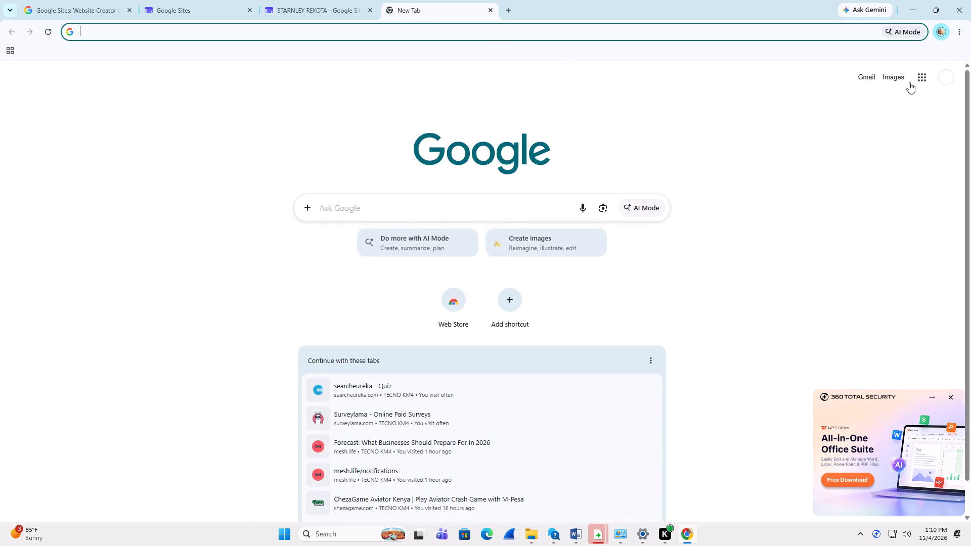
click(959, 27)
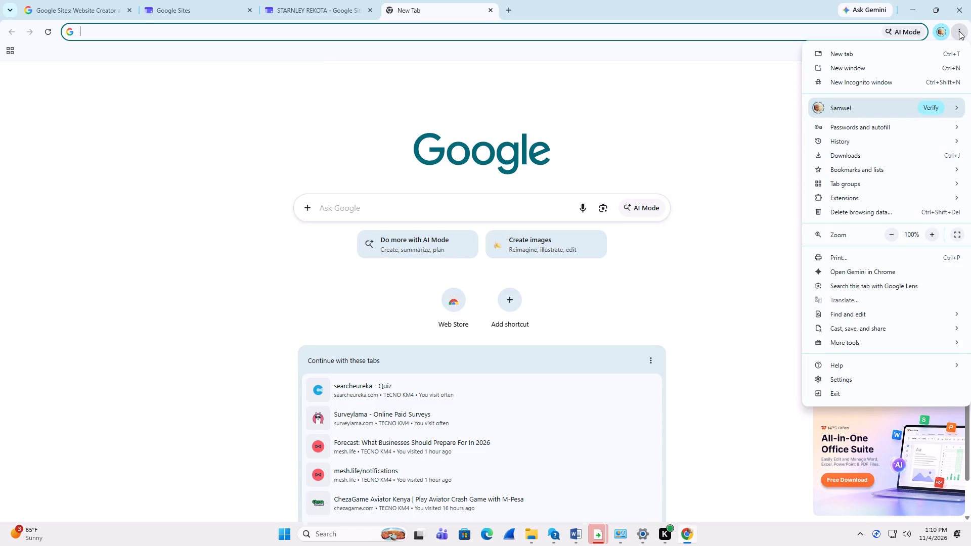
click(958, 374)
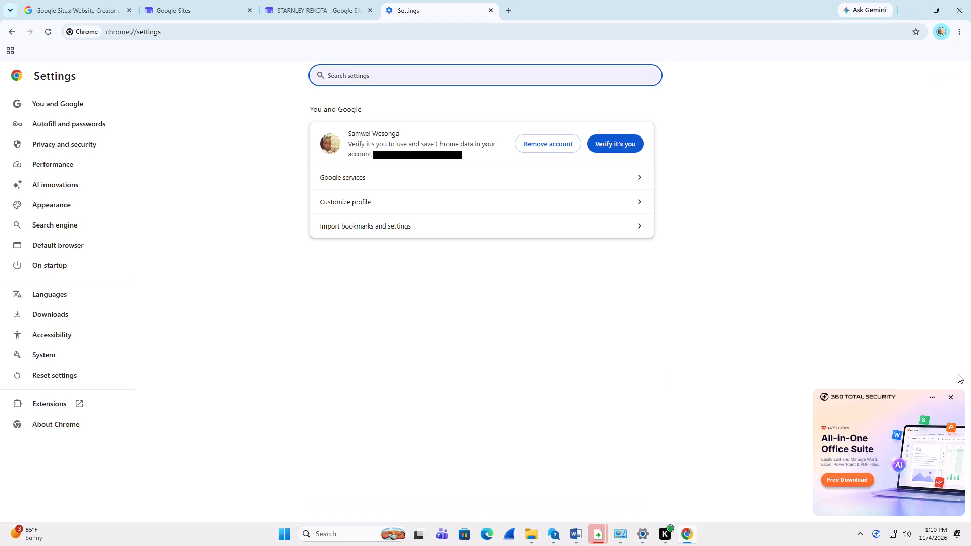
click(734, 302)
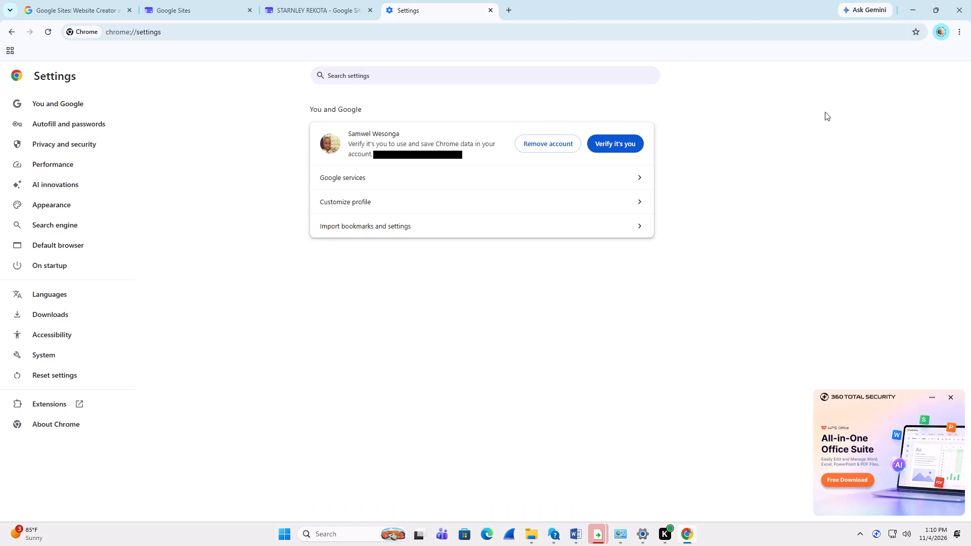
Close the browser window.
click(967, 15)
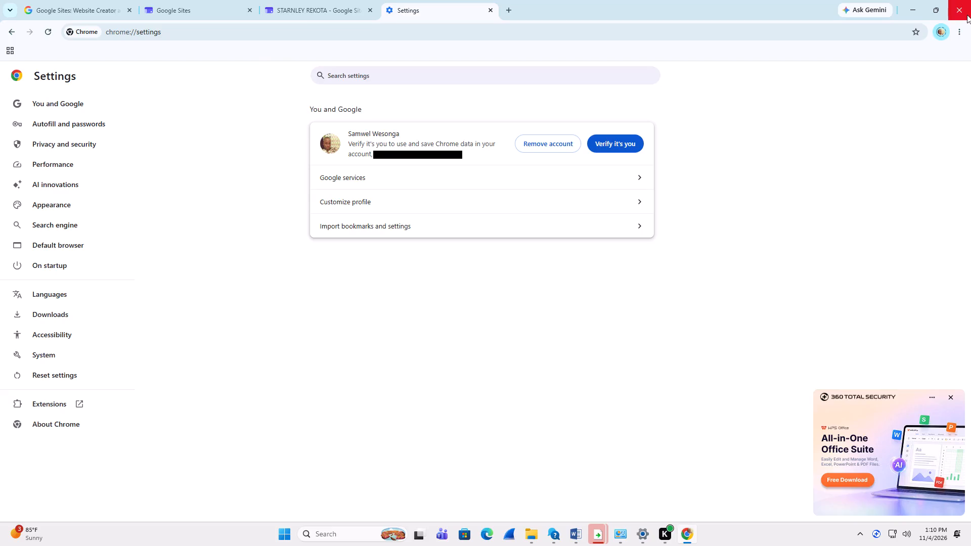
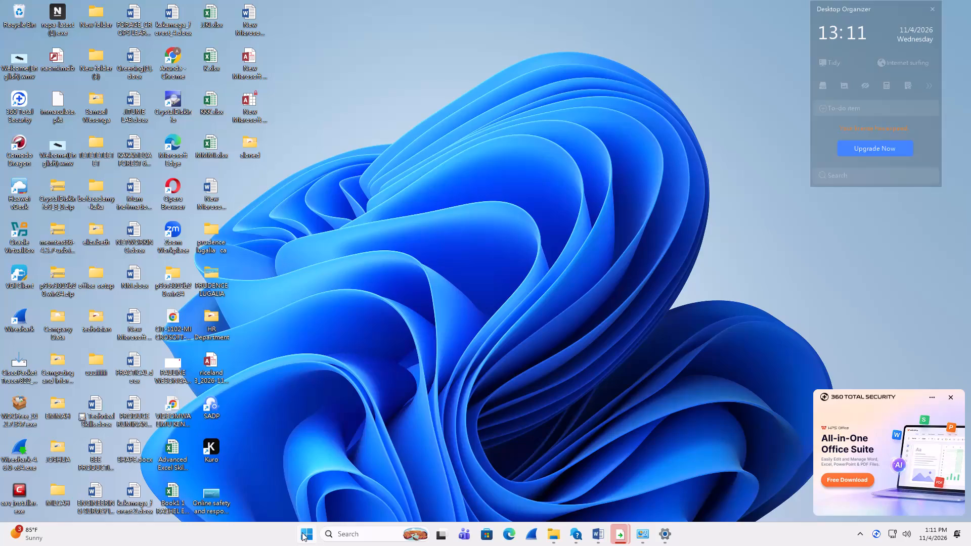
Search the computer for "CHR" and launch Google Chrome.
click(302, 532)
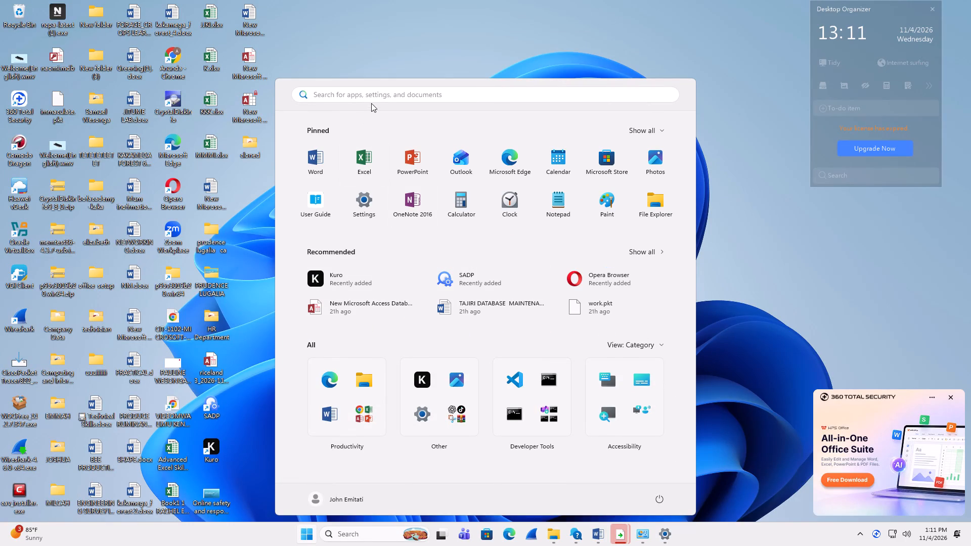
text(CHR)
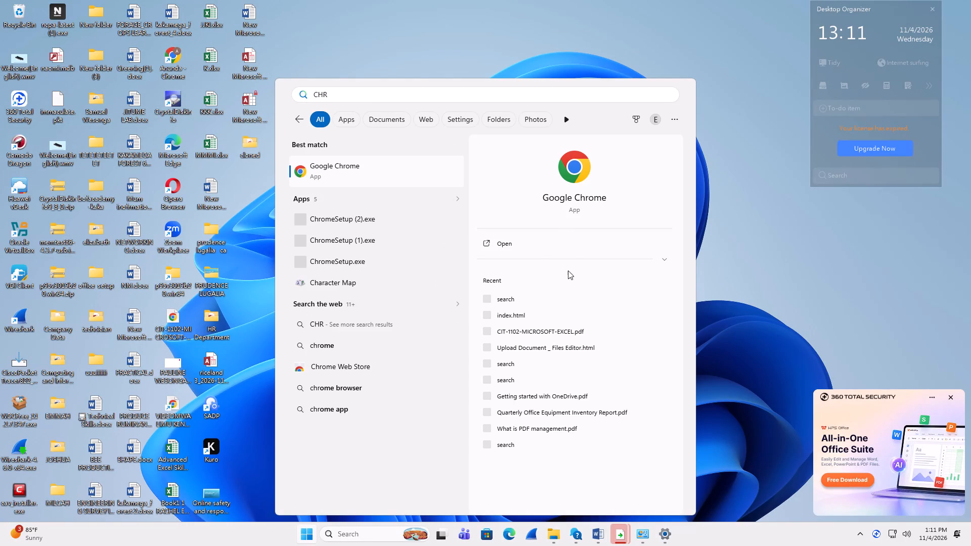
click(562, 247)
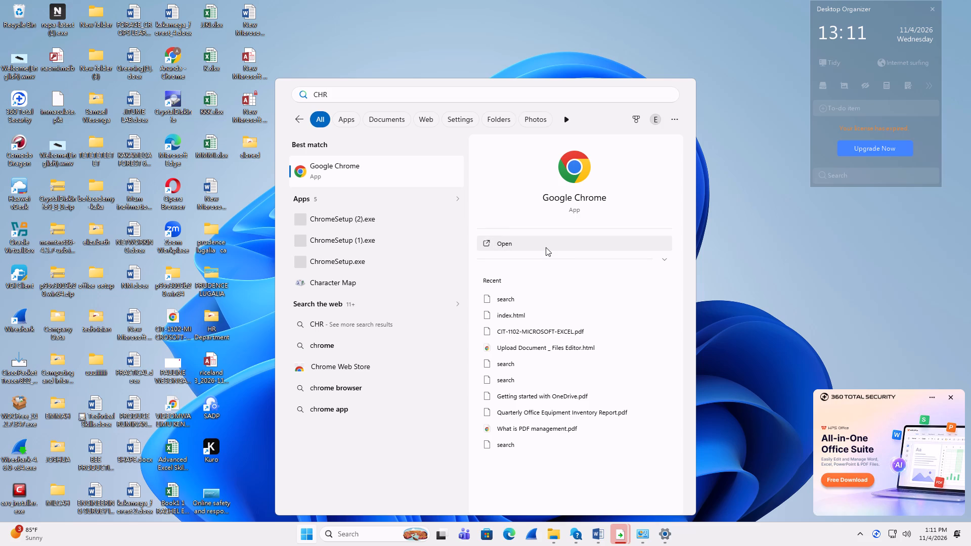
click(546, 247)
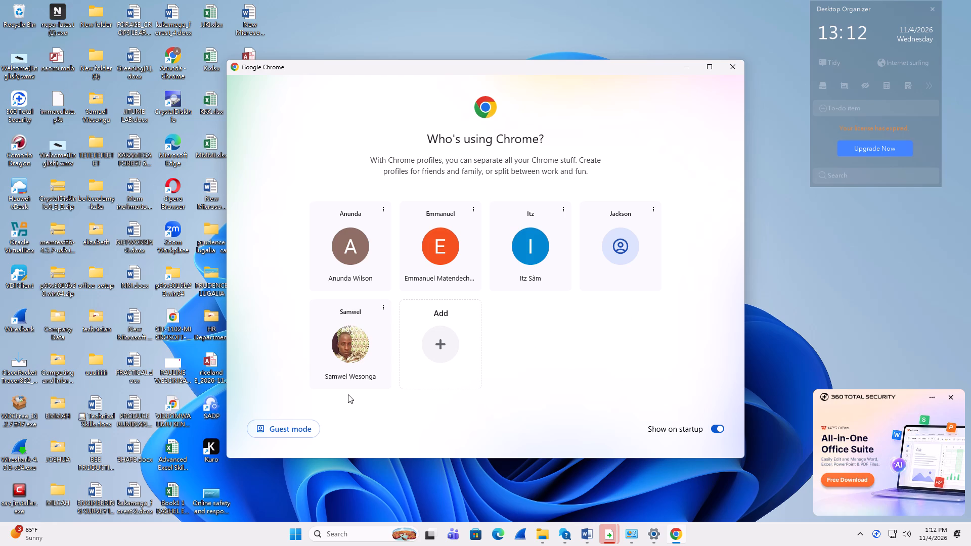
Add a new Chrome profile from the profile chooser and begin setting it up with account sign-in.
scroll(428, 369, down, 2)
click(447, 351)
click(457, 321)
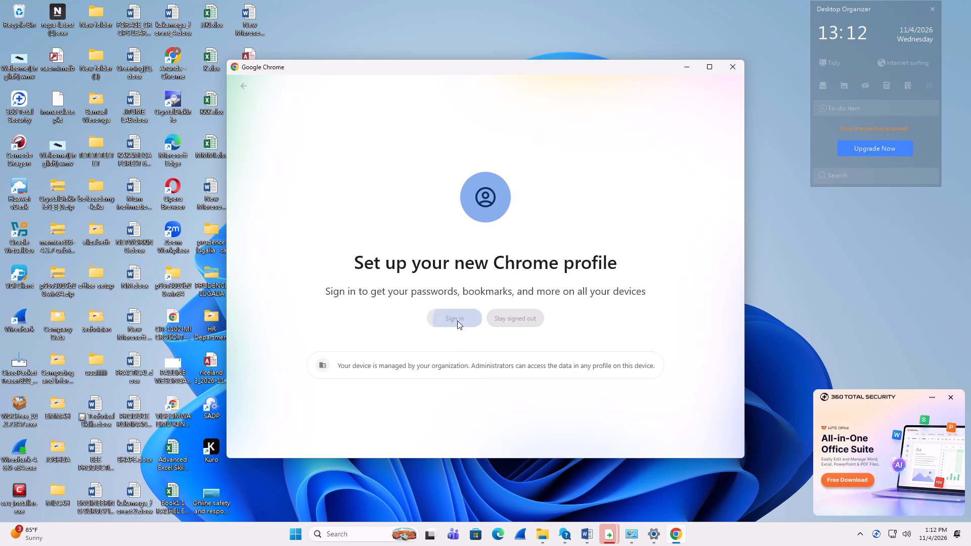
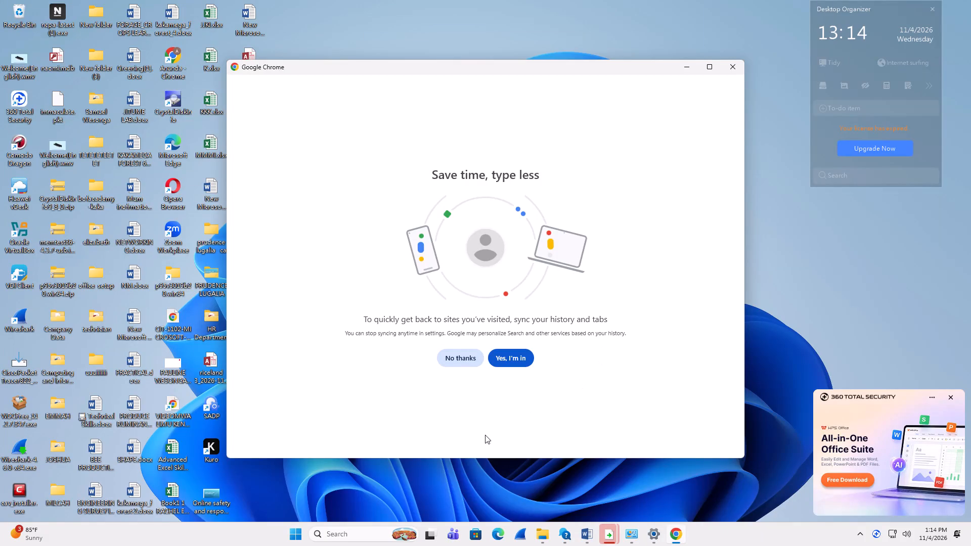
Agree to sync history and tabs to finish setting up the new Chrome profile.
click(505, 353)
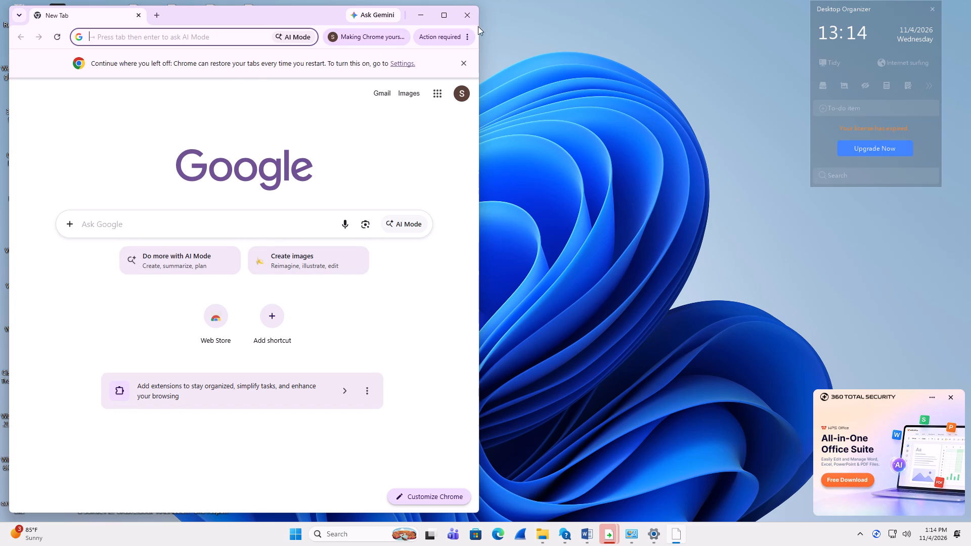
Maximize the new profile's browser window and begin entering a web address or search.
click(448, 16)
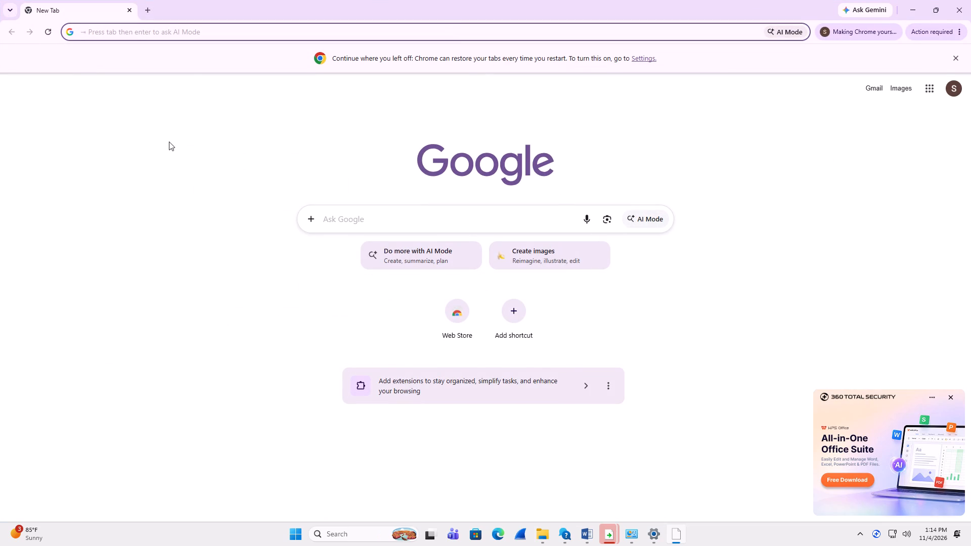
click(197, 32)
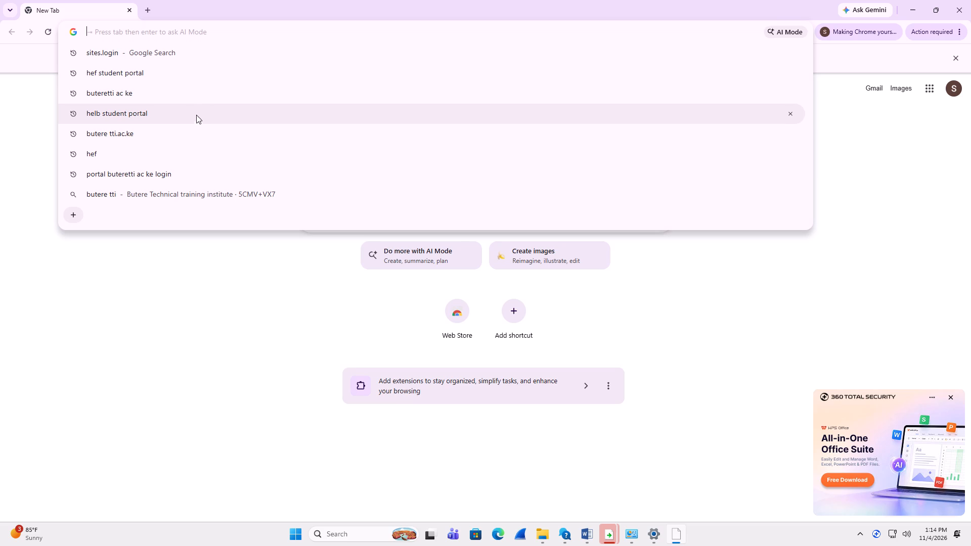
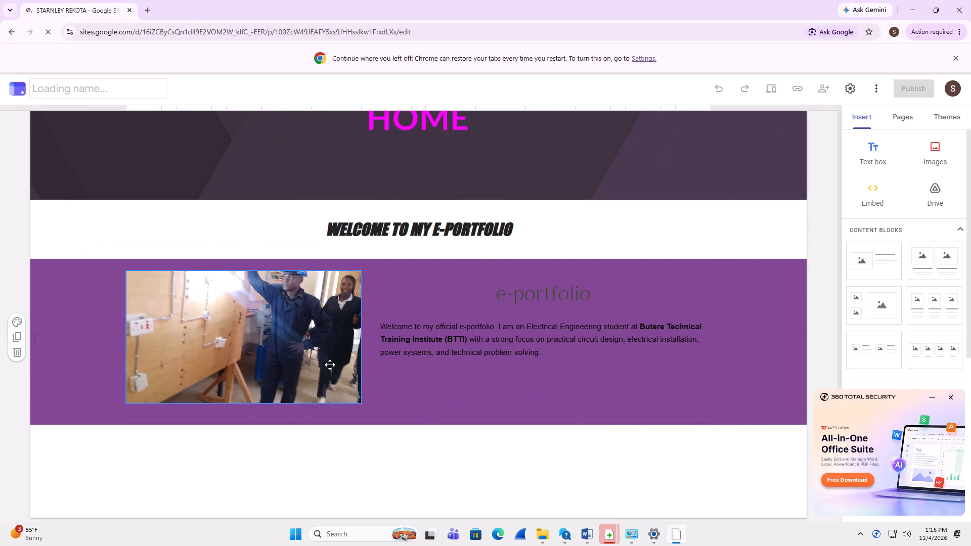
Open the Install Trunking Systems page nested under Assessment, Module One, for editing.
scroll(330, 365, down, 11)
scroll(383, 365, down, 6)
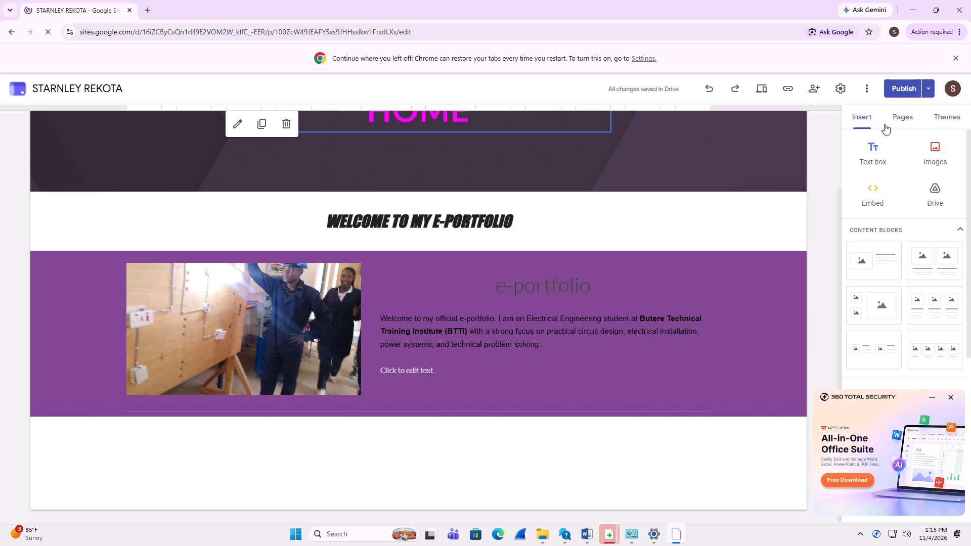
click(899, 117)
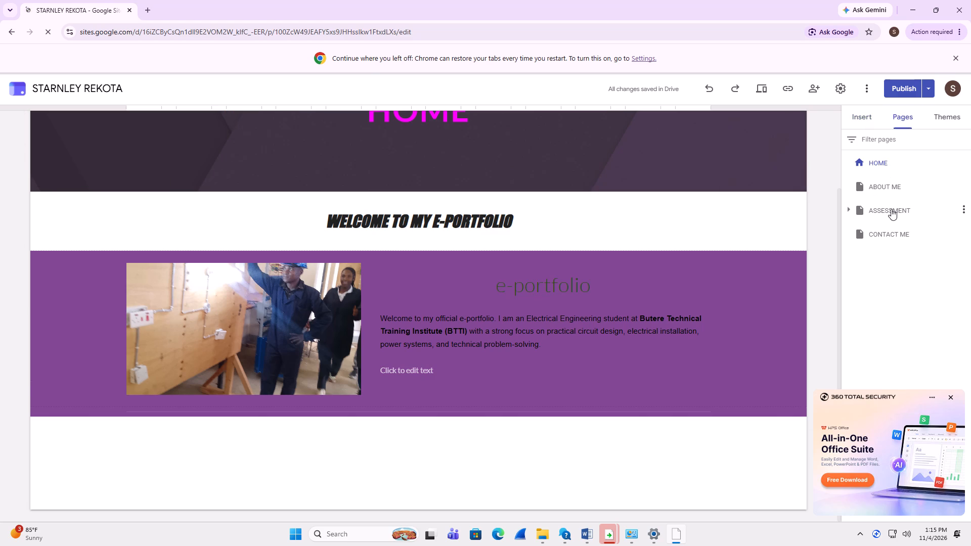
click(851, 208)
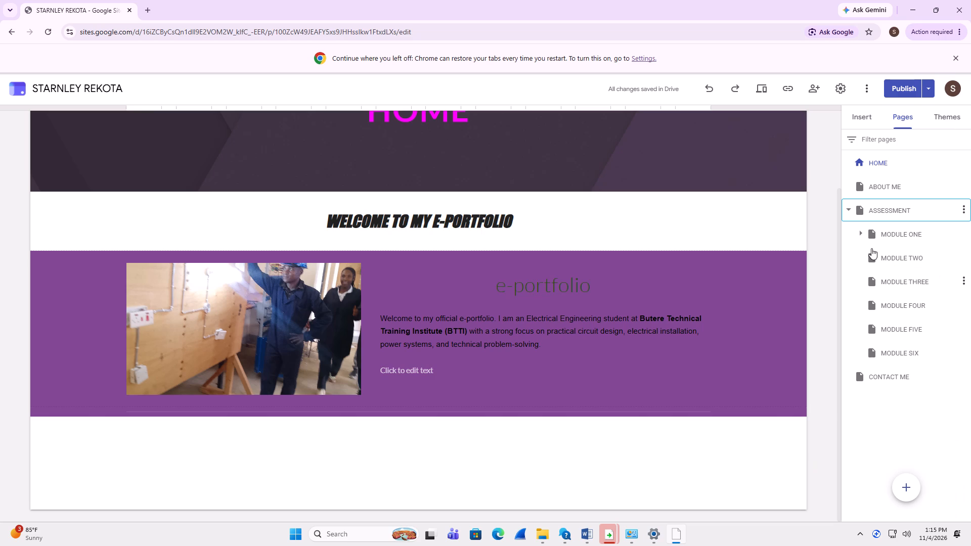
click(864, 234)
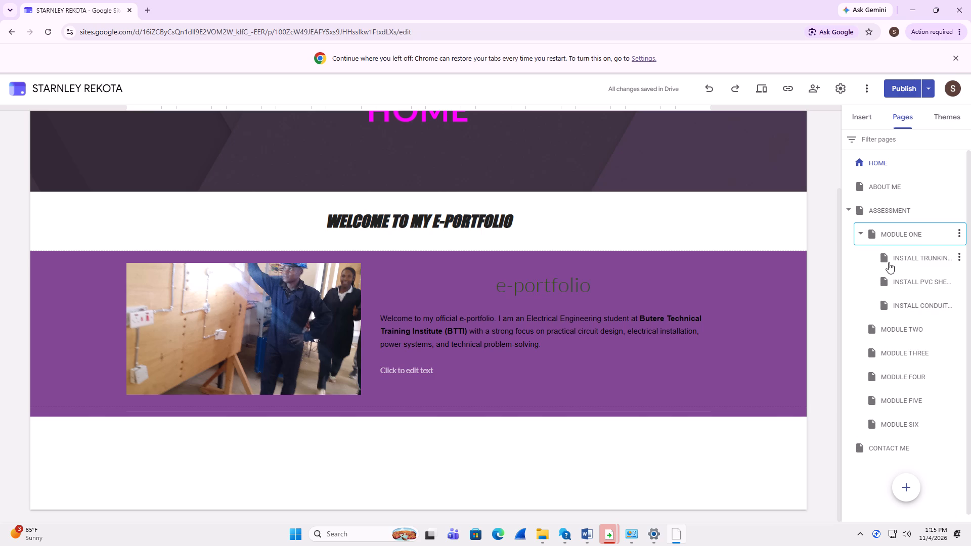
click(904, 260)
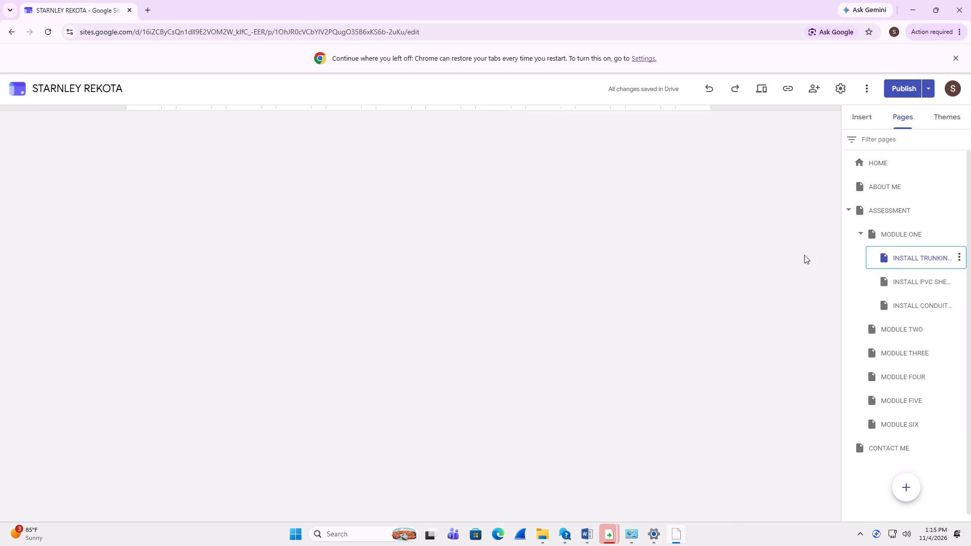
Examine the Install Trunking Systems page from Assessment One down to the last row of Assessment Two.
scroll(578, 245, down, 9)
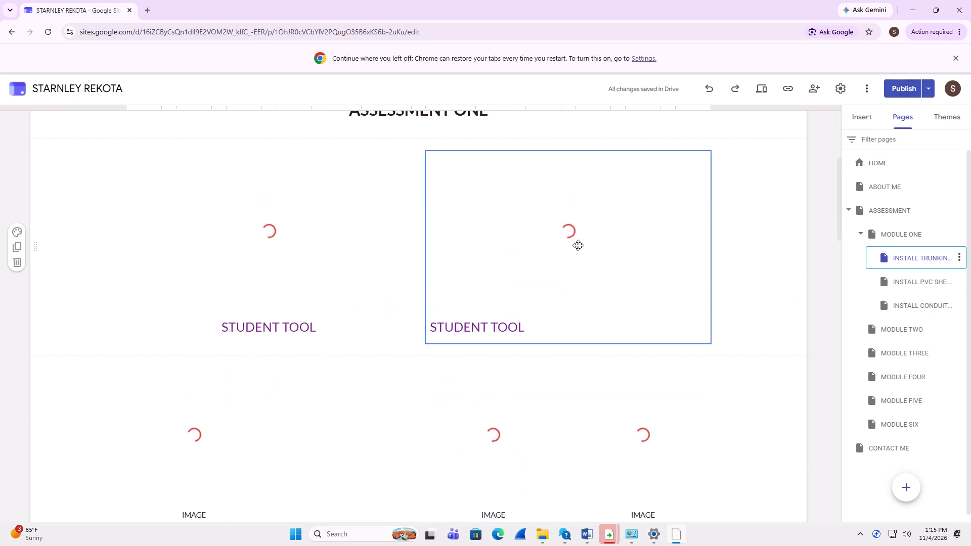
scroll(578, 245, down, 1)
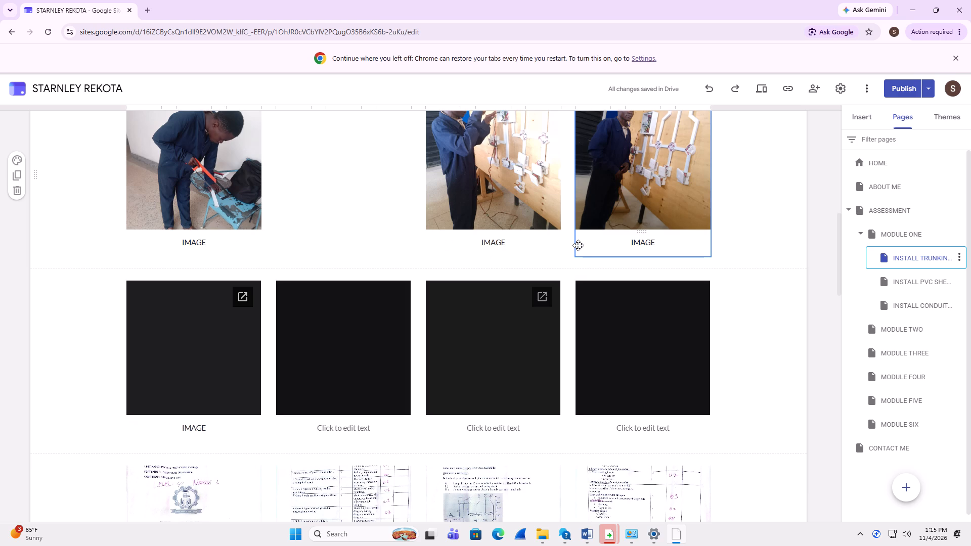
scroll(578, 245, down, 14)
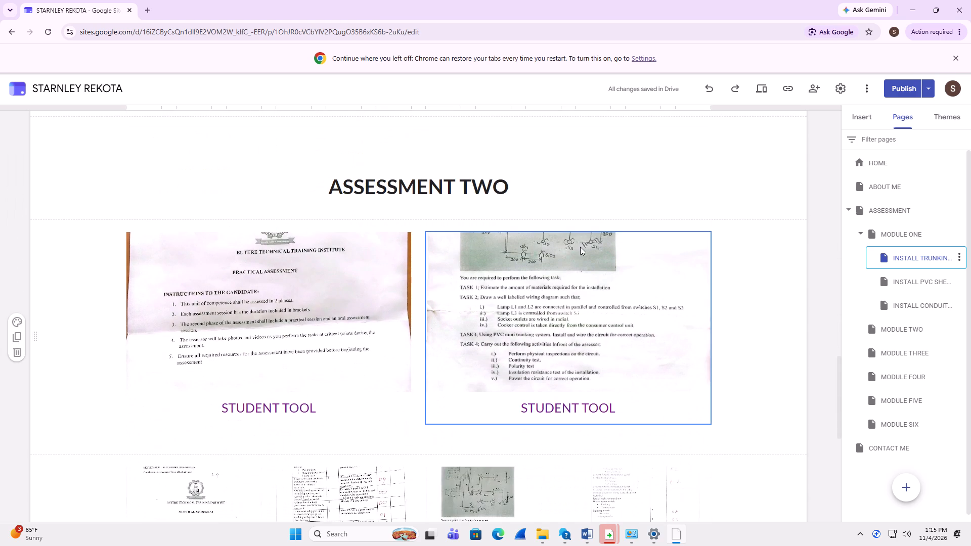
scroll(580, 247, down, 4)
scroll(533, 263, down, 8)
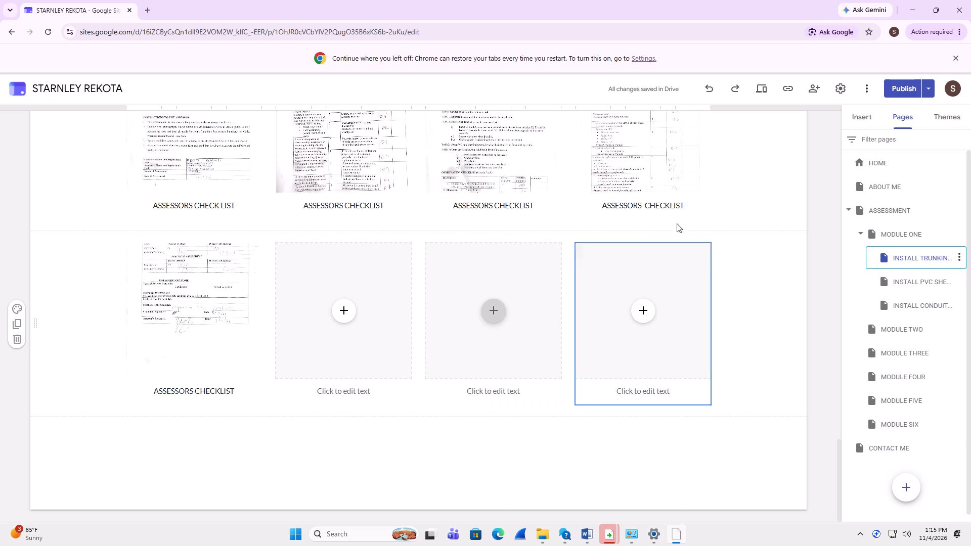
Publish the site with the updated Install Trunking Systems page.
click(896, 87)
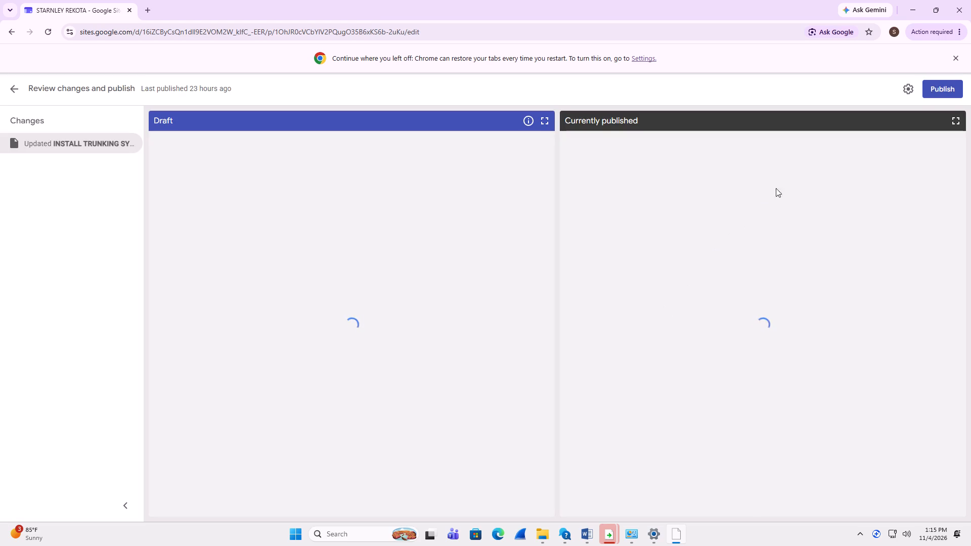
click(957, 90)
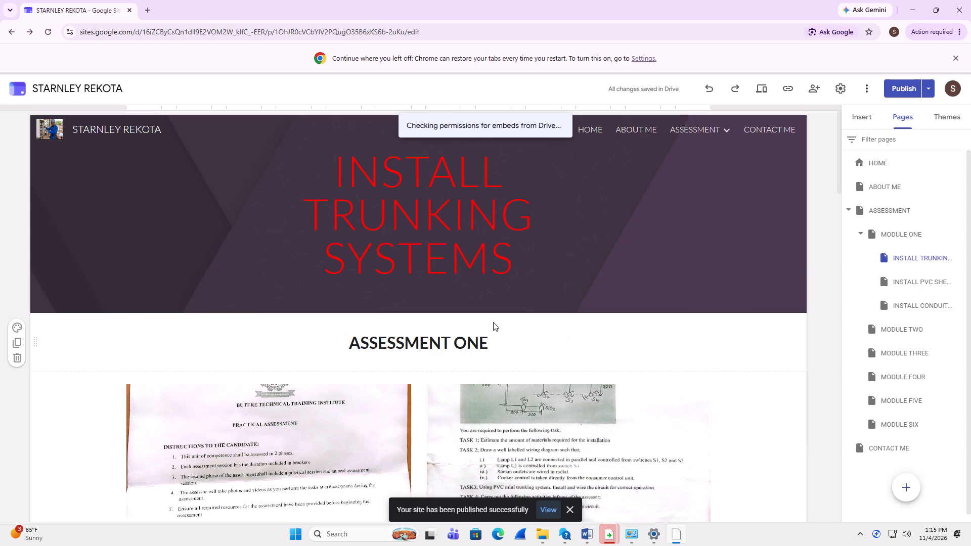
Look through the Assessment One and Assessment Two content on the Install Trunking Systems page.
scroll(336, 325, down, 7)
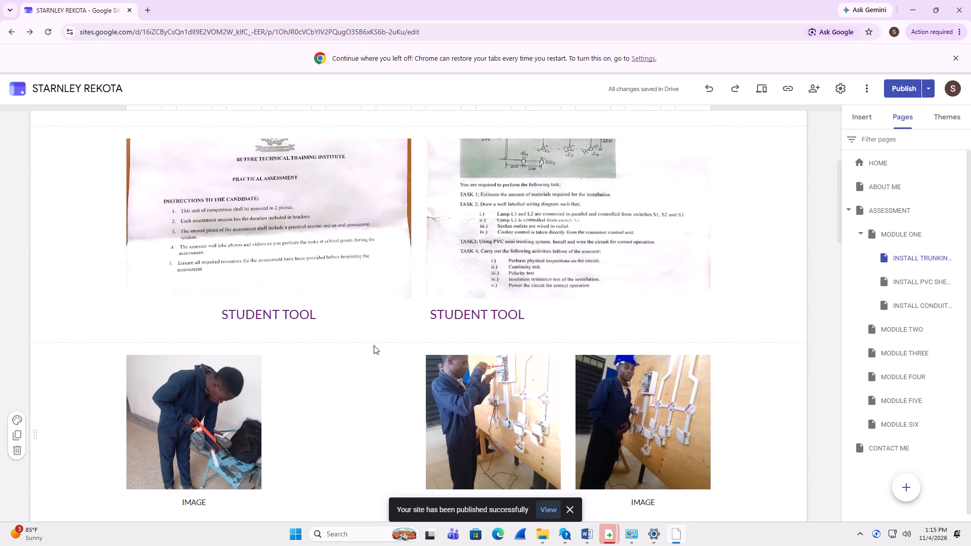
scroll(376, 343, down, 10)
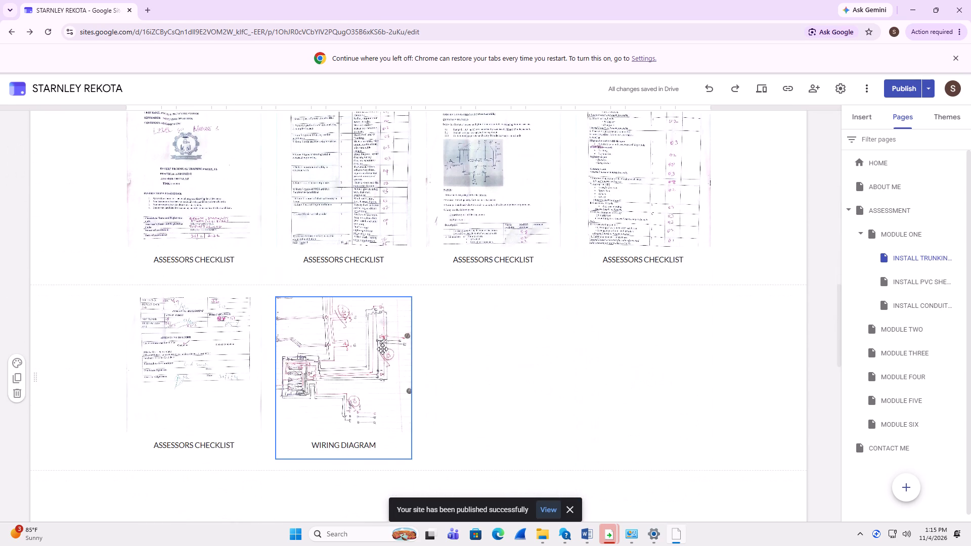
scroll(382, 349, down, 11)
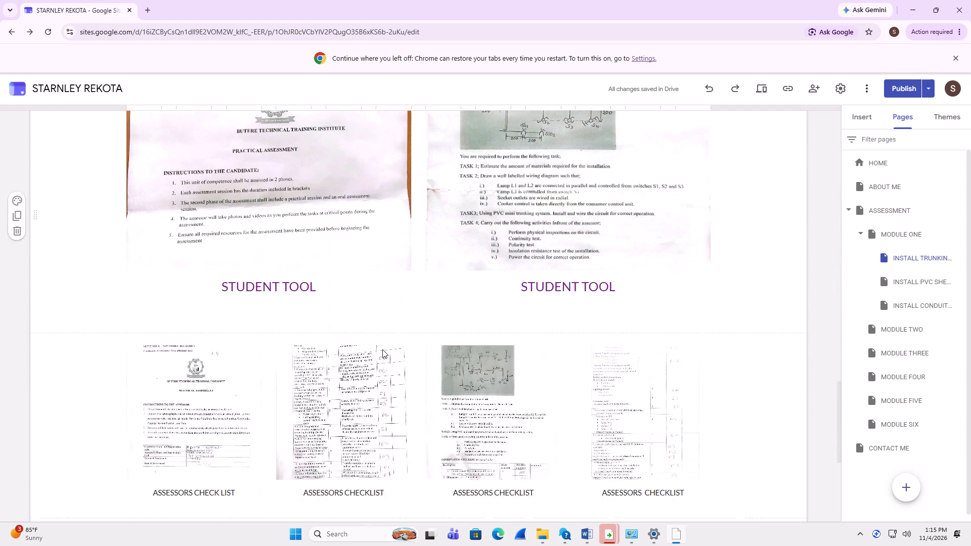
scroll(382, 350, down, 2)
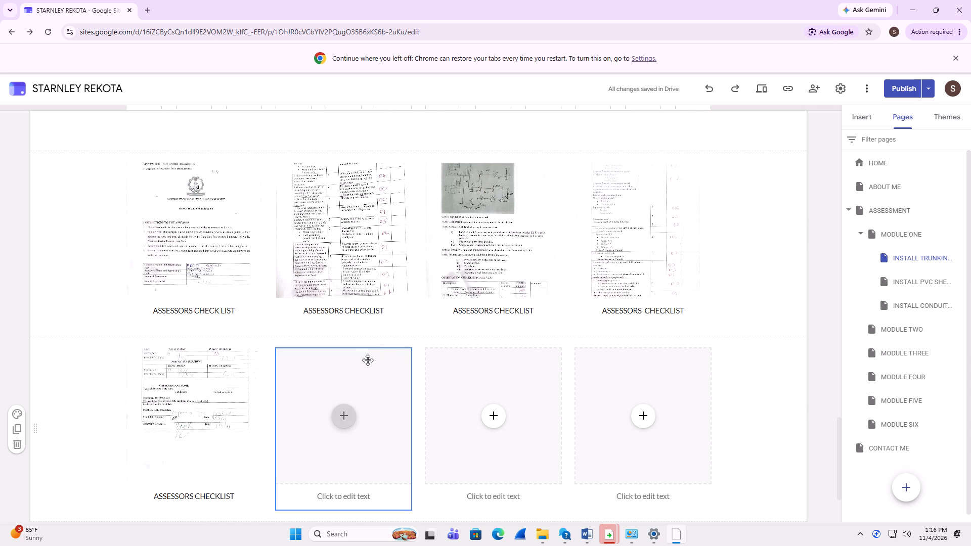
Recheck the Assessment Two section, from its heading and student tools down to the row with empty image placeholders.
scroll(289, 337, up, 3)
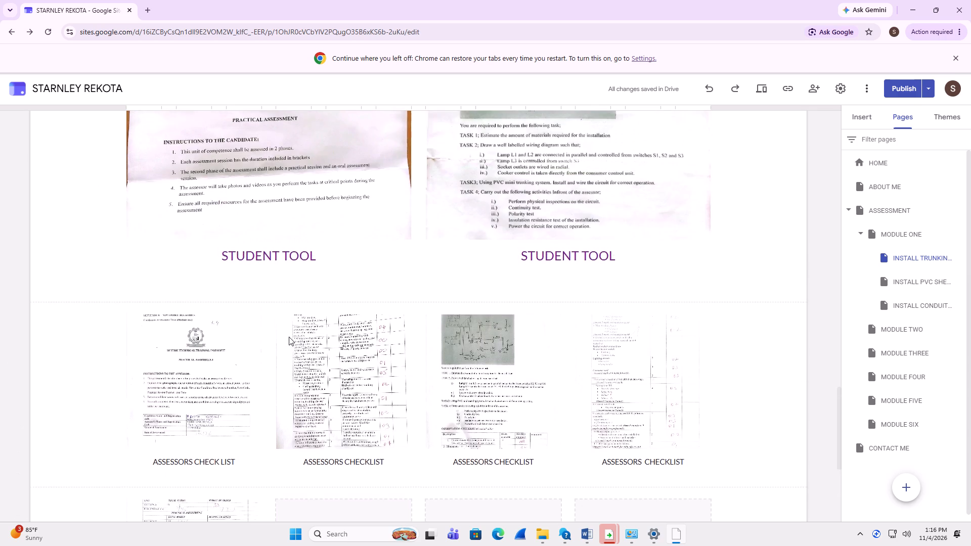
scroll(289, 337, up, 4)
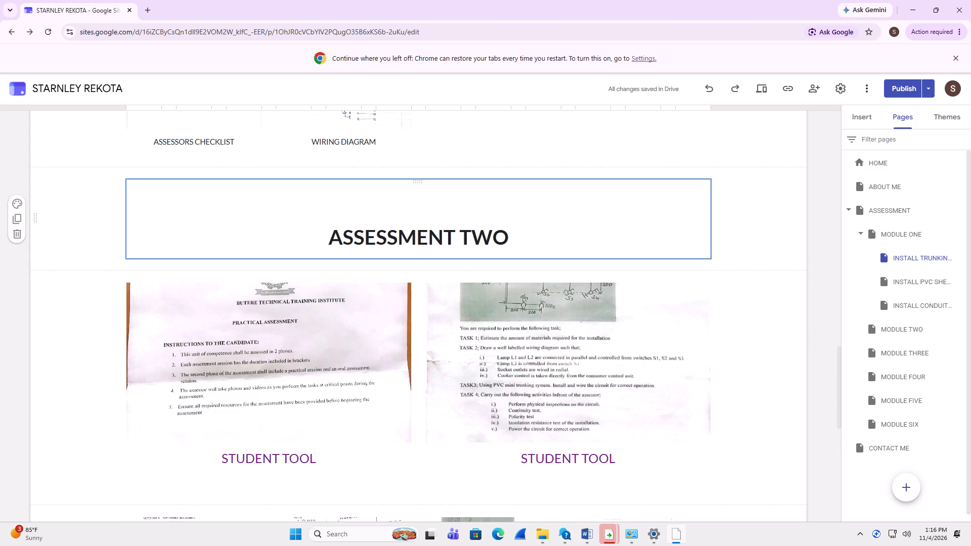
click(734, 311)
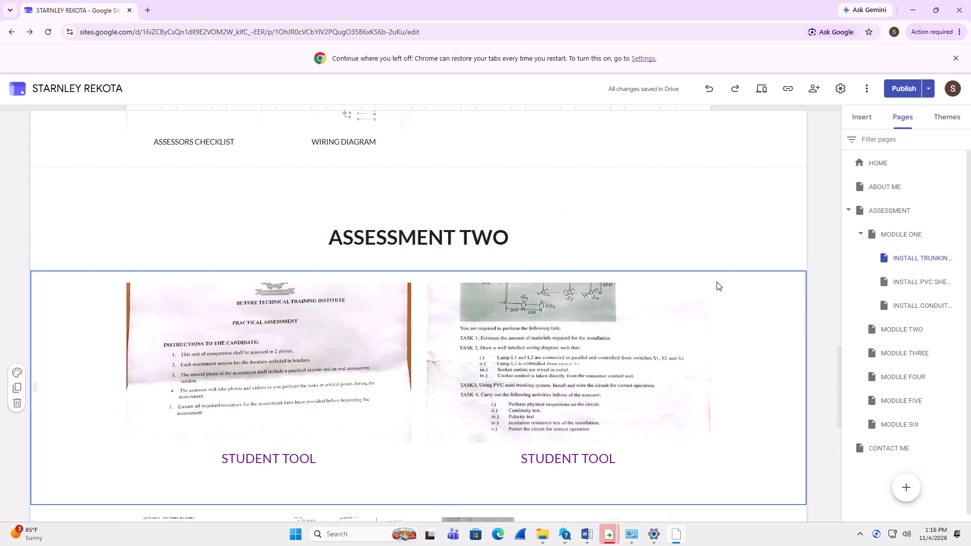
click(723, 220)
click(674, 340)
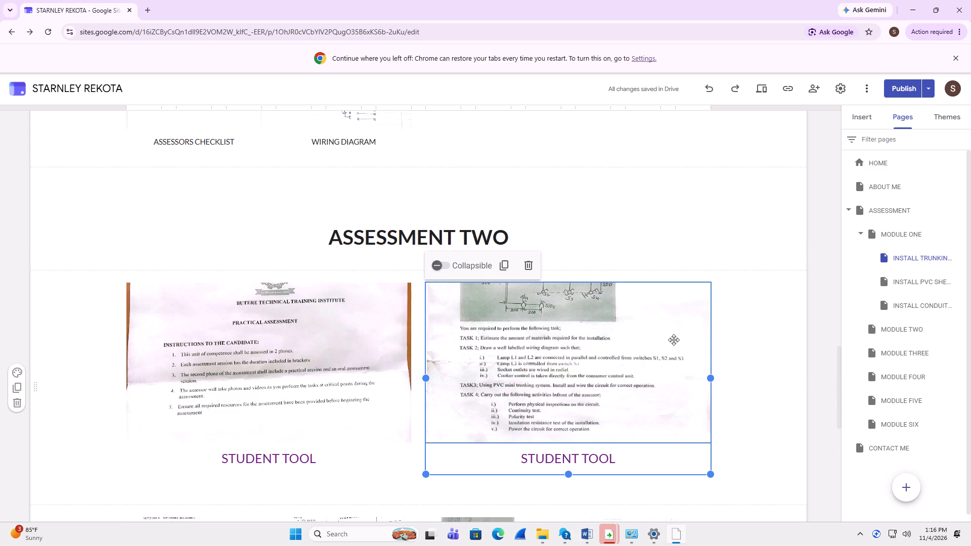
scroll(674, 340, down, 9)
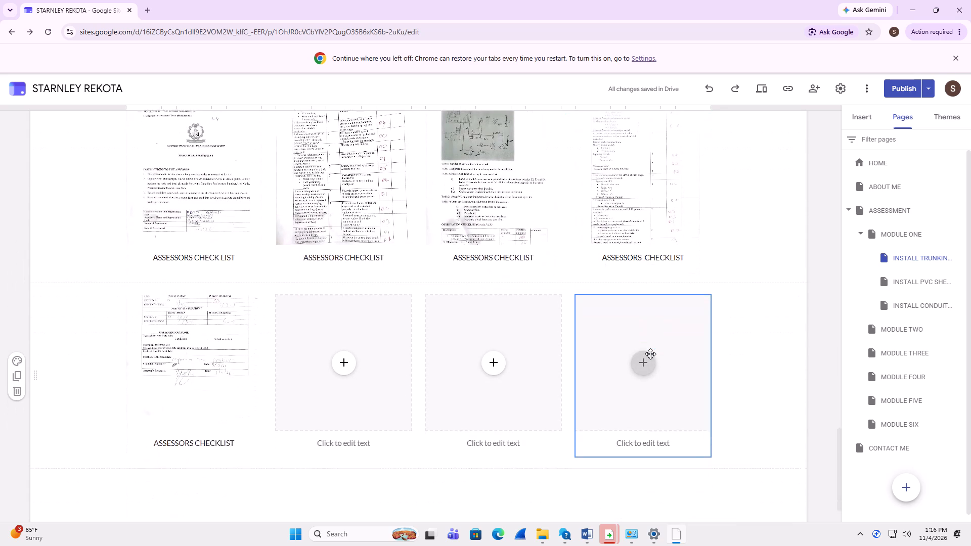
scroll(650, 354, down, 6)
scroll(522, 367, down, 6)
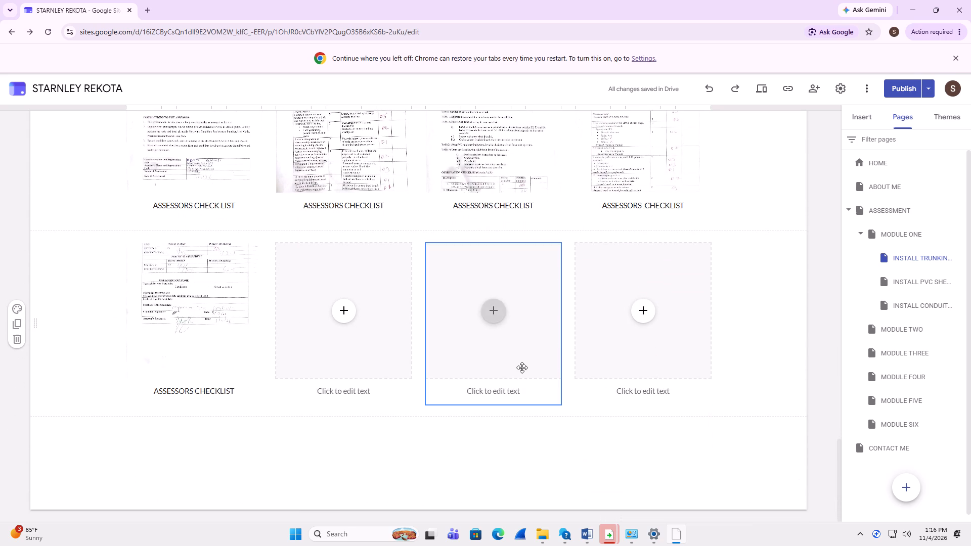
scroll(522, 368, down, 1)
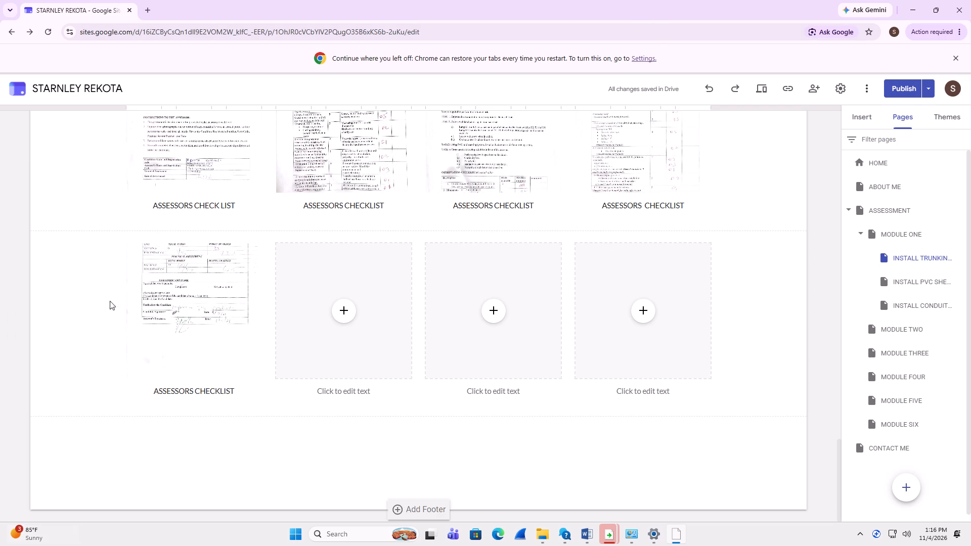
For the first empty placeholder beside the last assessors checklist, open the Drive folder Module One, Install Trunking System, CAT TWO within the e-portfolio folder.
click(334, 313)
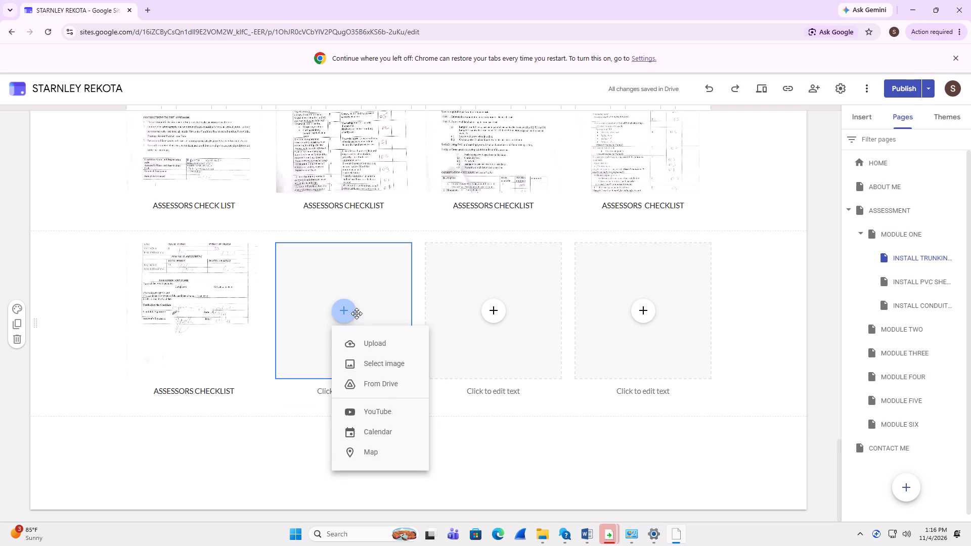
click(370, 378)
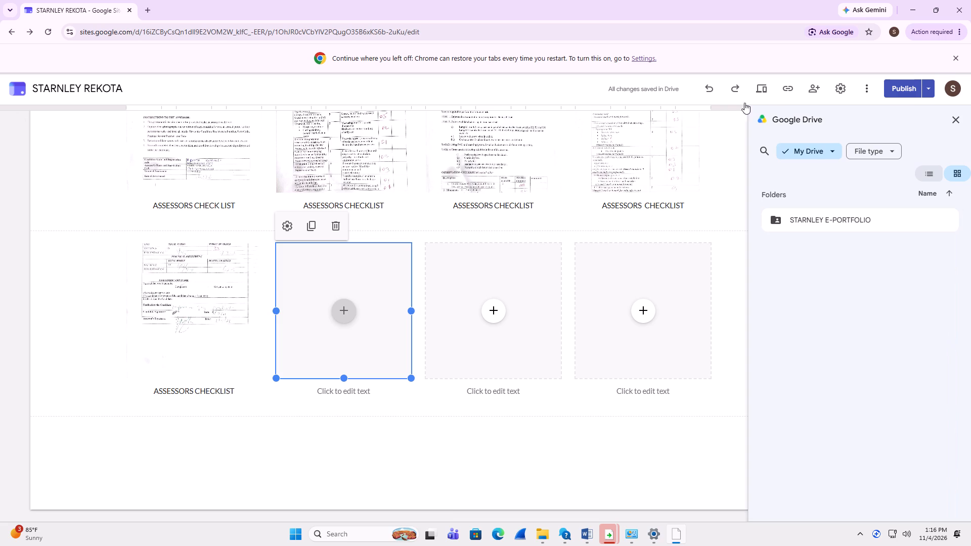
double_click(860, 229)
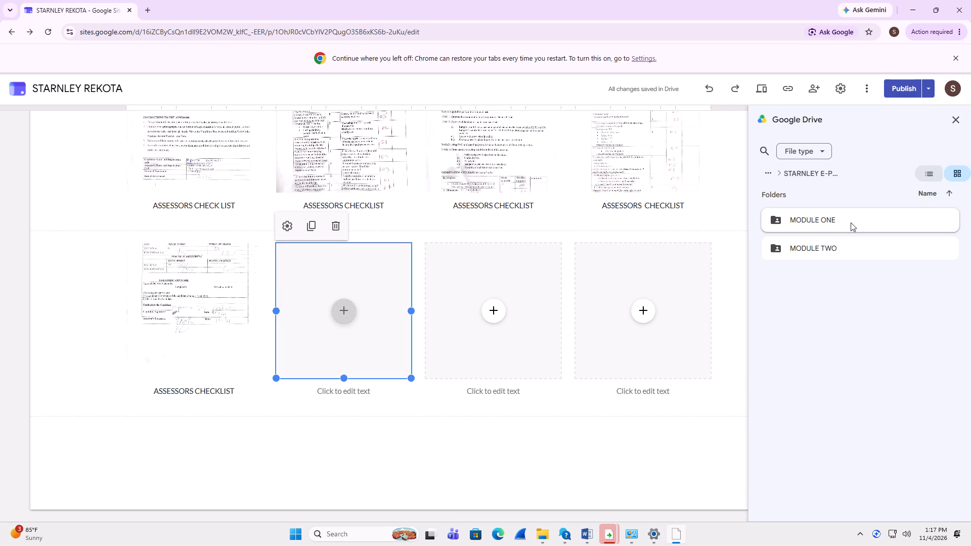
double_click(851, 222)
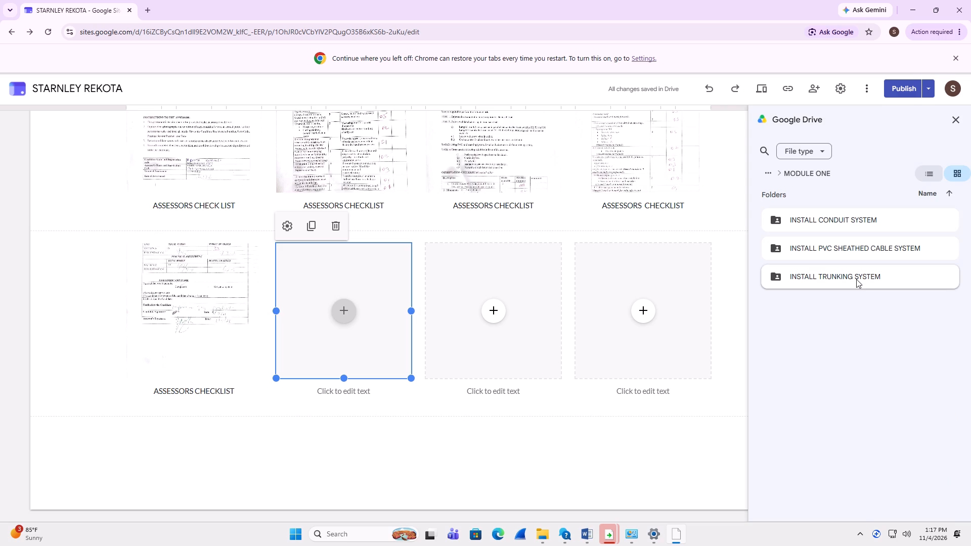
double_click(856, 279)
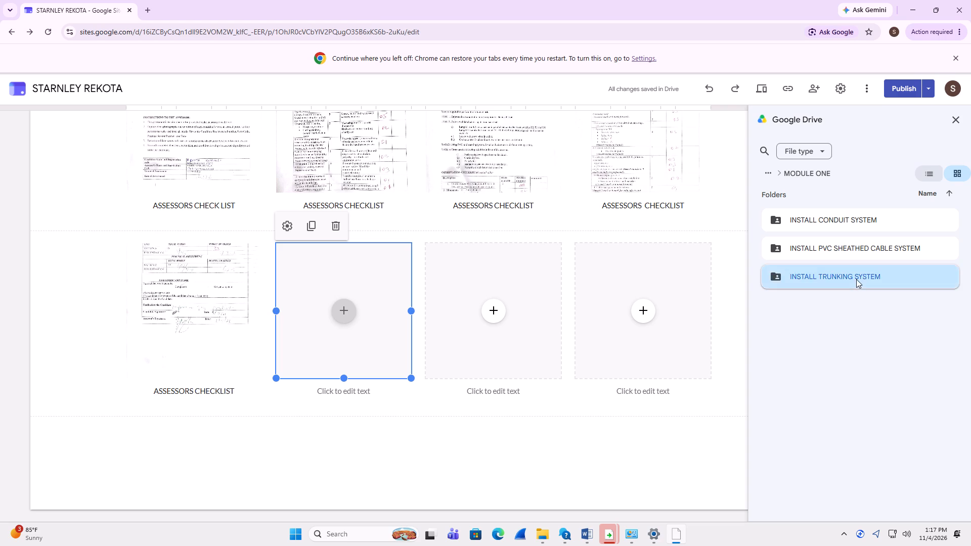
double_click(847, 278)
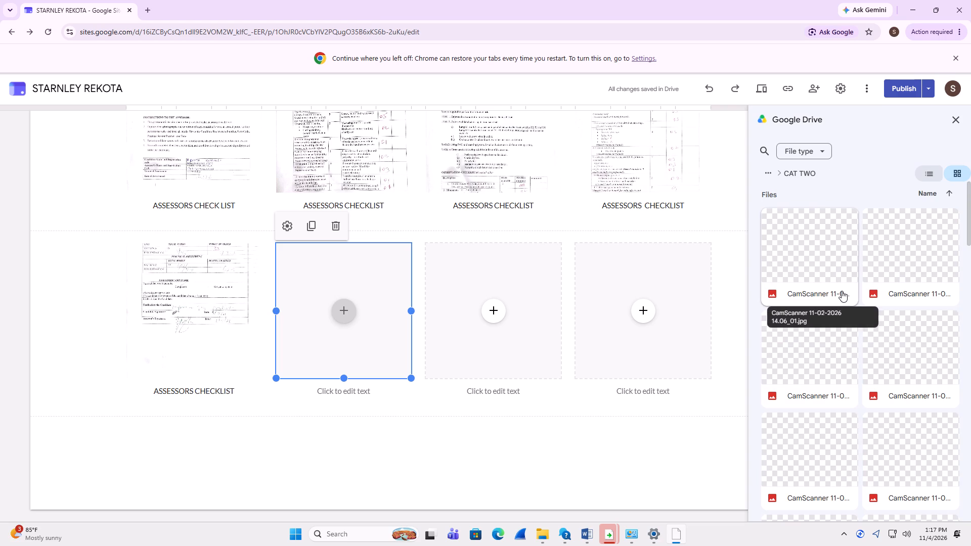
Insert the hand-drawn wiring diagram scan from the CAT TWO folder into the empty placeholder beside the last assessors checklist.
scroll(838, 301, down, 9)
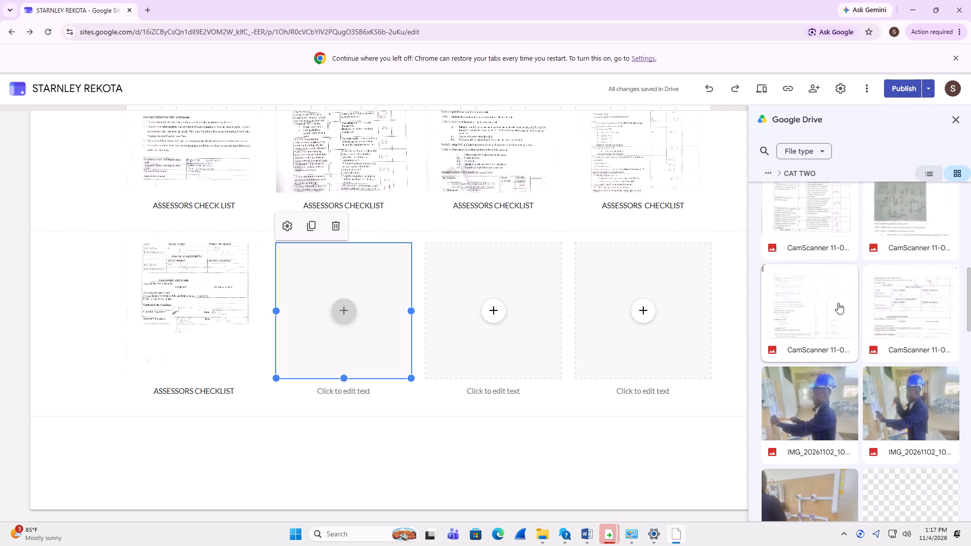
scroll(838, 303, down, 1)
scroll(818, 338, down, 6)
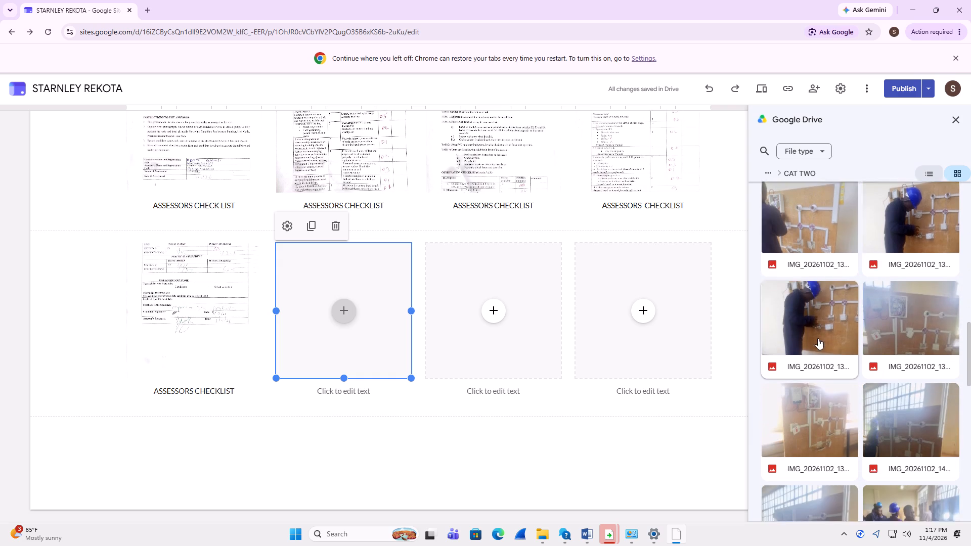
scroll(818, 338, down, 4)
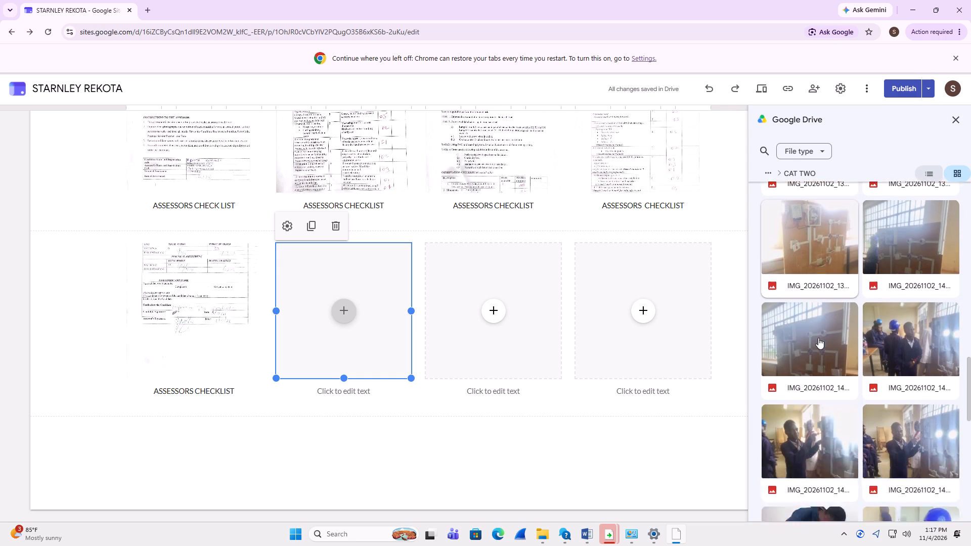
scroll(818, 338, down, 13)
scroll(819, 337, up, 7)
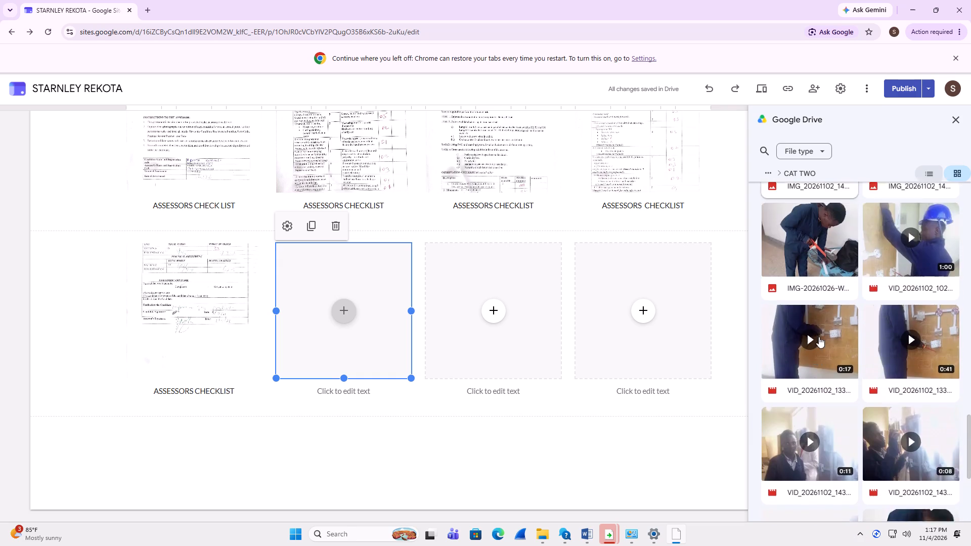
scroll(819, 337, up, 15)
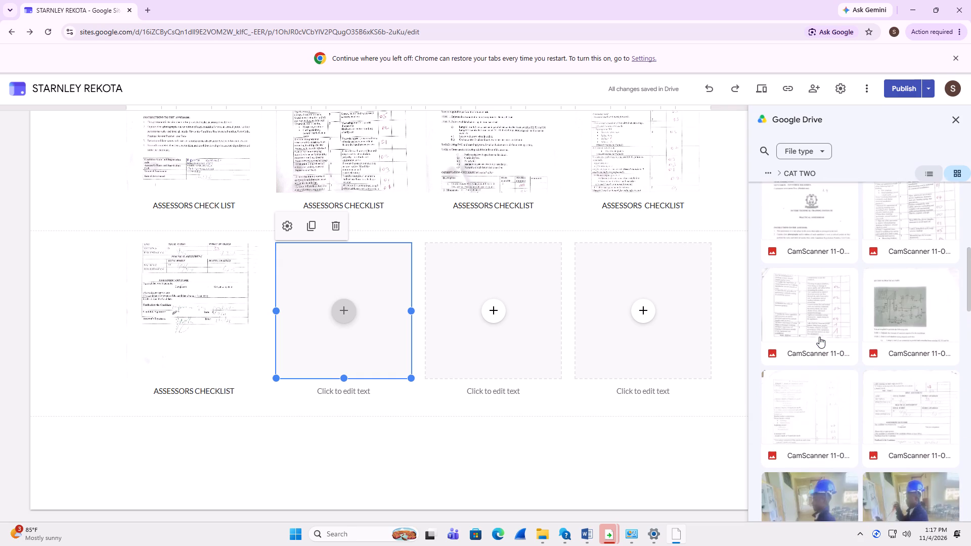
scroll(819, 337, up, 4)
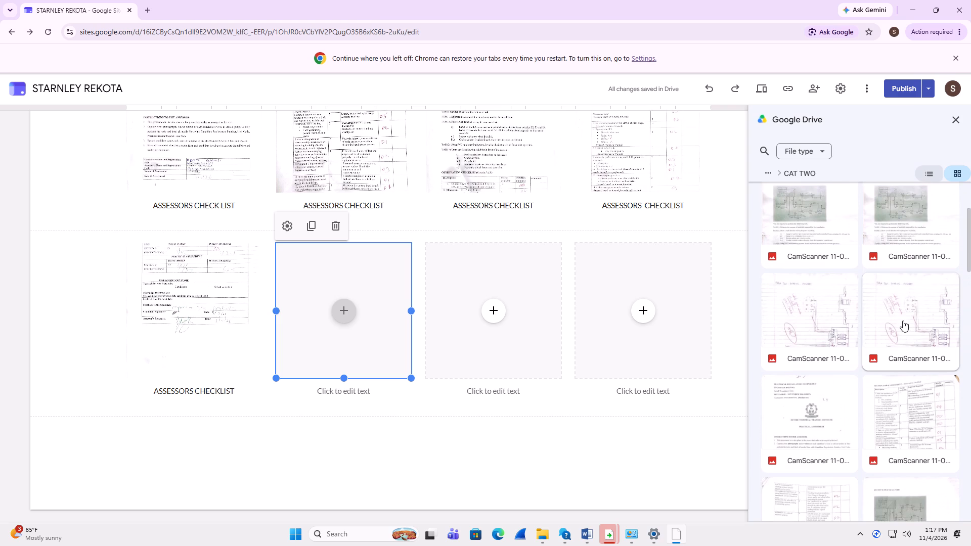
double_click(903, 321)
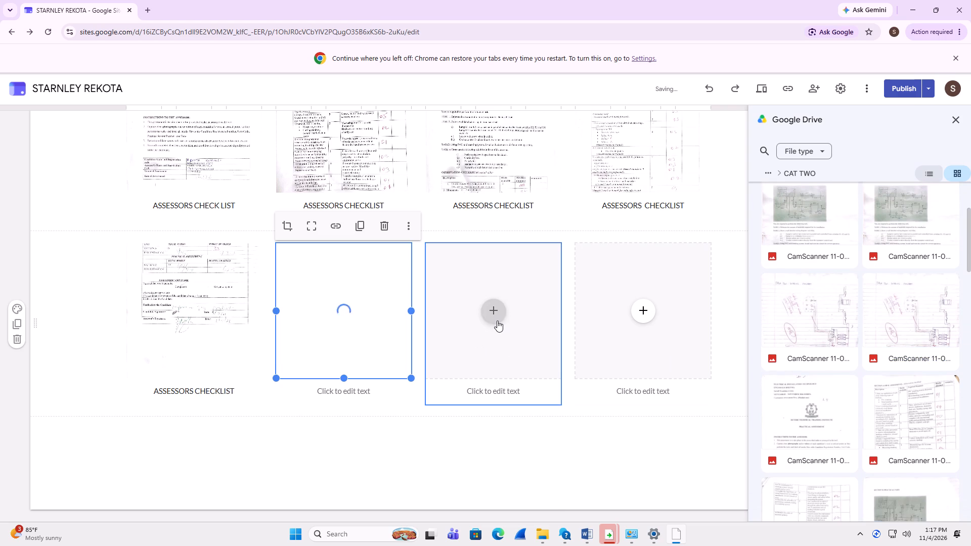
Fill the placeholder beside the wiring diagram with the Module One, Install Trunking System, CAT TWO photo of the trunking board beside the window.
click(497, 314)
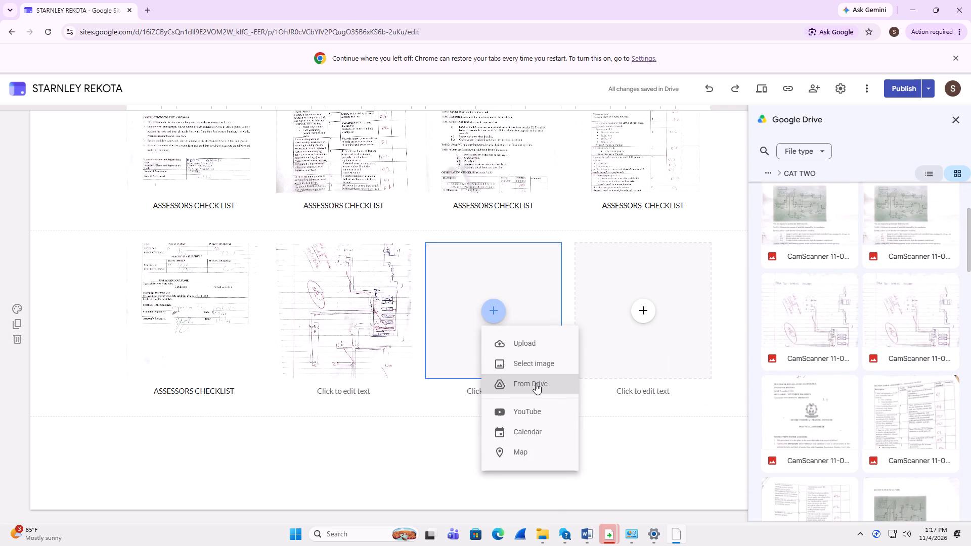
click(536, 383)
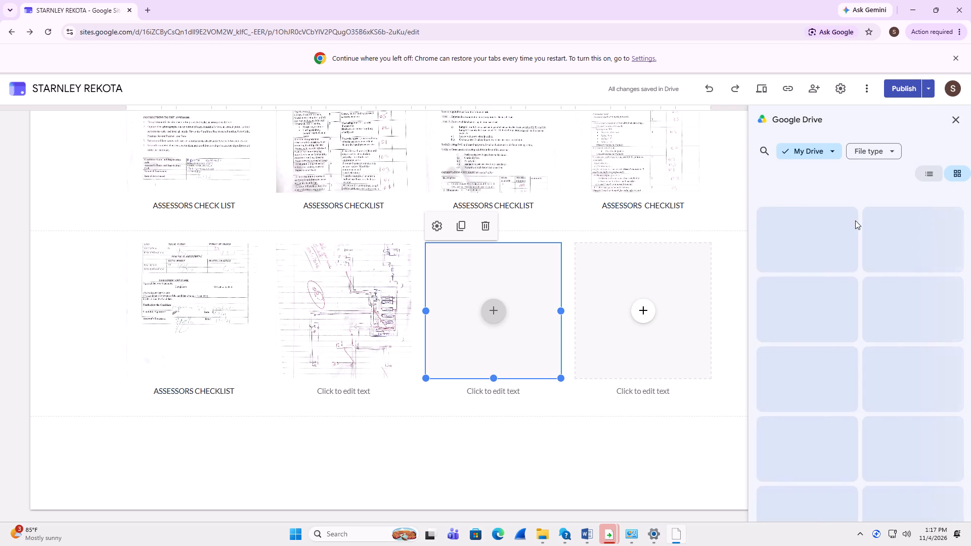
double_click(841, 224)
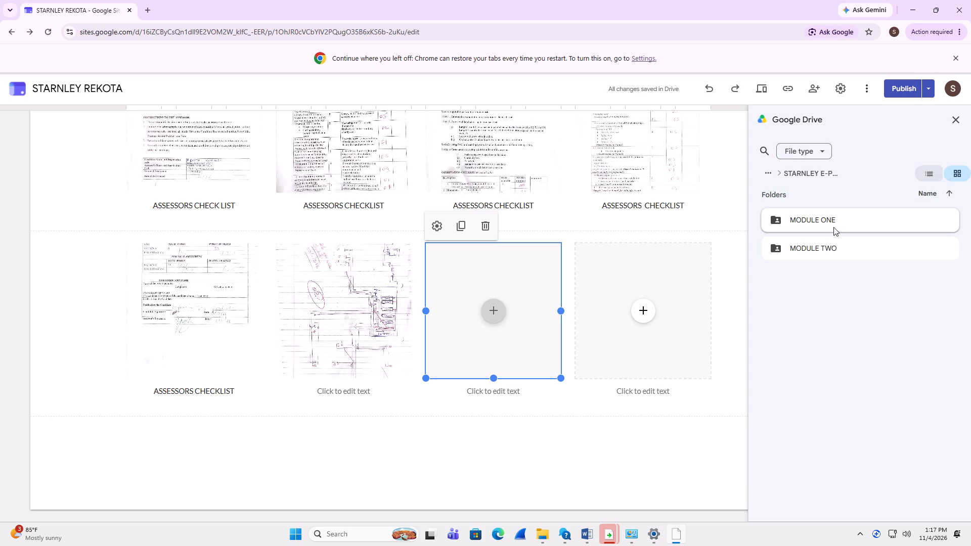
double_click(833, 227)
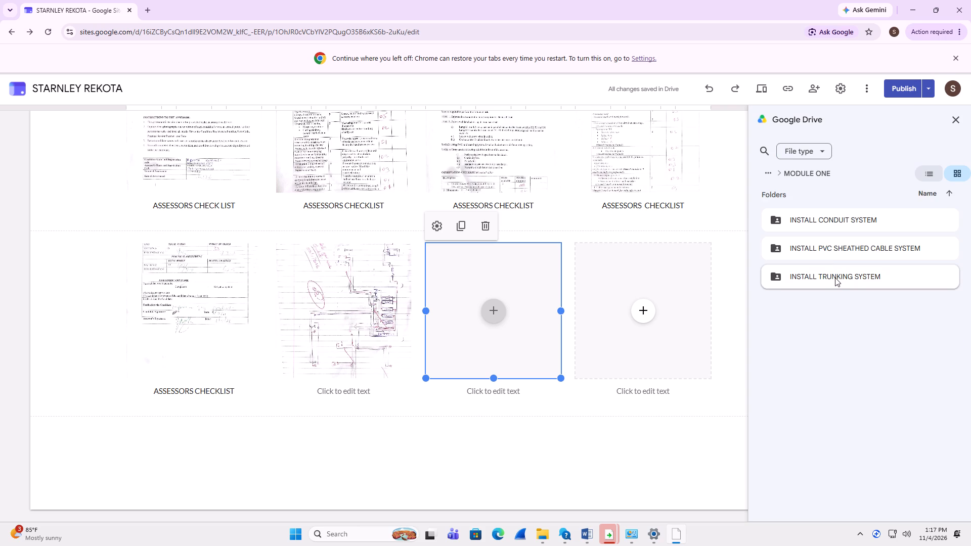
double_click(835, 278)
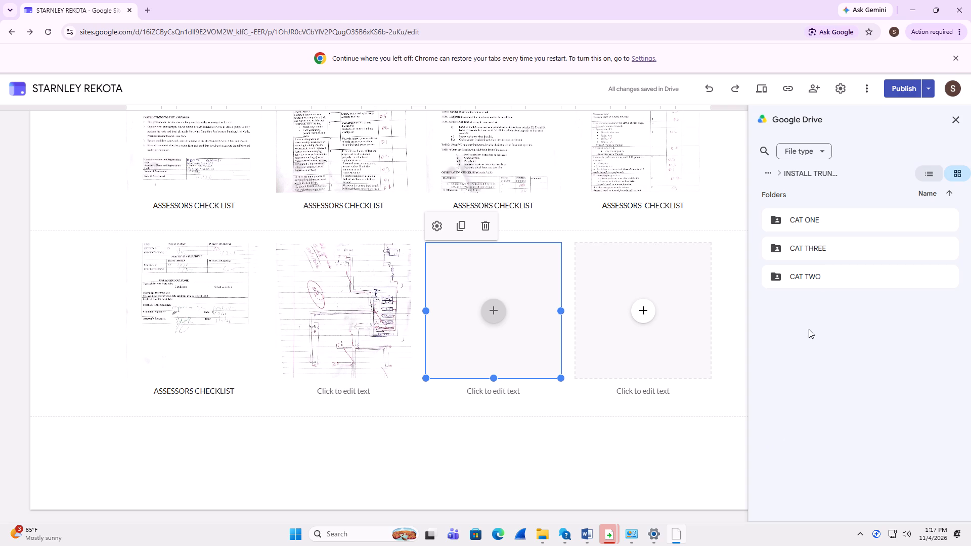
double_click(826, 274)
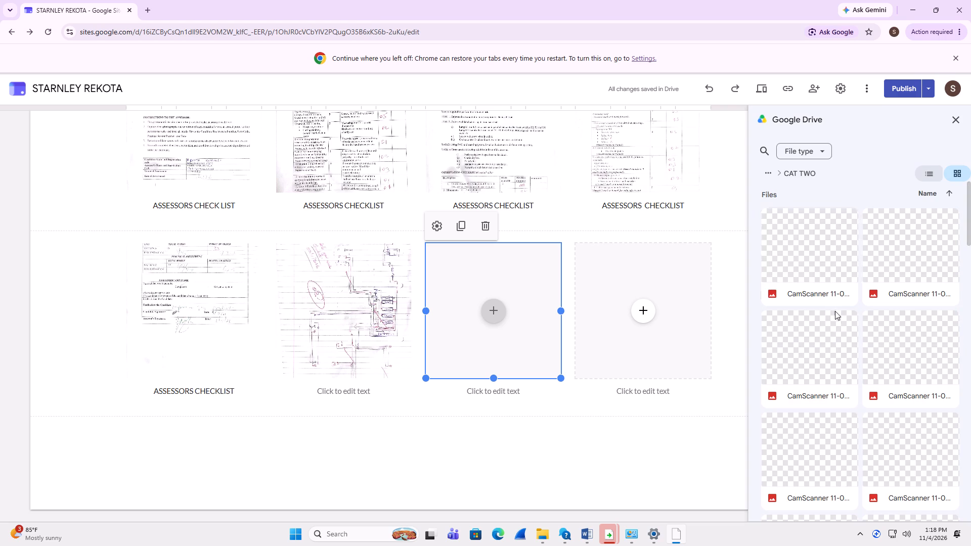
scroll(840, 325, down, 1)
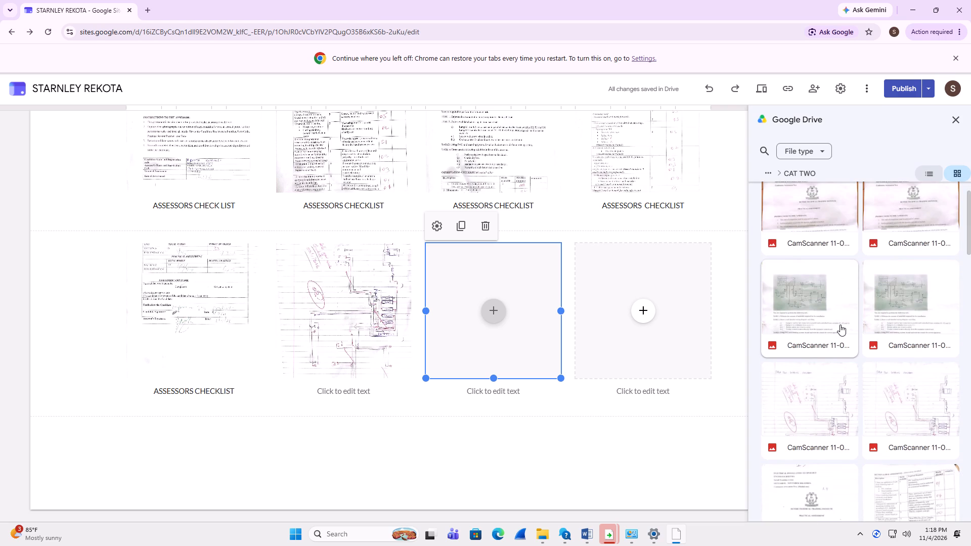
scroll(840, 325, up, 1)
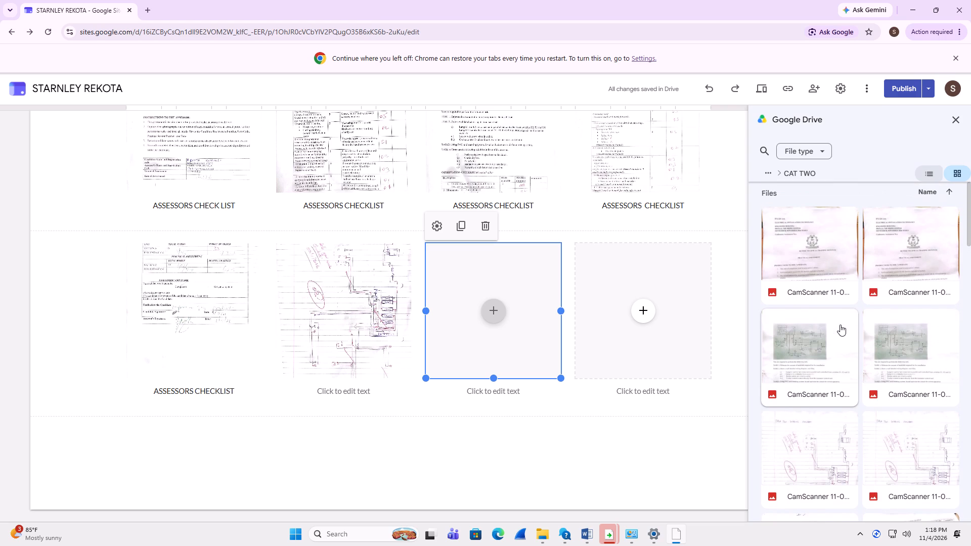
scroll(840, 325, up, 1)
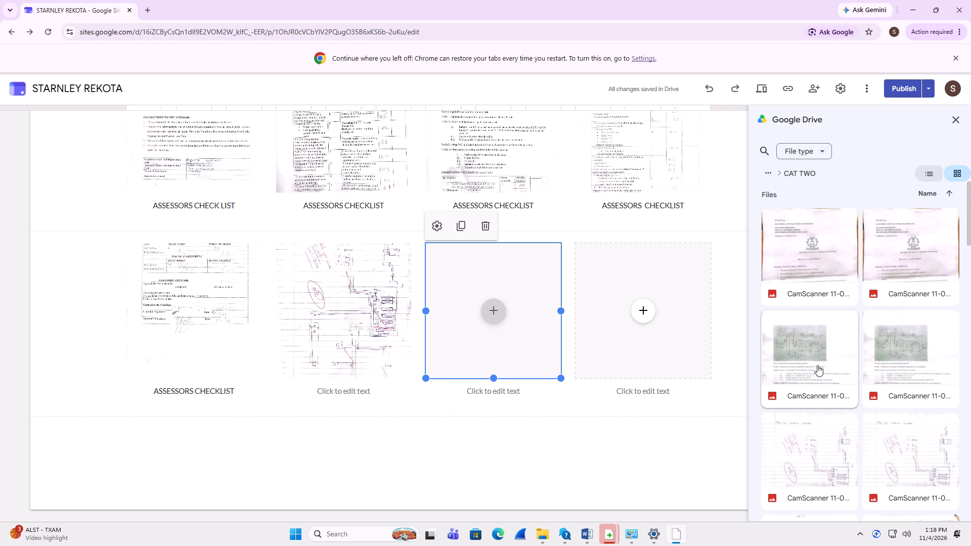
scroll(817, 365, down, 10)
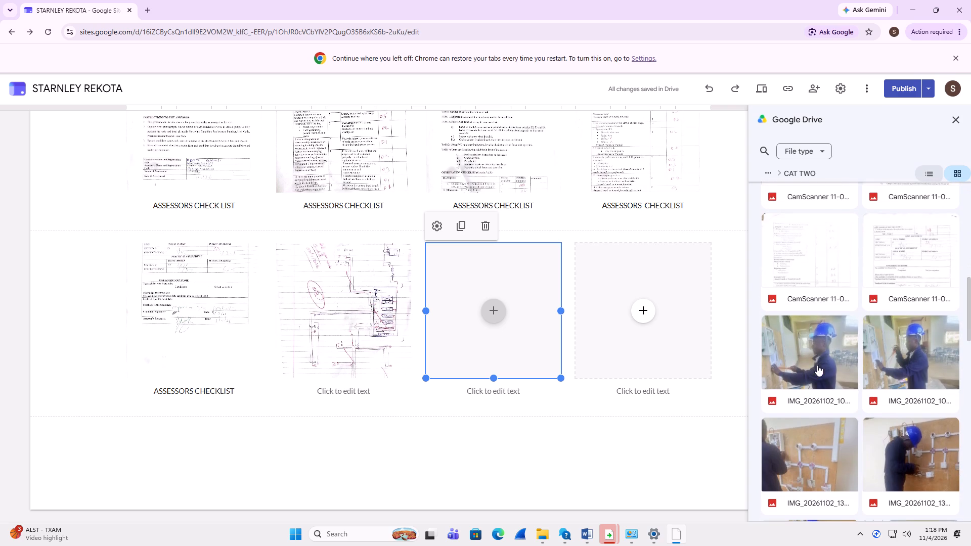
scroll(810, 355, down, 9)
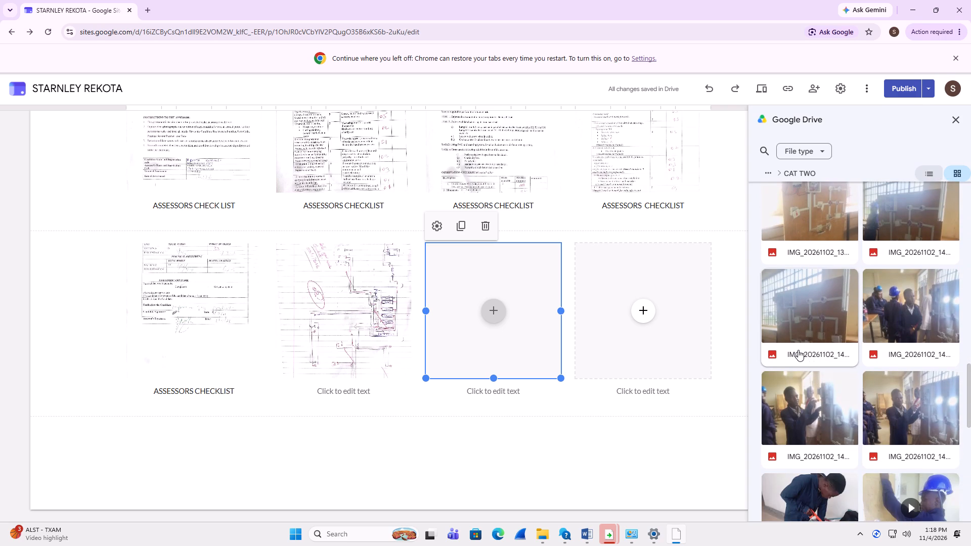
scroll(798, 350, up, 1)
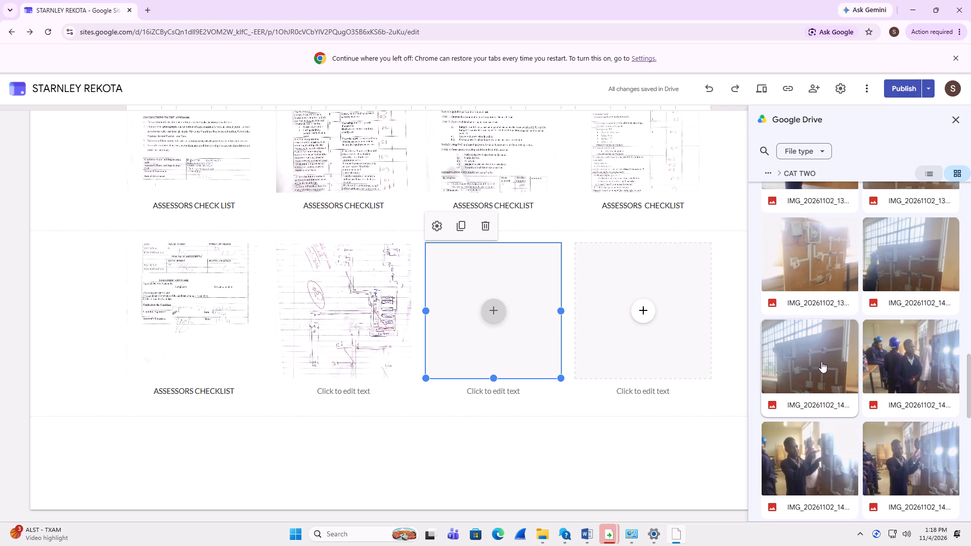
double_click(805, 360)
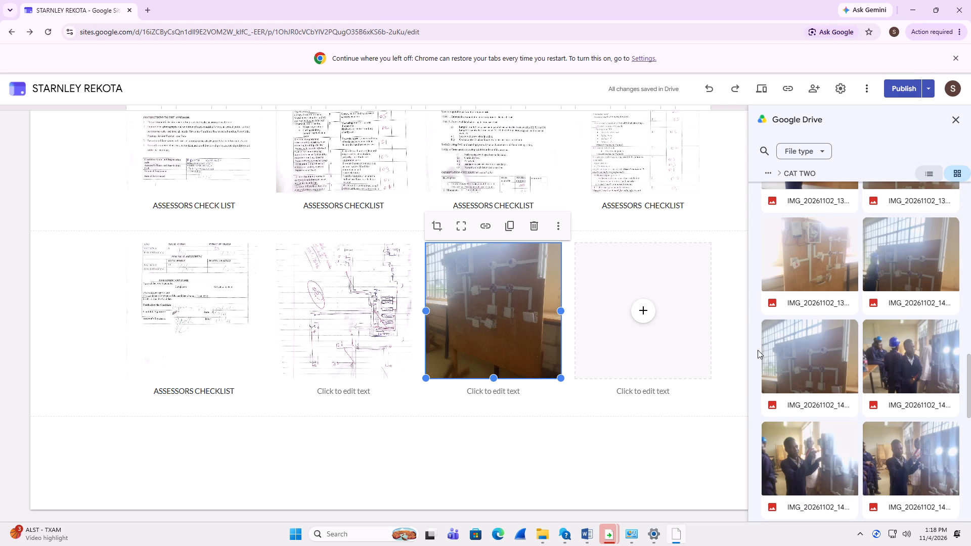
Review the page from the Install Trunking Systems header through Assessment One's images, videos and checklists down to Assessment Two's last row.
scroll(399, 284, up, 4)
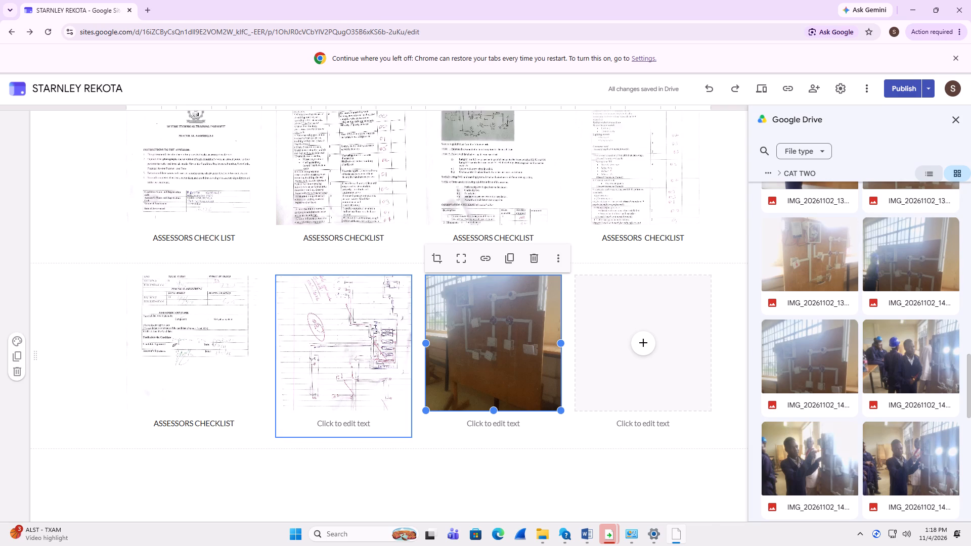
scroll(391, 266, up, 18)
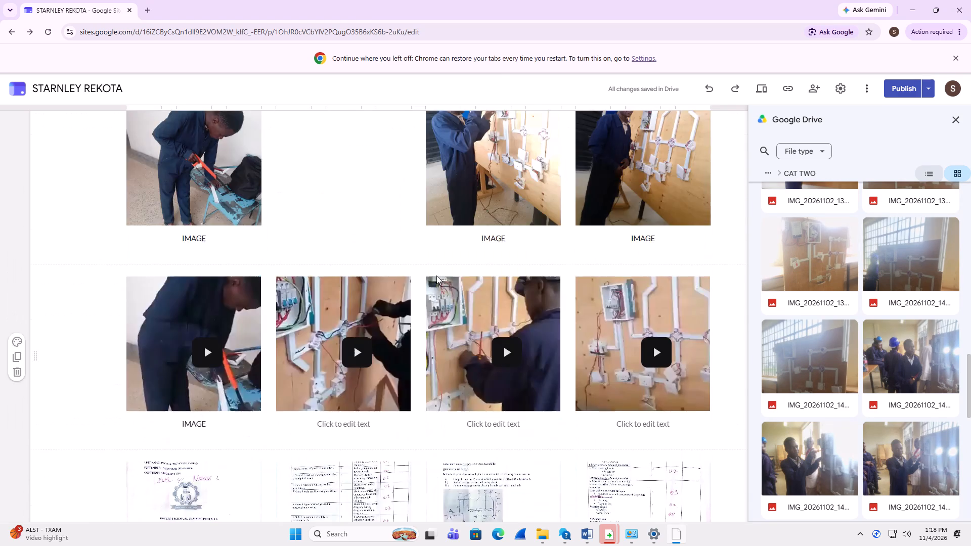
scroll(436, 276, up, 13)
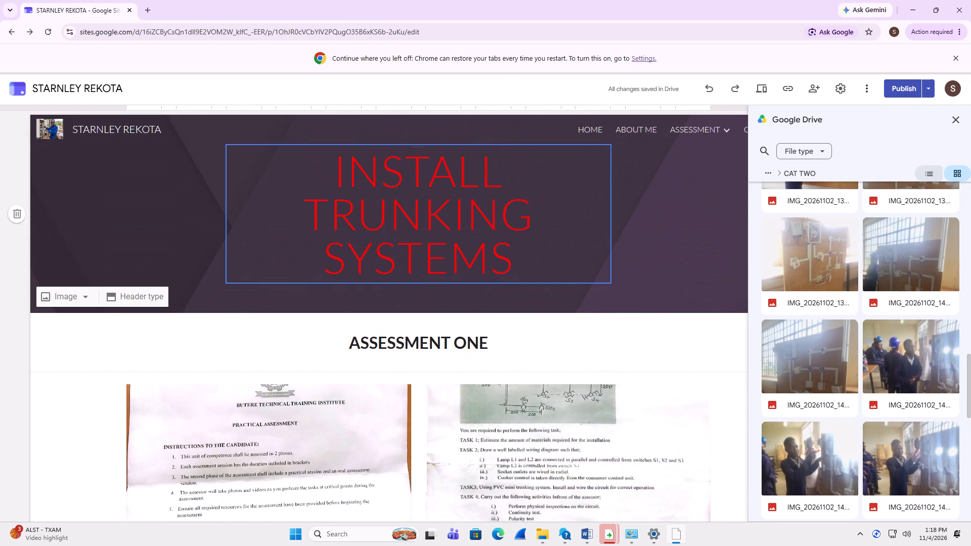
scroll(436, 276, up, 1)
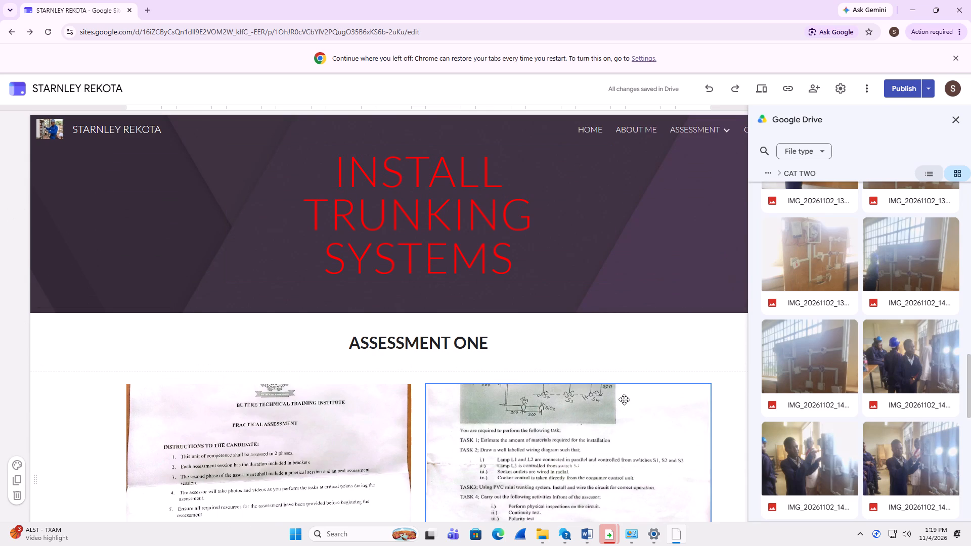
scroll(555, 387, down, 1)
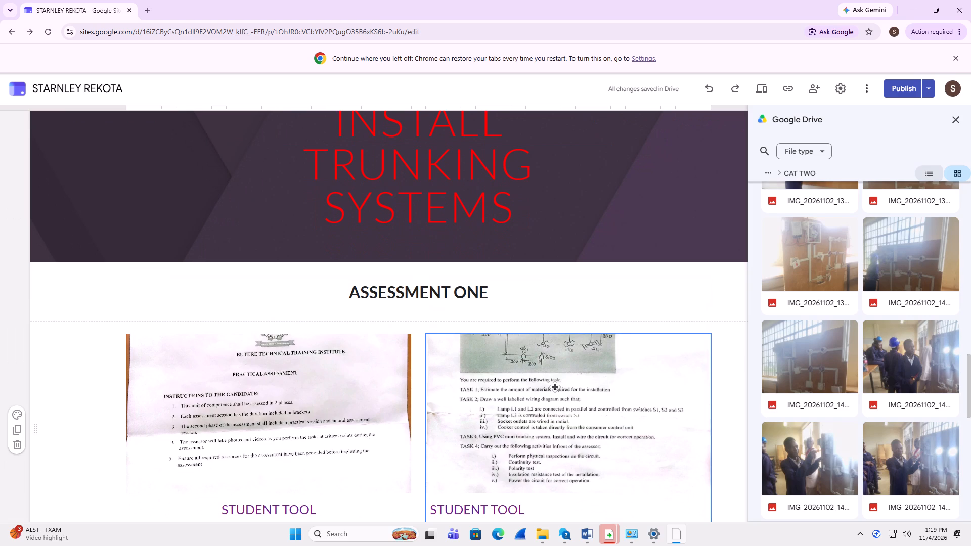
scroll(555, 387, down, 4)
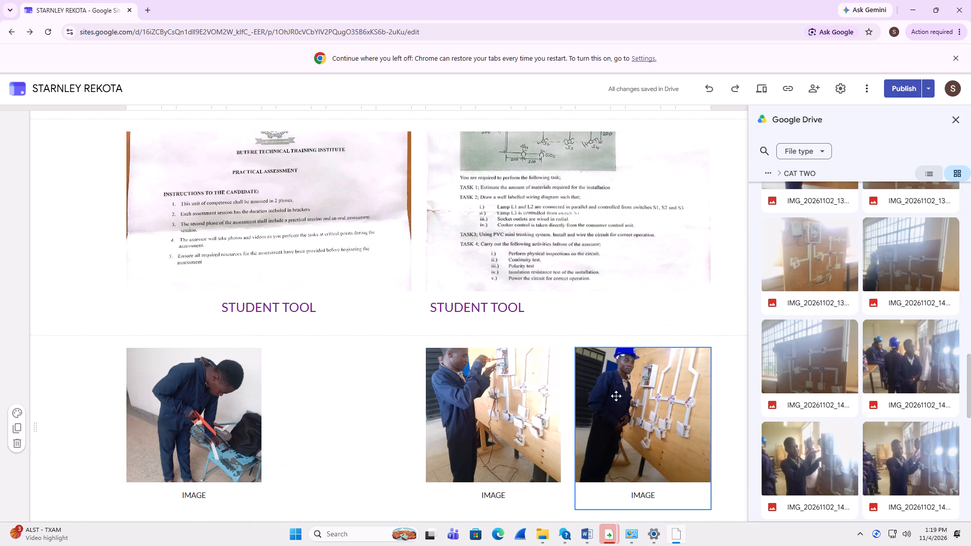
scroll(629, 230, down, 7)
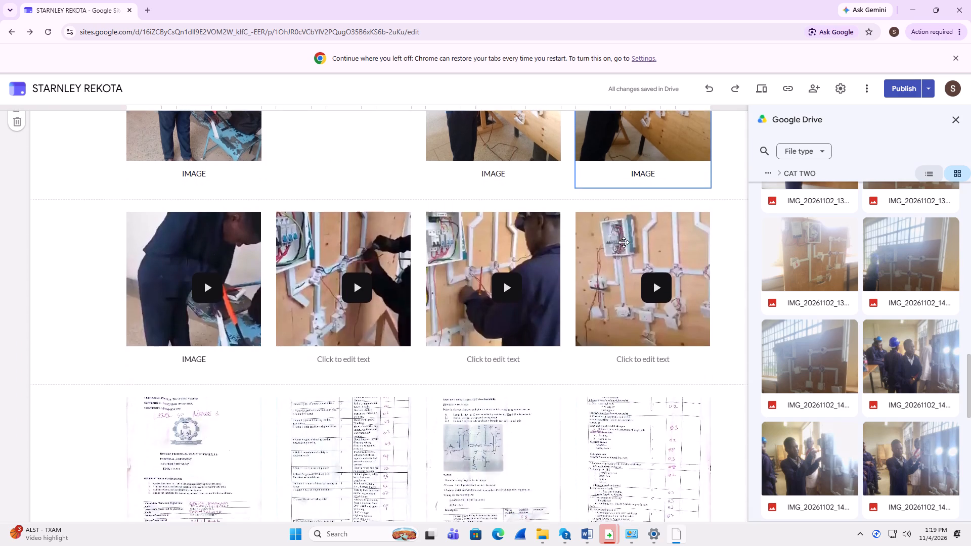
scroll(624, 242, down, 4)
scroll(624, 242, up, 2)
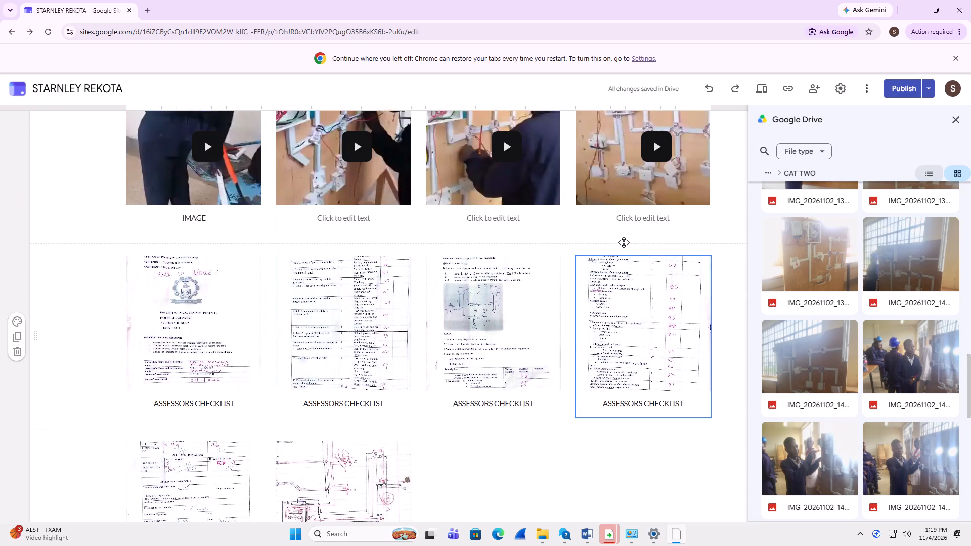
scroll(624, 242, down, 8)
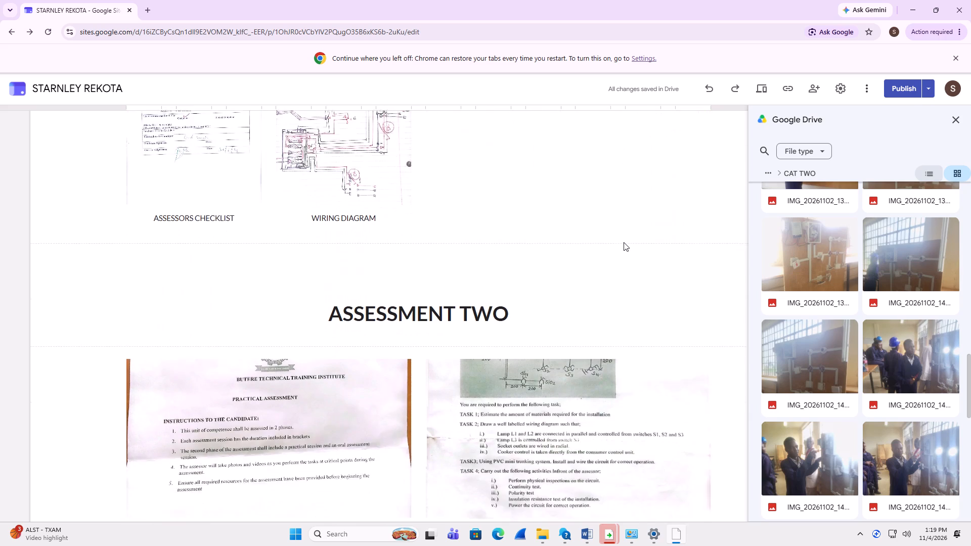
scroll(624, 242, down, 10)
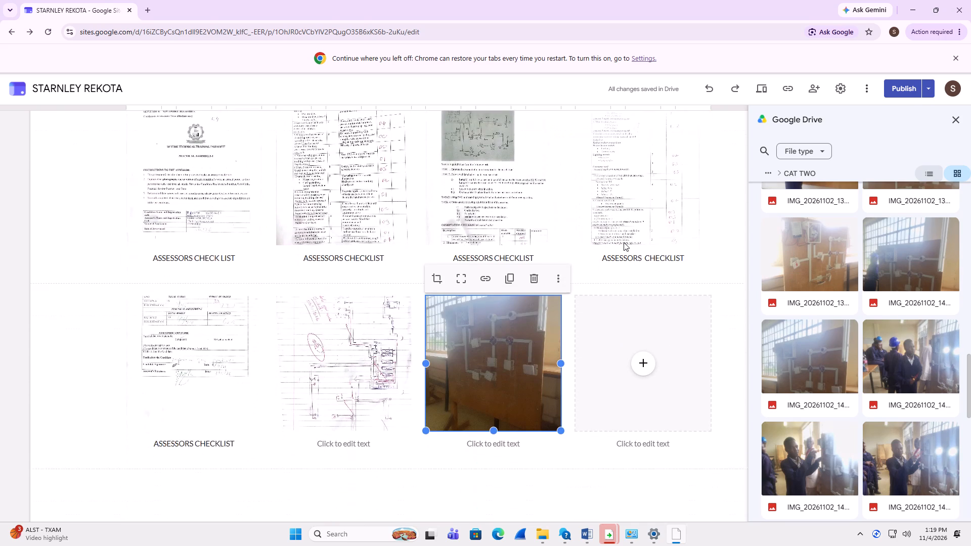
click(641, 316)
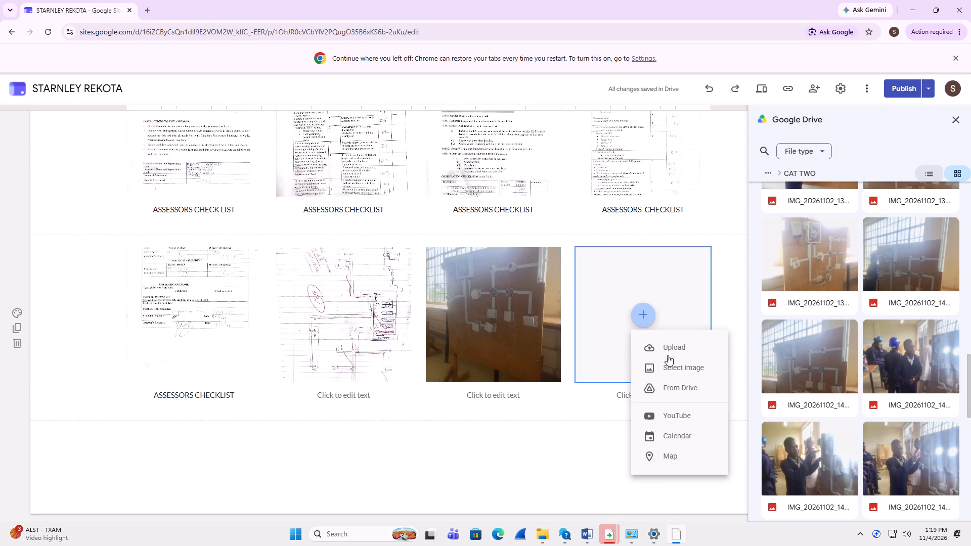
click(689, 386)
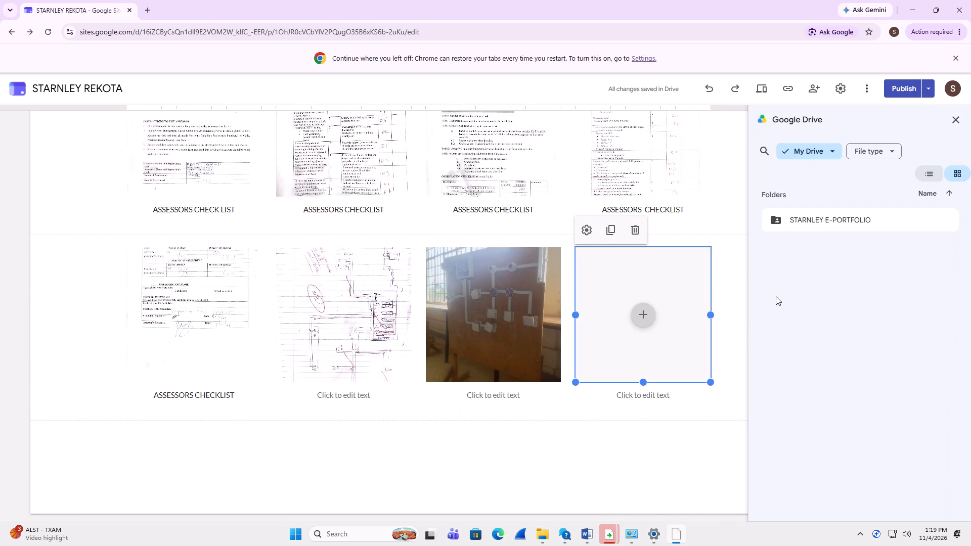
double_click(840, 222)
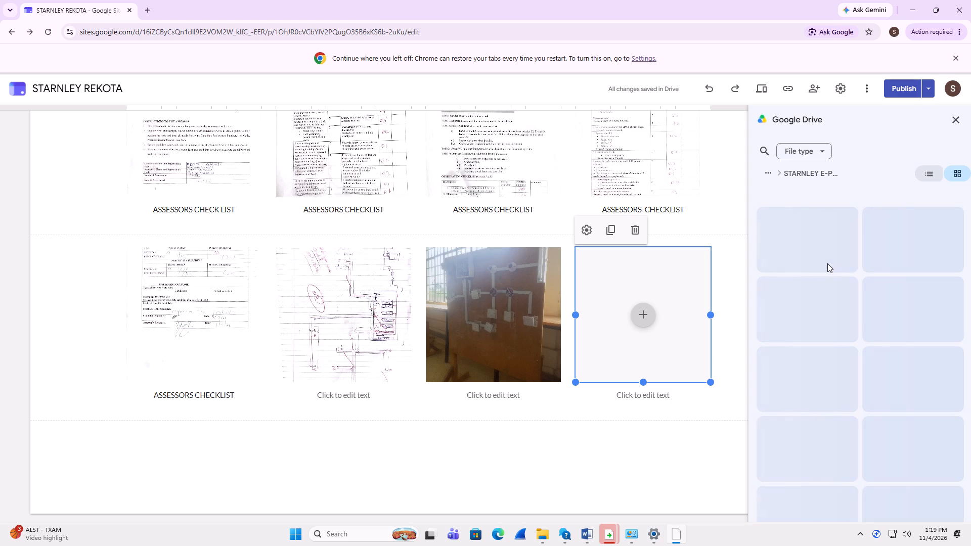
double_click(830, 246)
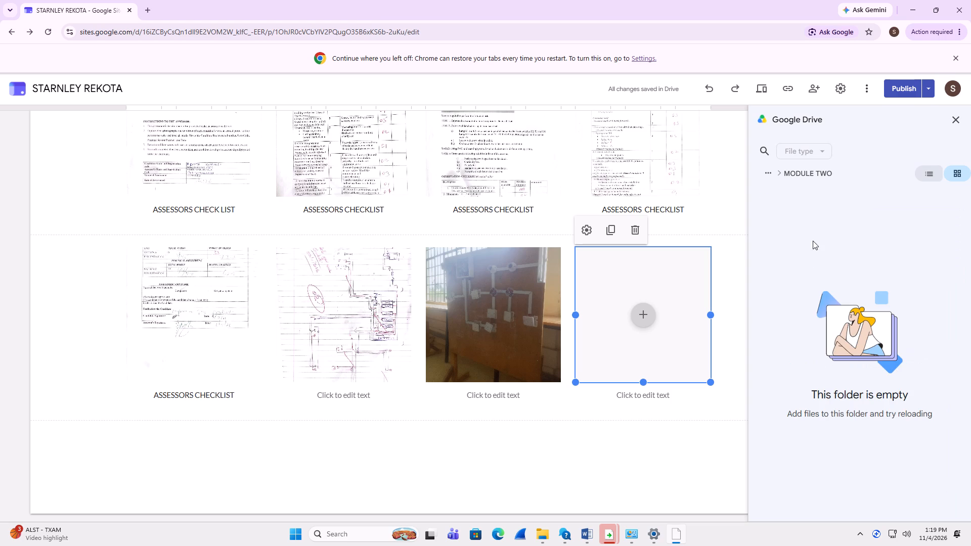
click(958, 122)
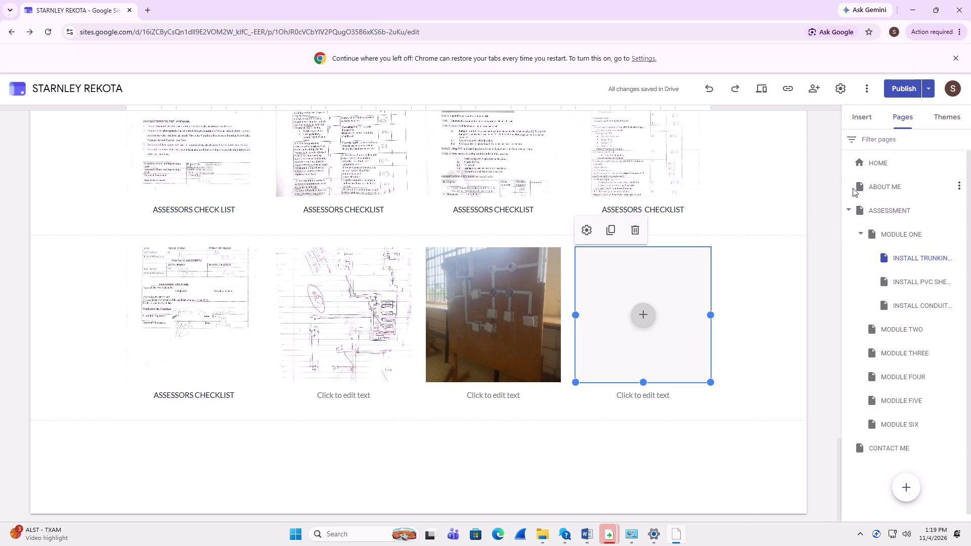
For the empty placeholder beside the trunking board photo, open the Drive folder Module One, Install Trunking System, CAT TWO within the e-portfolio folder.
click(643, 315)
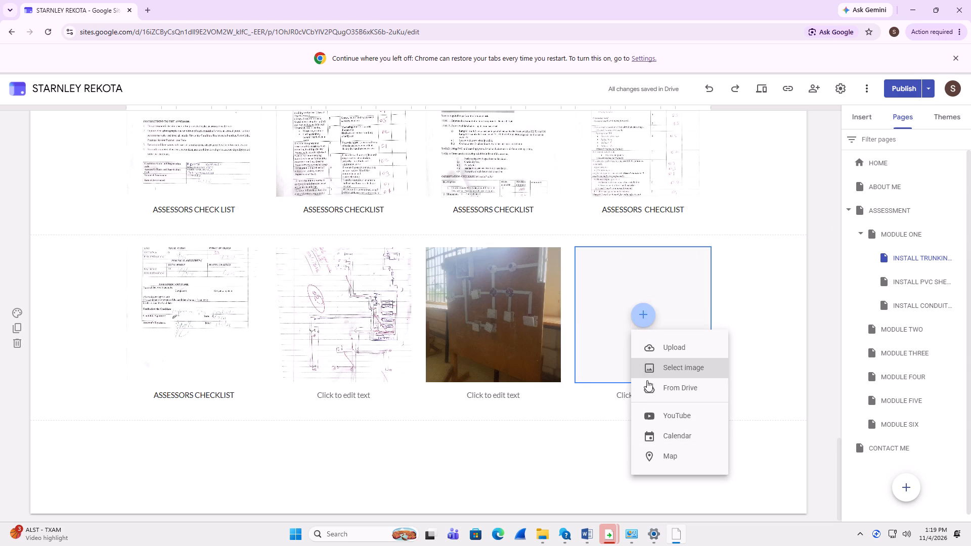
double_click(655, 383)
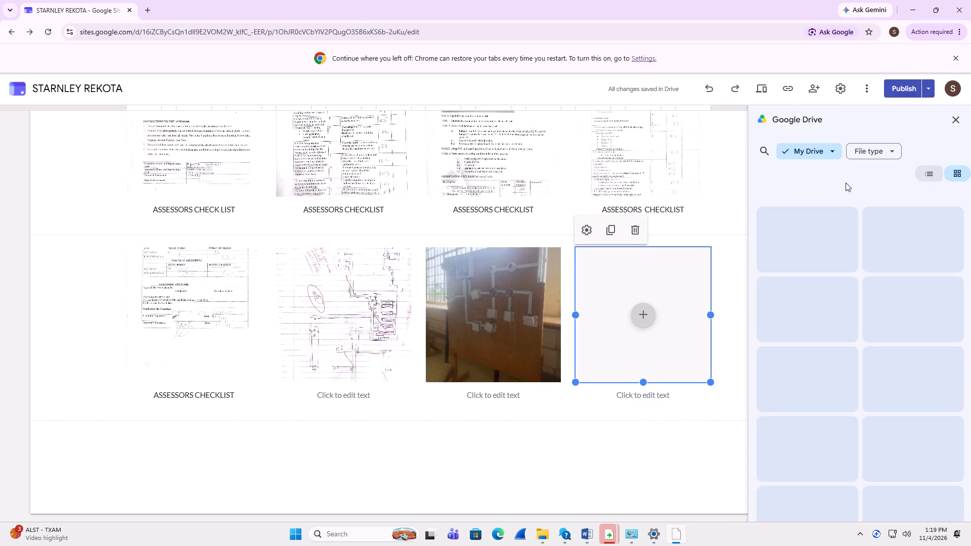
double_click(832, 221)
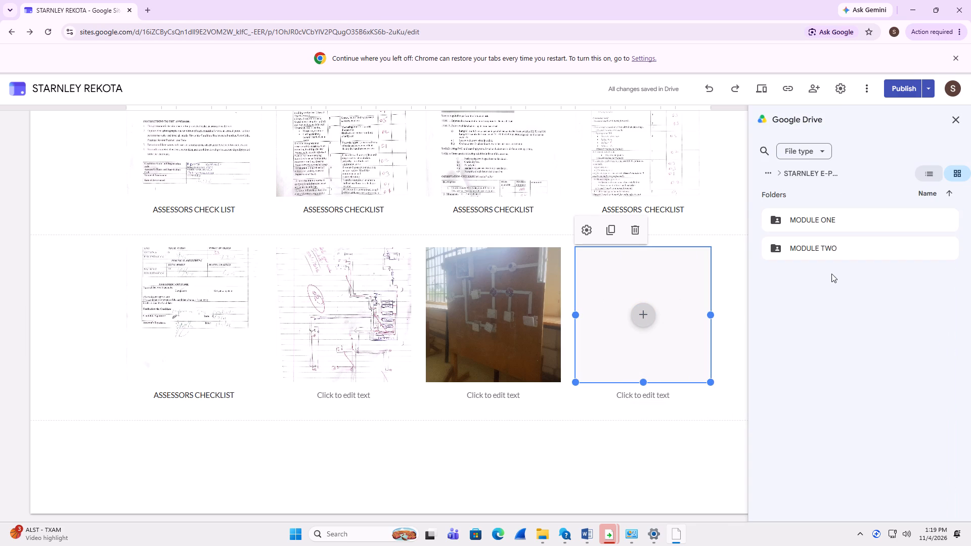
click(838, 248)
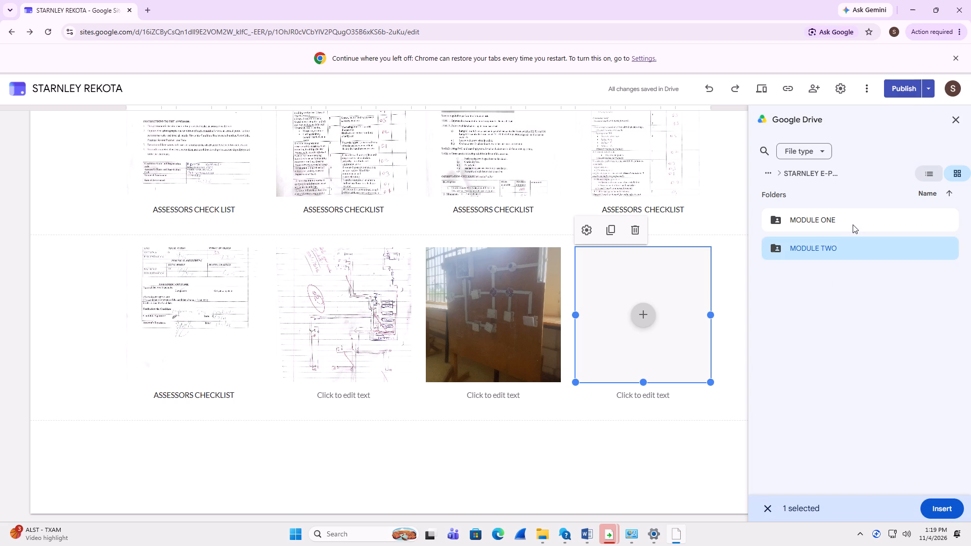
double_click(853, 224)
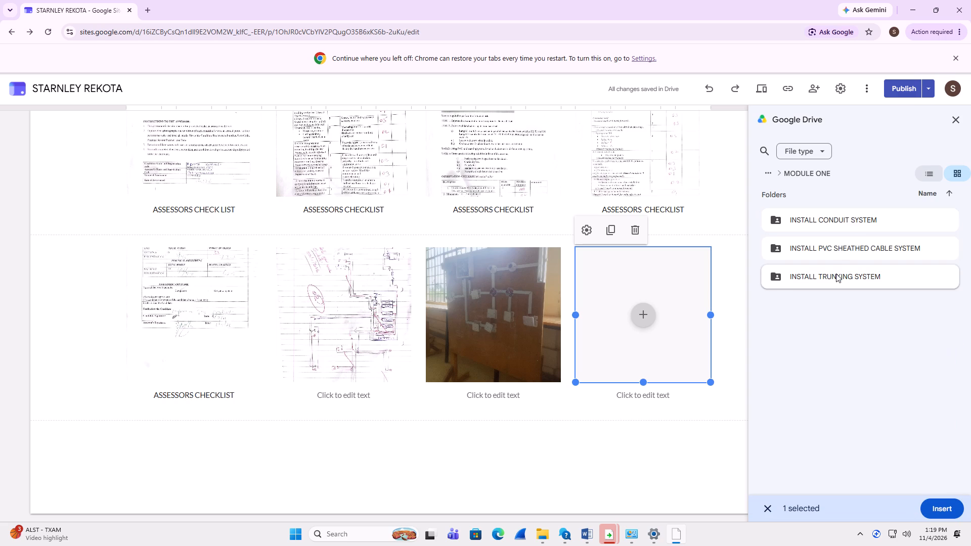
double_click(836, 274)
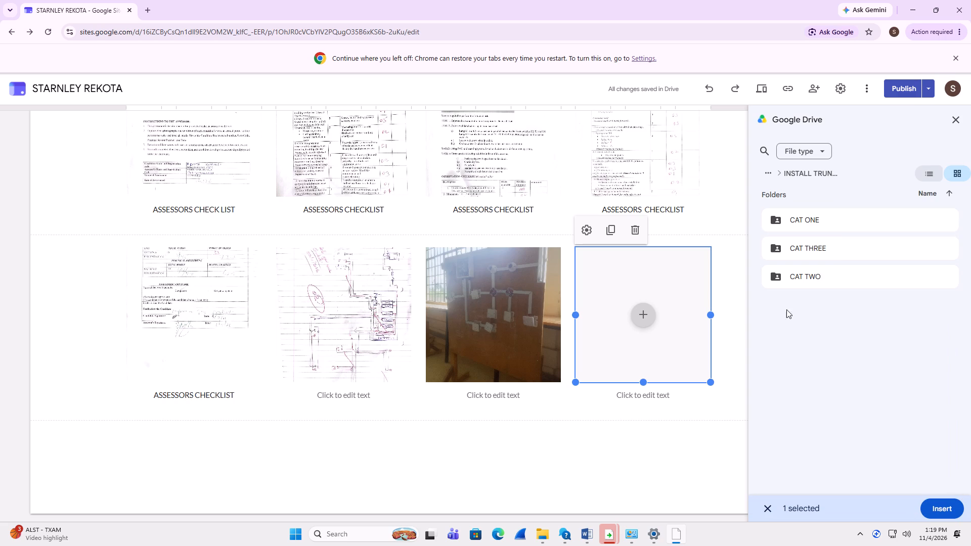
double_click(822, 275)
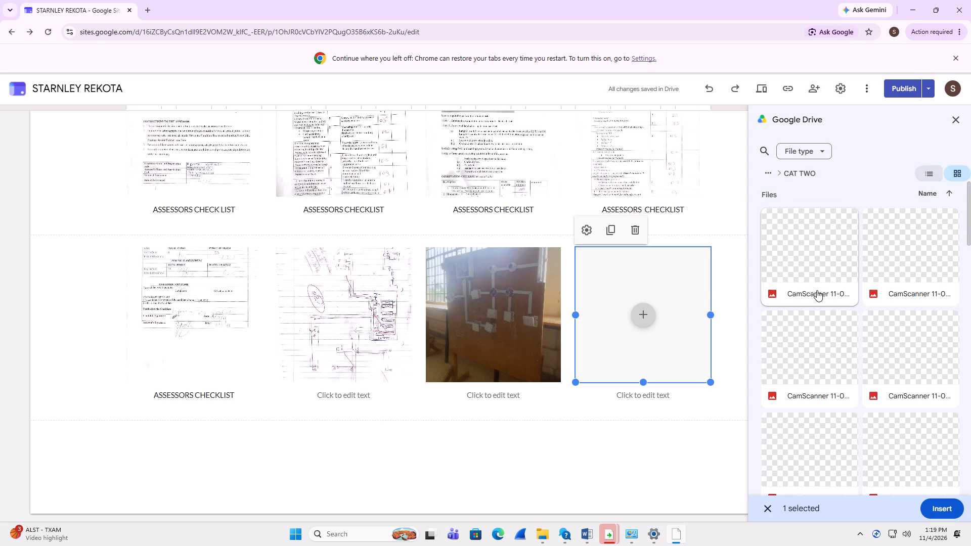
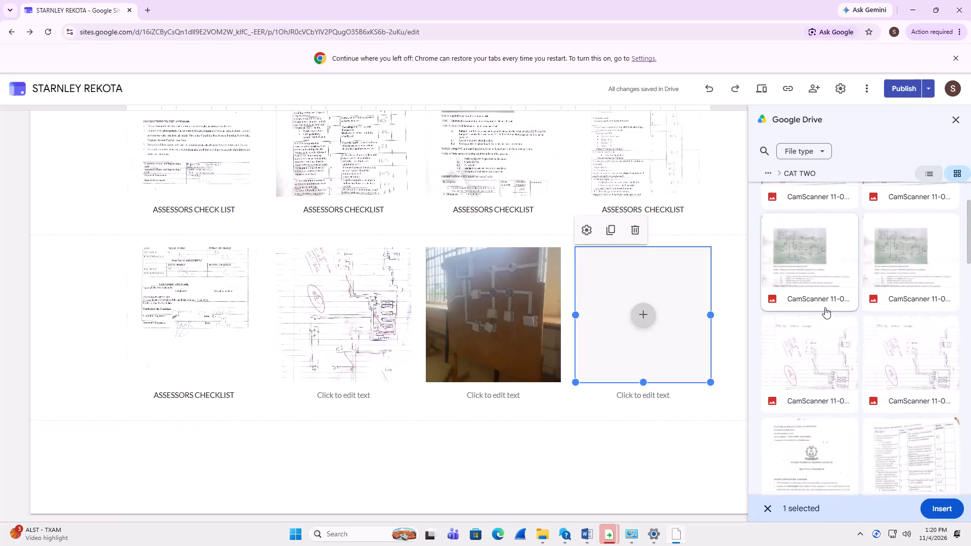
Fill the placeholder beside the trunking board photo with the CAT TWO photo of the blue-helmeted worker standing at the board, and close Drive.
scroll(825, 307, down, 2)
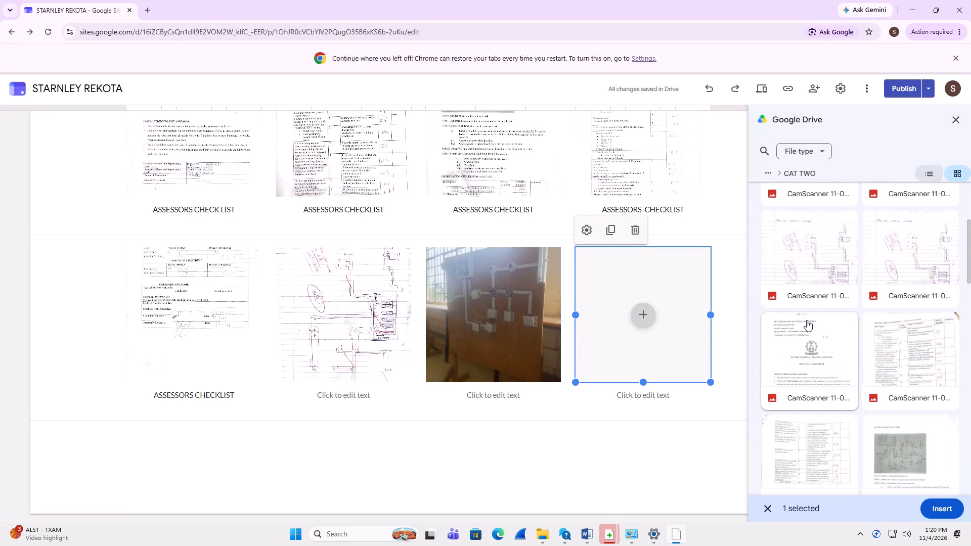
scroll(807, 320, down, 2)
scroll(803, 331, up, 4)
scroll(803, 331, down, 2)
scroll(803, 331, up, 2)
scroll(803, 331, down, 3)
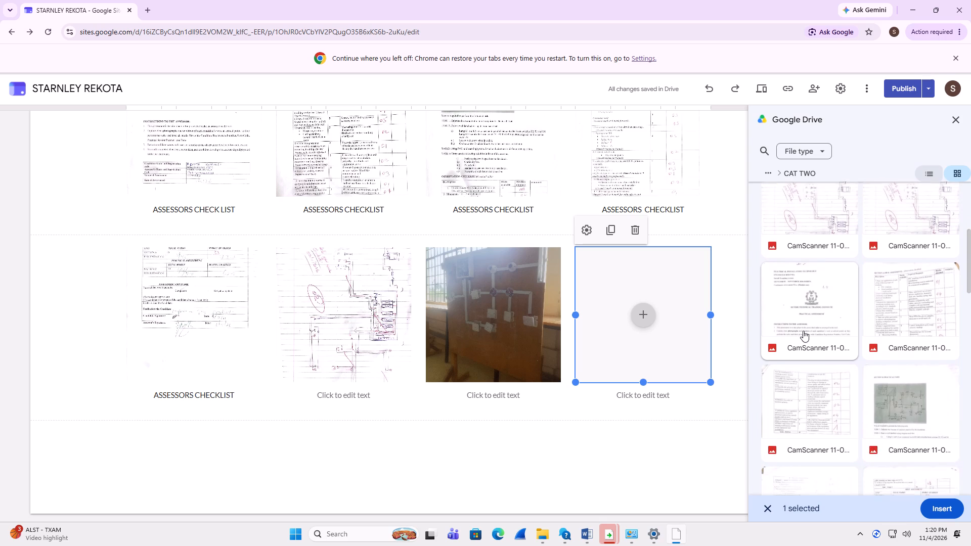
scroll(803, 331, down, 4)
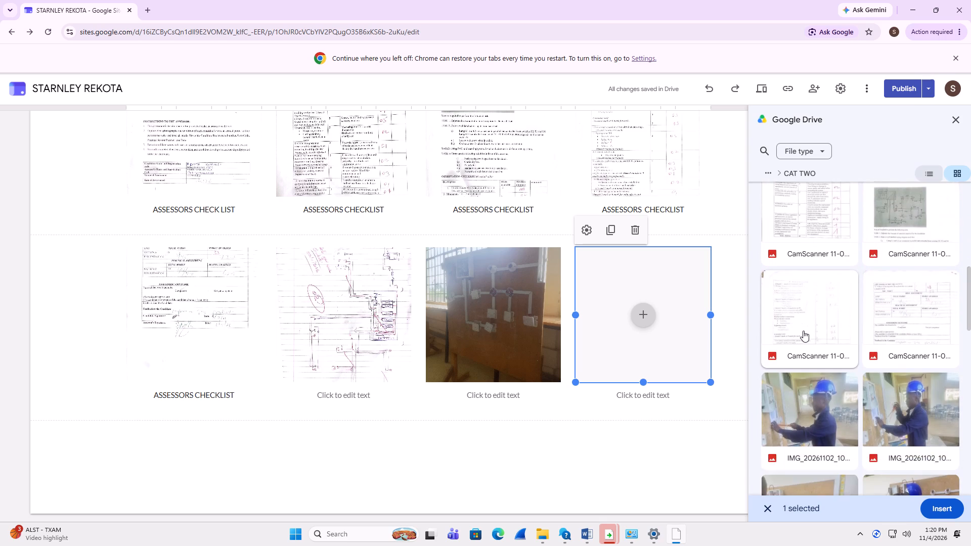
scroll(803, 331, up, 6)
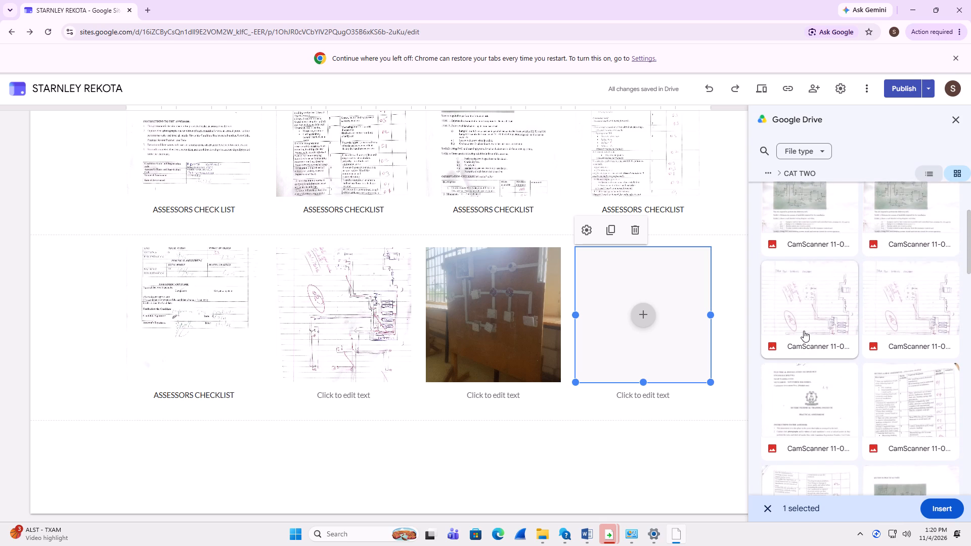
scroll(804, 331, down, 8)
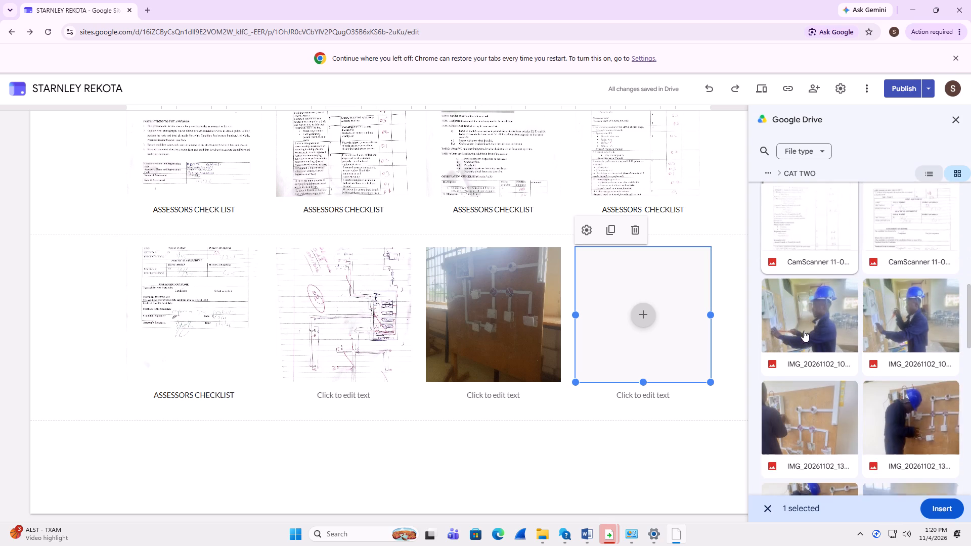
scroll(865, 344, down, 2)
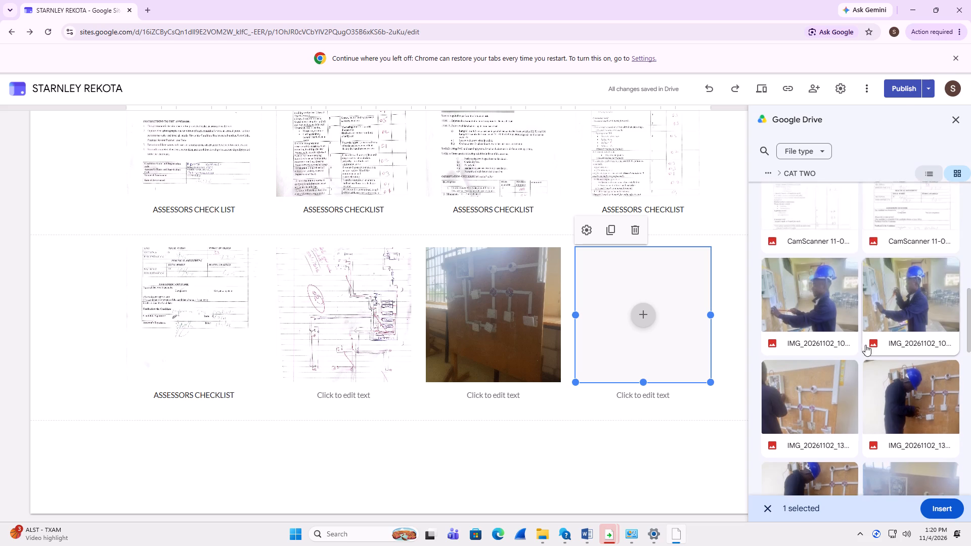
scroll(865, 345, down, 1)
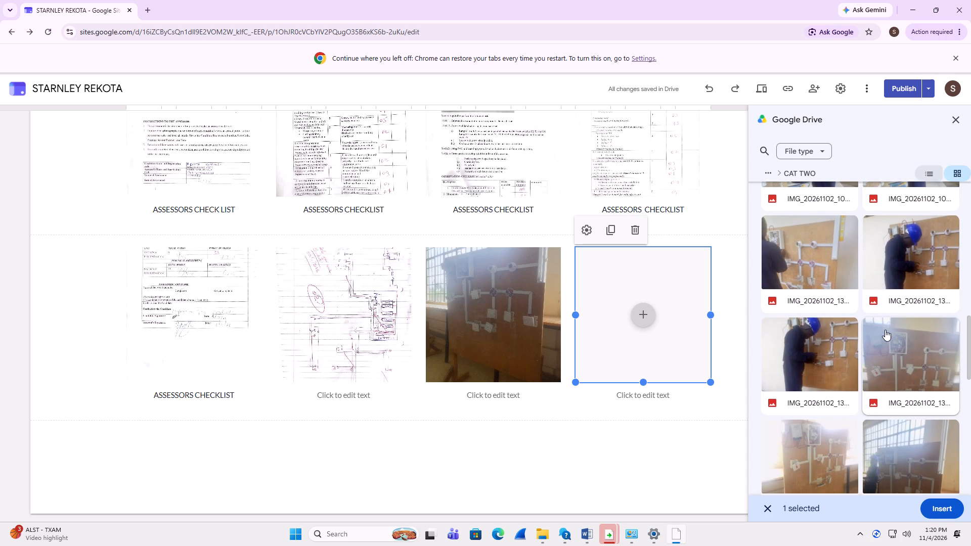
double_click(921, 258)
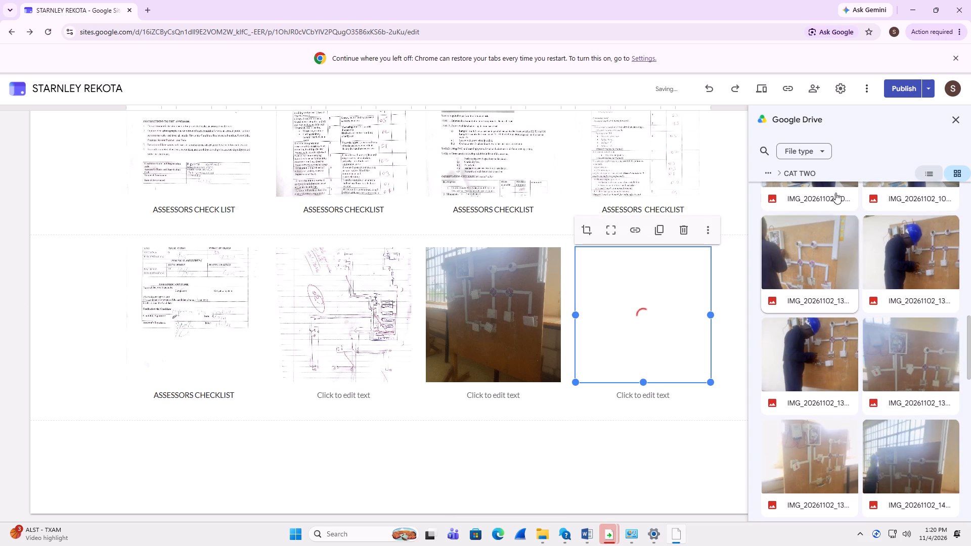
click(959, 112)
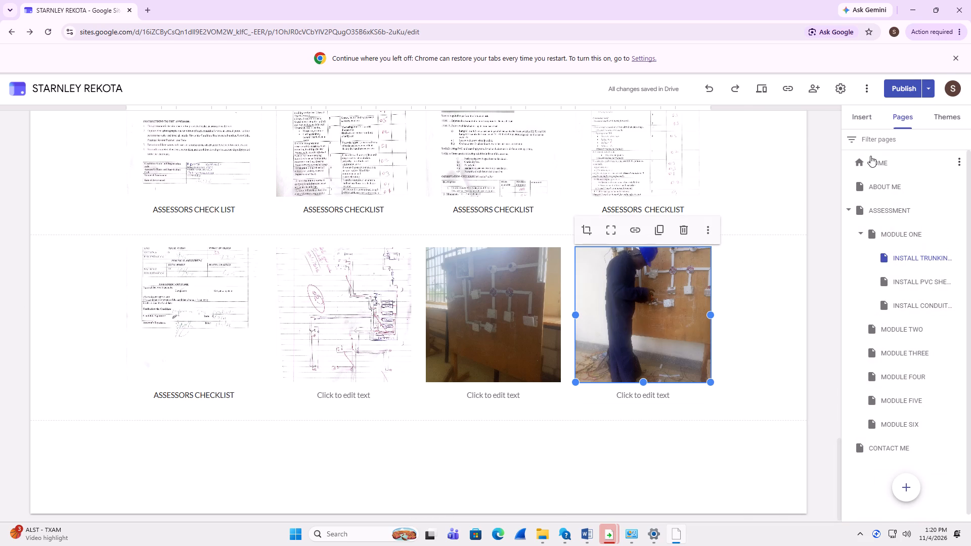
Add a content block with four captioned image placeholders below Assessment Two's last row.
click(867, 122)
click(916, 350)
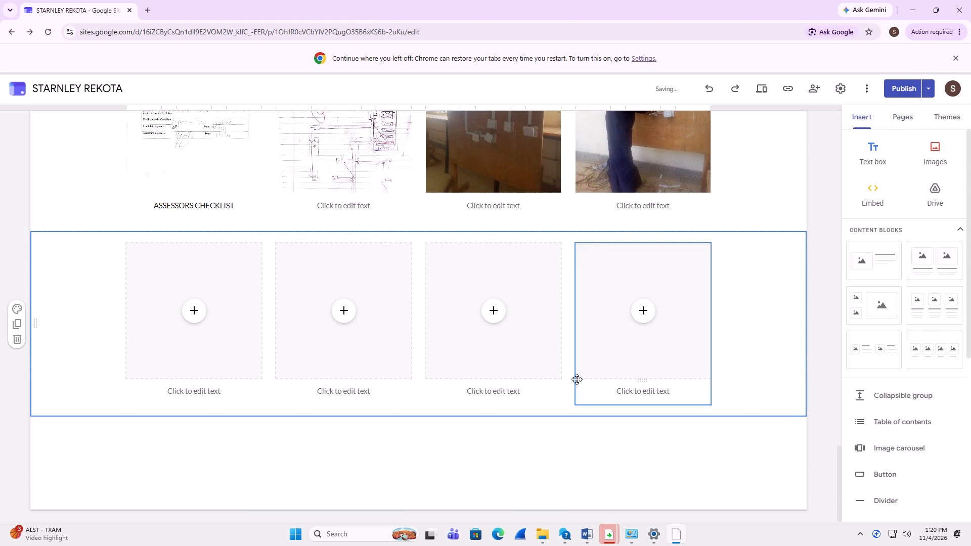
Fill the new row's first placeholder with the Module One, Install Trunking System, CAT TWO photo of the man sawing trunking on a chair.
double_click(194, 313)
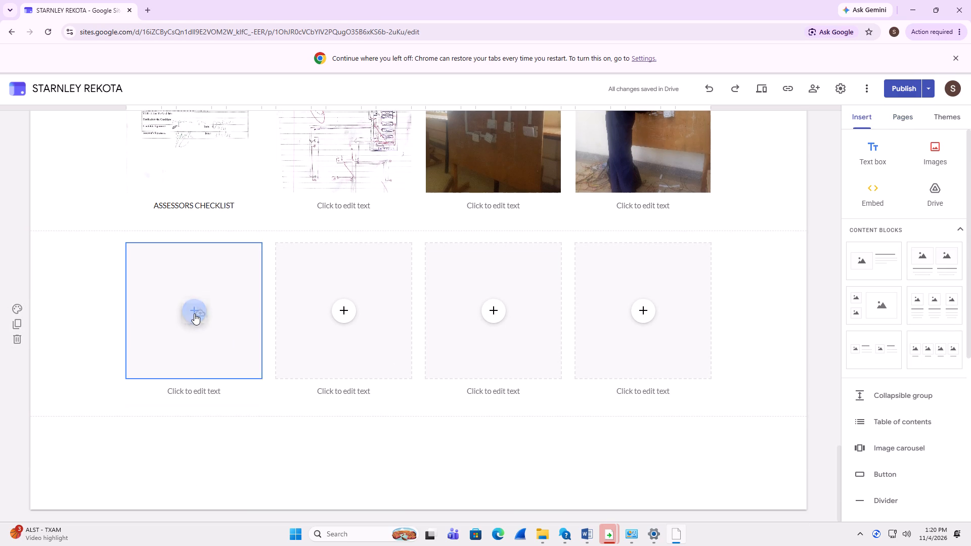
click(215, 382)
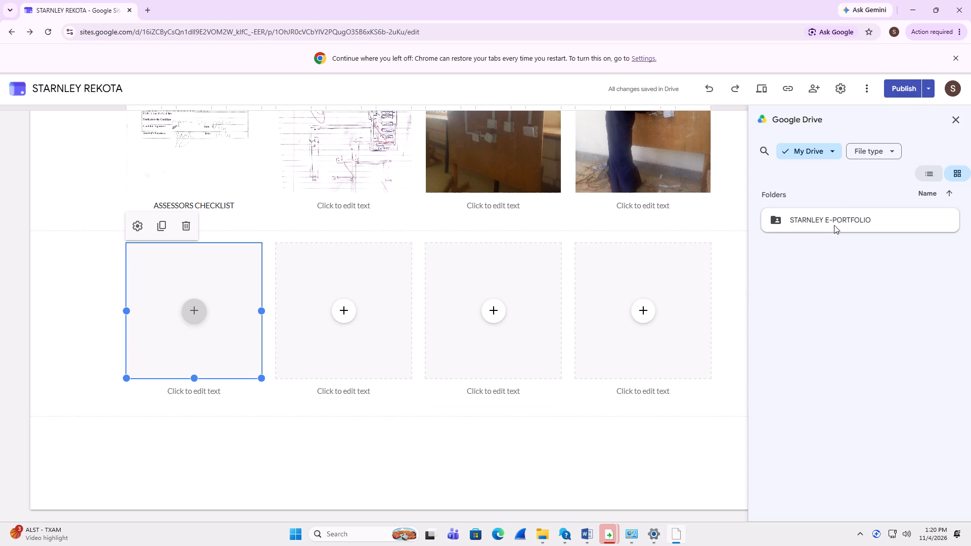
double_click(834, 225)
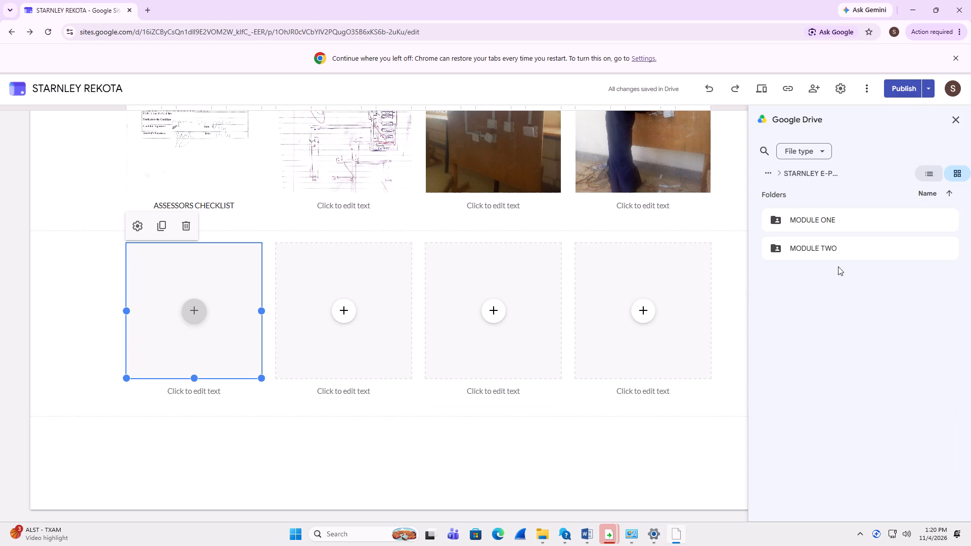
double_click(850, 222)
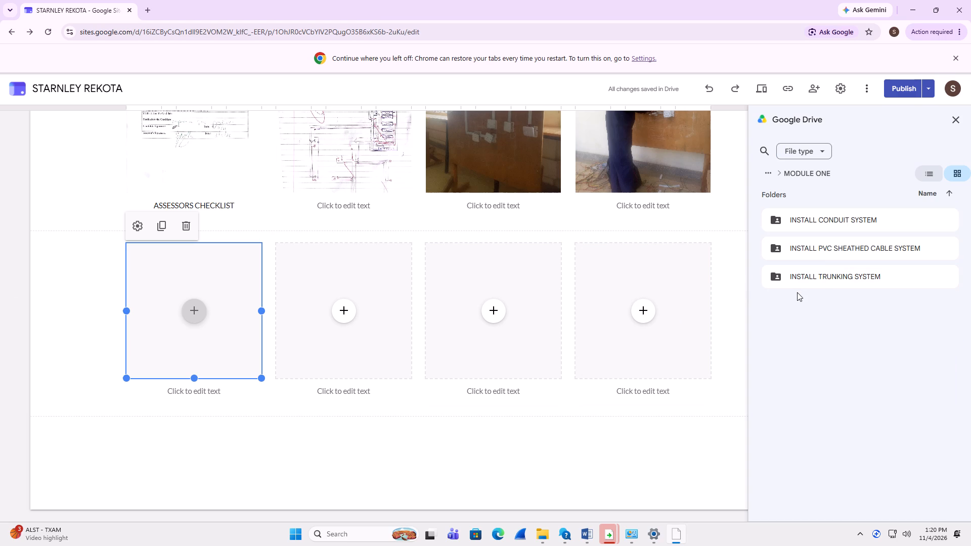
double_click(842, 276)
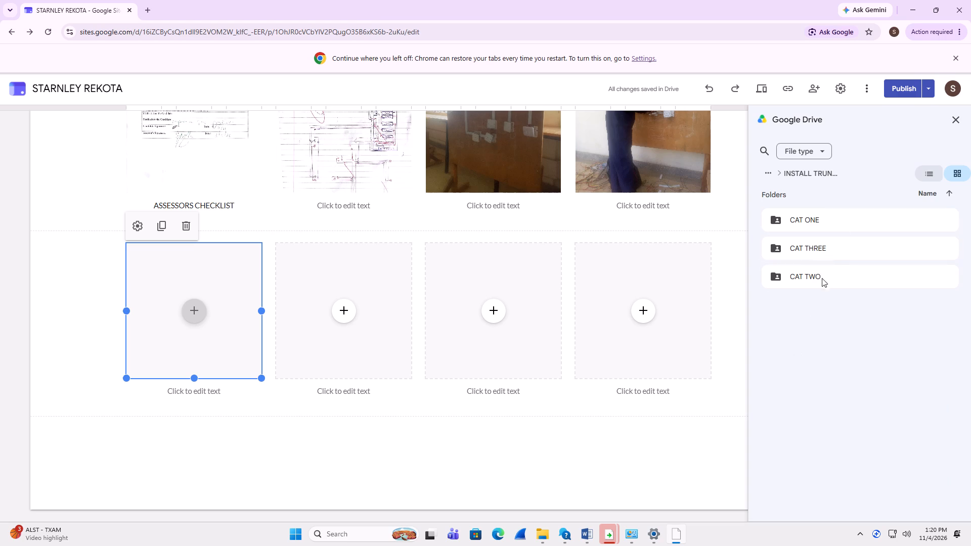
double_click(820, 277)
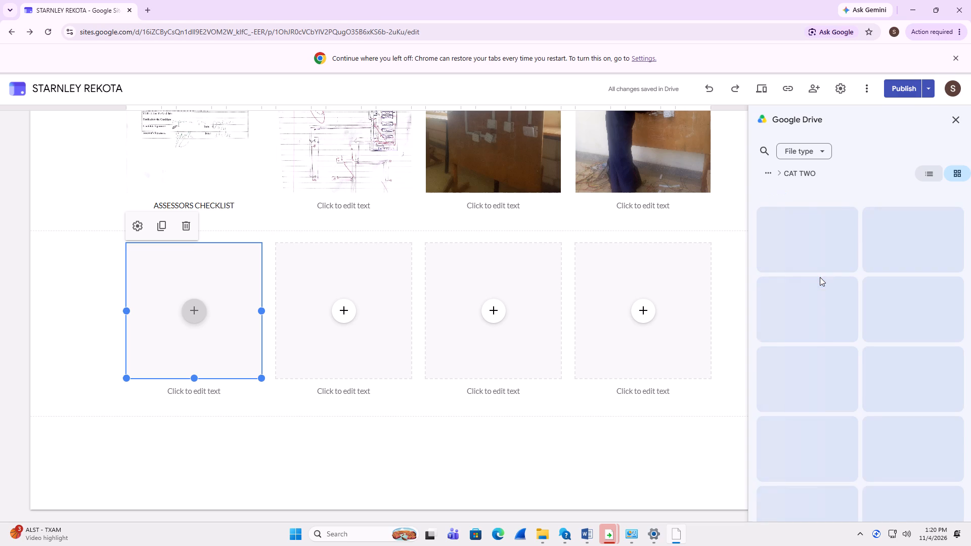
scroll(831, 314, down, 2)
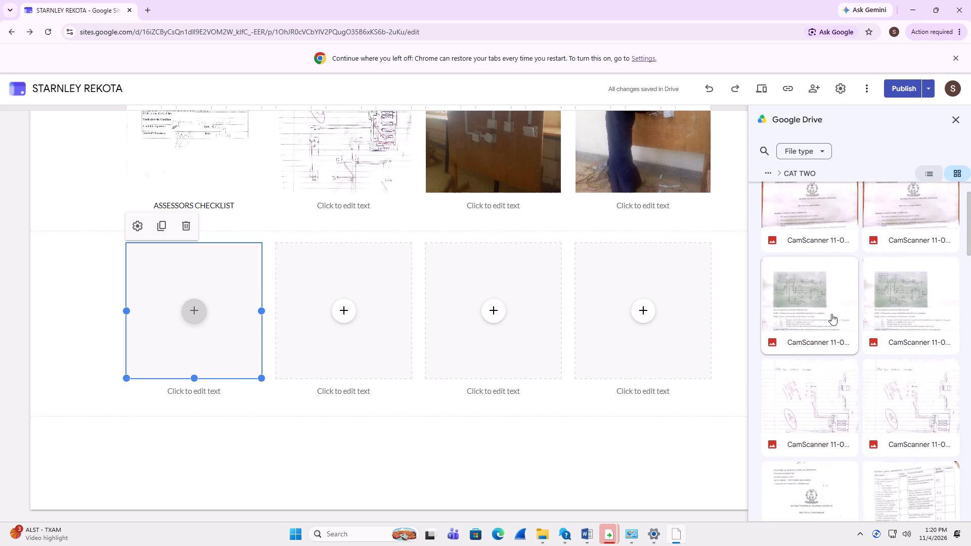
scroll(831, 314, down, 6)
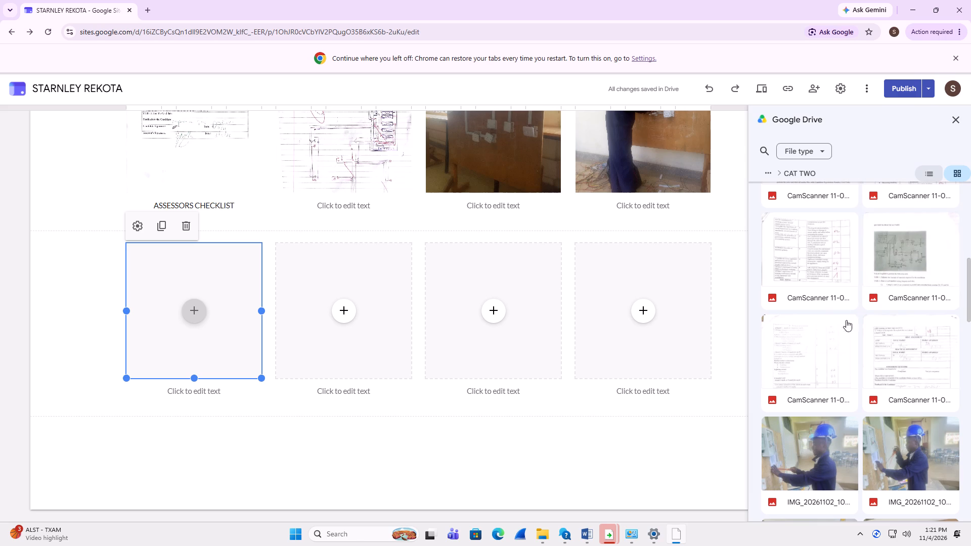
scroll(846, 321, down, 11)
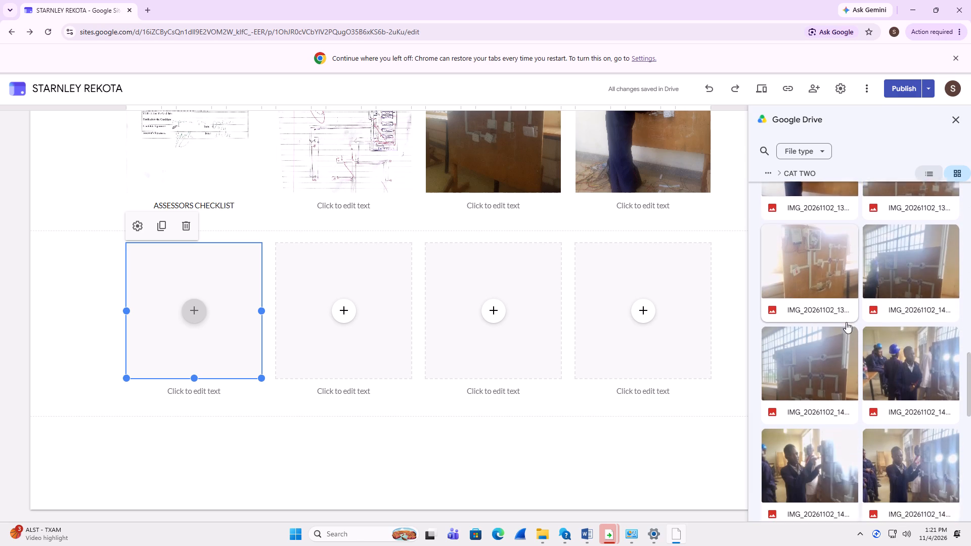
scroll(846, 322, down, 3)
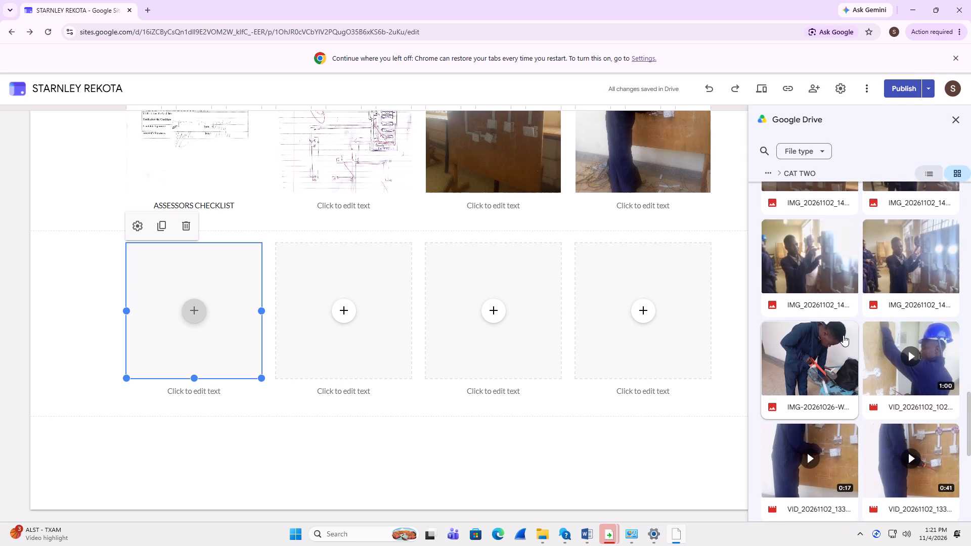
scroll(843, 335, down, 2)
scroll(843, 335, up, 1)
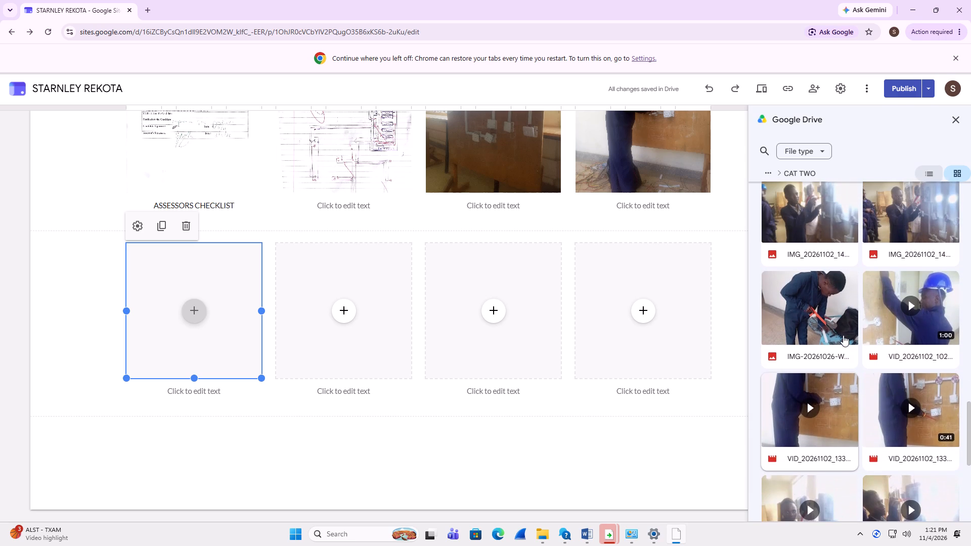
double_click(812, 318)
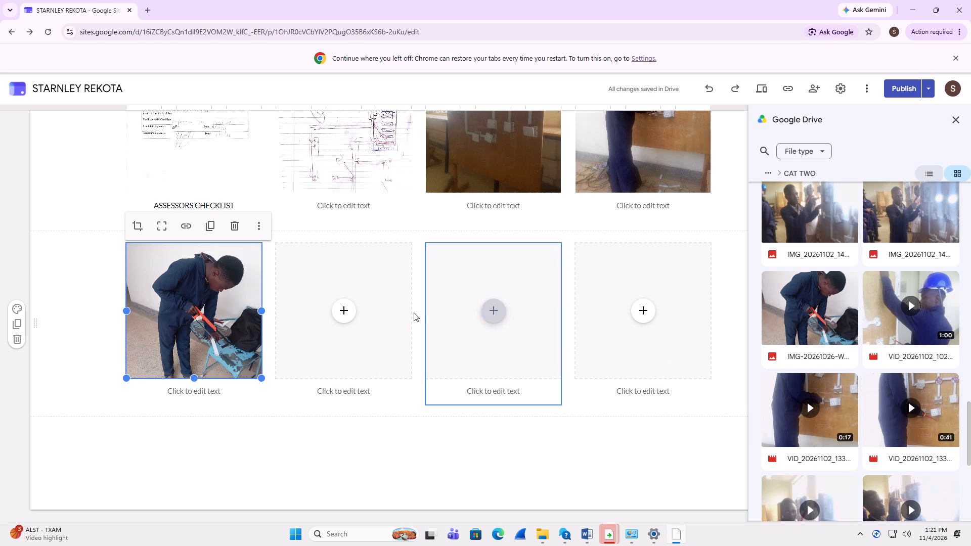
For the new row's second placeholder, open the Drive folder Module One, Install Trunking System, CAT TWO within the e-portfolio folder.
double_click(337, 312)
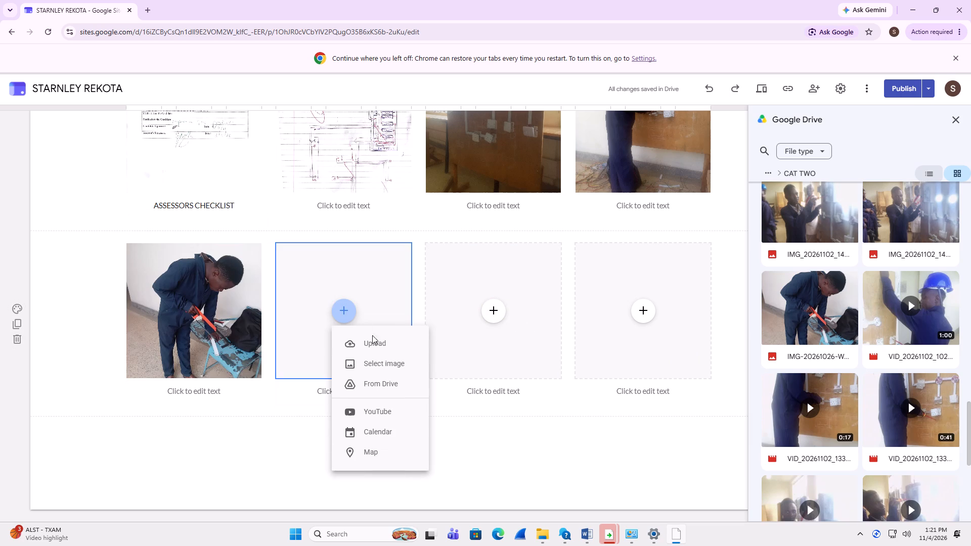
double_click(397, 385)
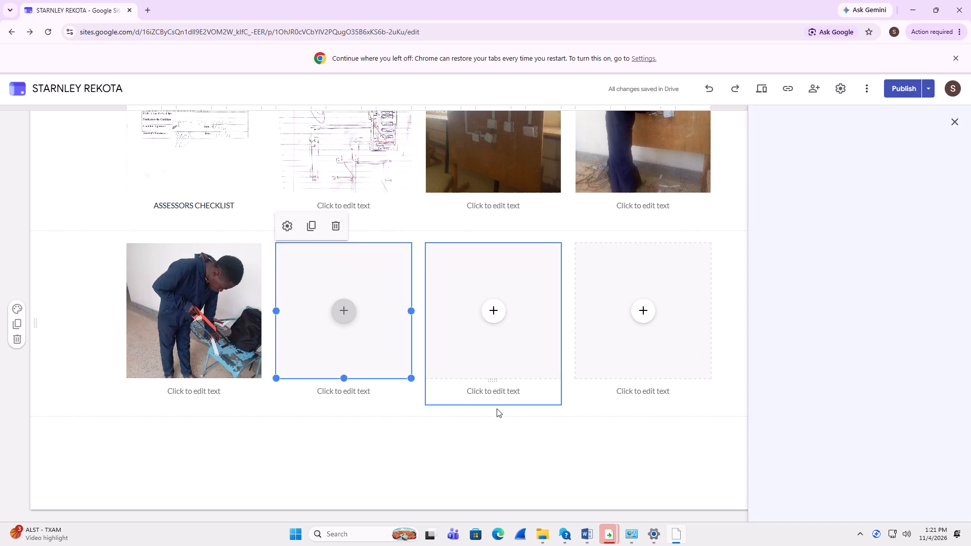
double_click(843, 226)
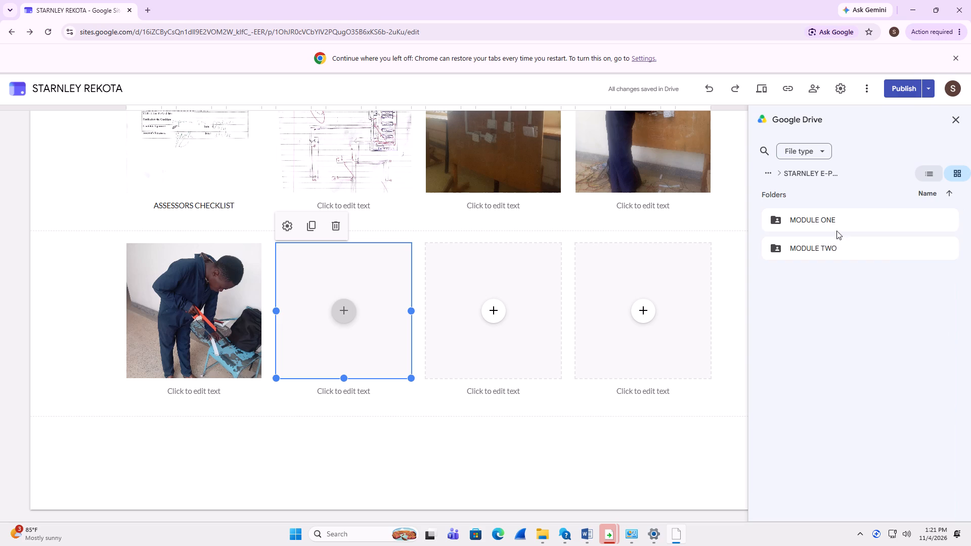
double_click(837, 226)
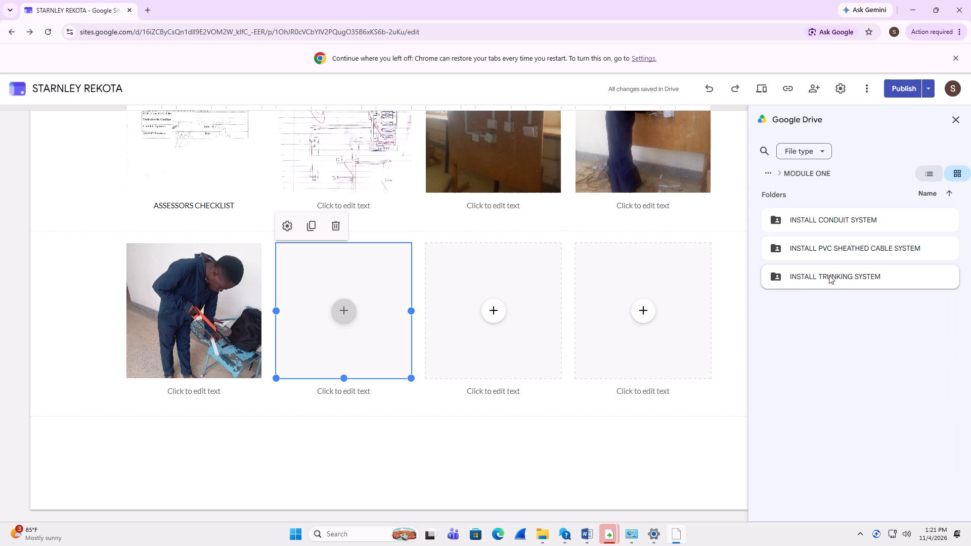
double_click(828, 278)
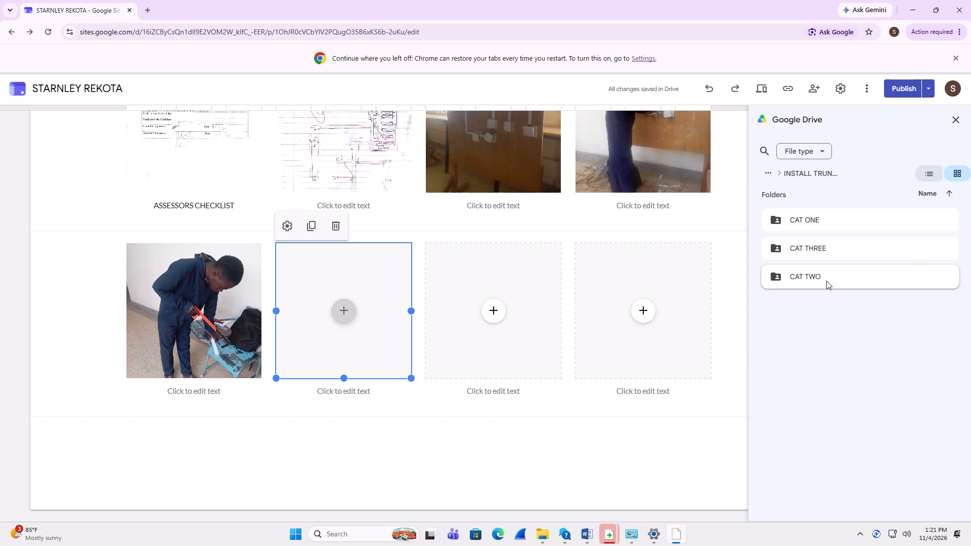
double_click(827, 277)
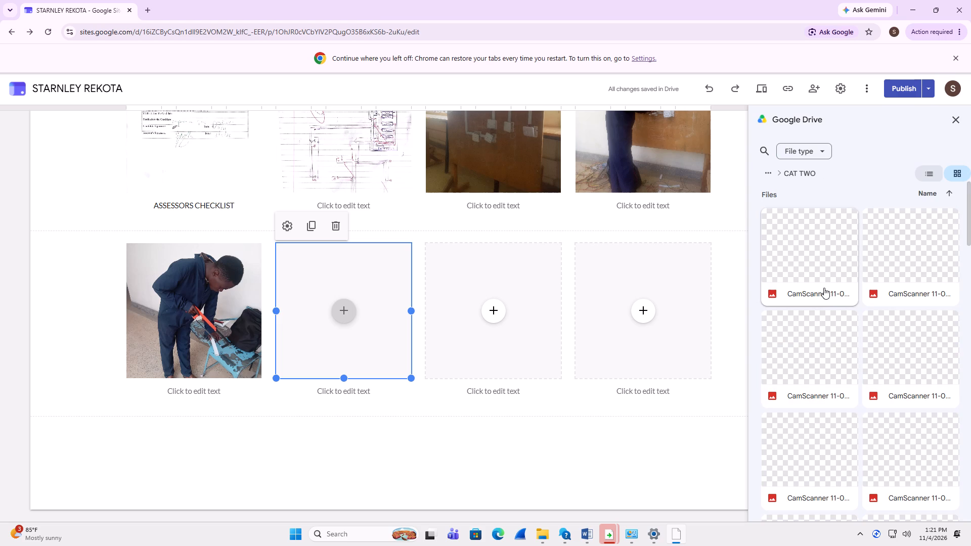
Fill the second placeholder with the last IMG_20261102_14 photo, showing the bareheaded man raising his hands beside the trunking board.
scroll(820, 298, down, 8)
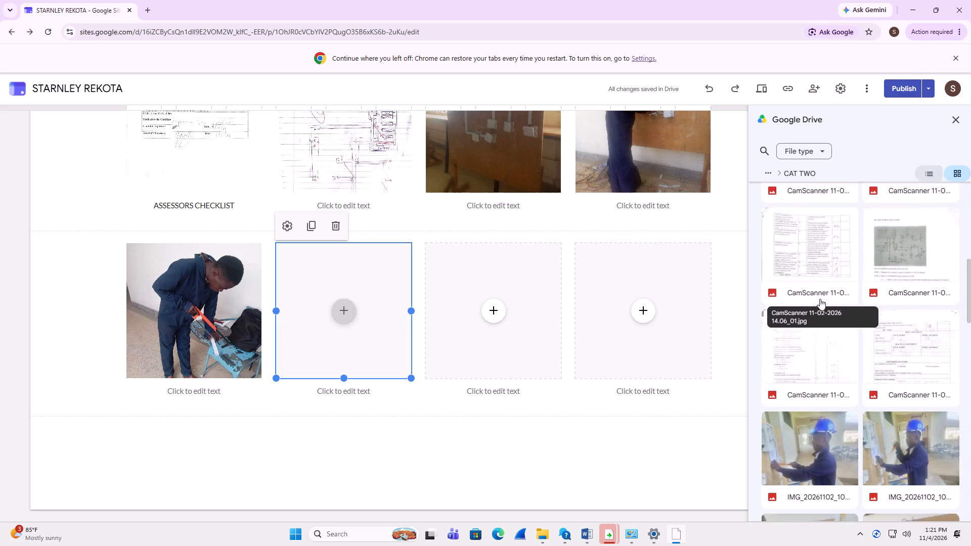
scroll(820, 299, down, 6)
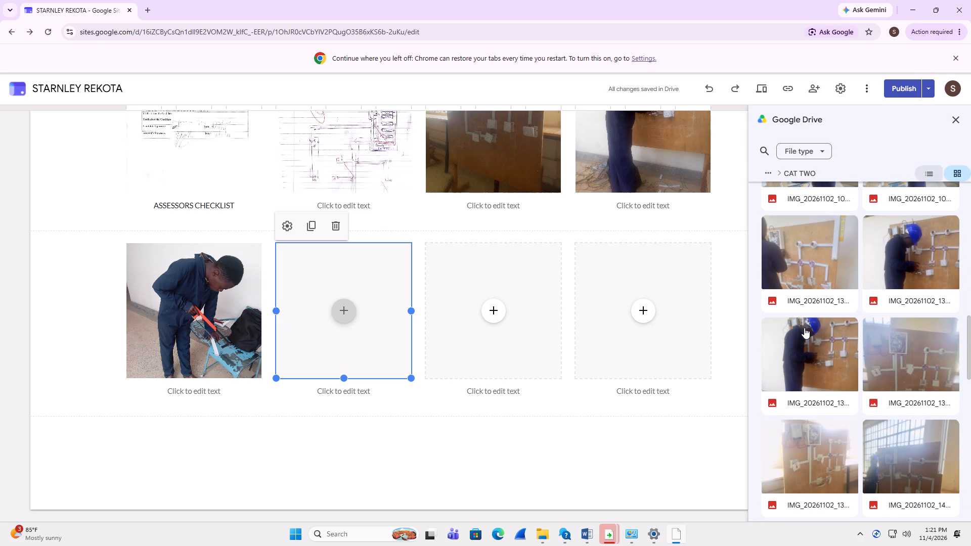
scroll(787, 355, down, 1)
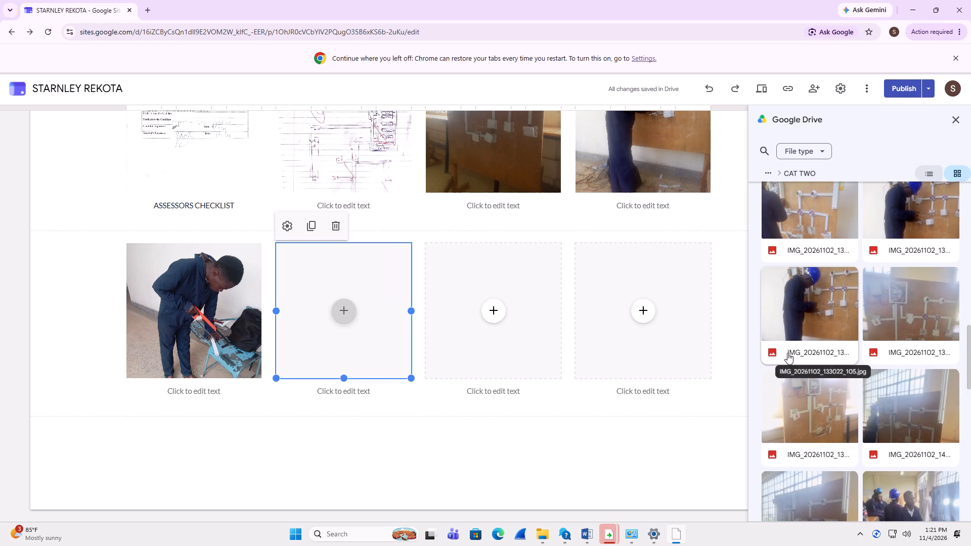
scroll(786, 358, down, 5)
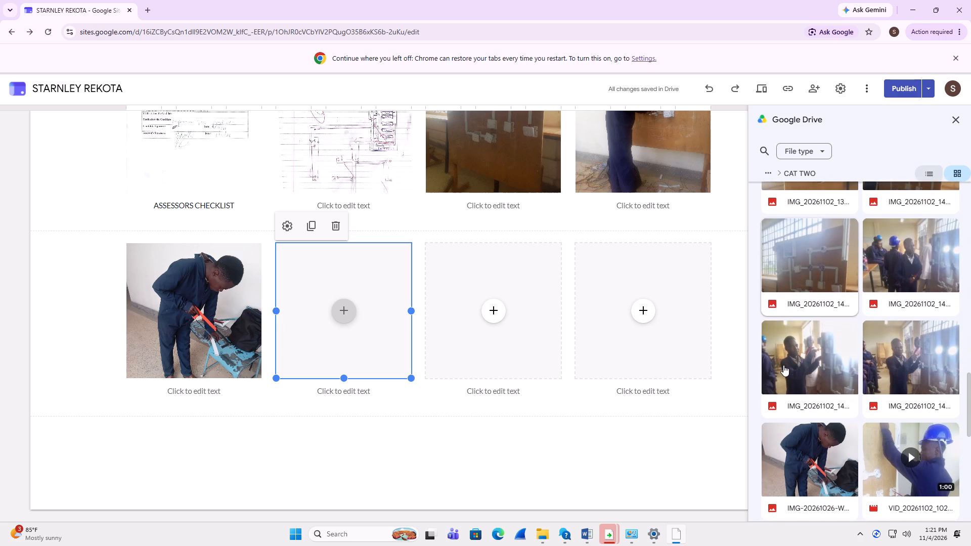
scroll(783, 367, down, 1)
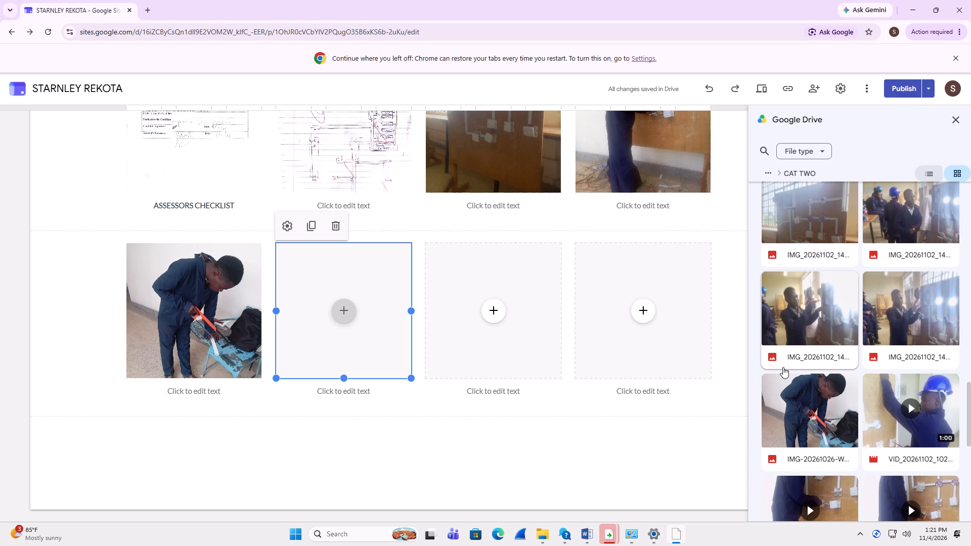
scroll(782, 369, down, 1)
scroll(782, 369, up, 3)
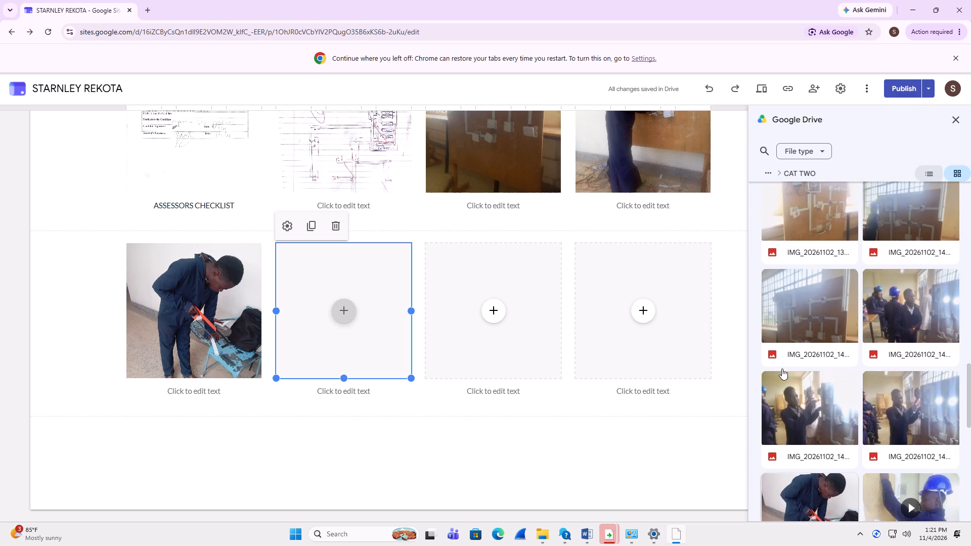
scroll(782, 370, down, 6)
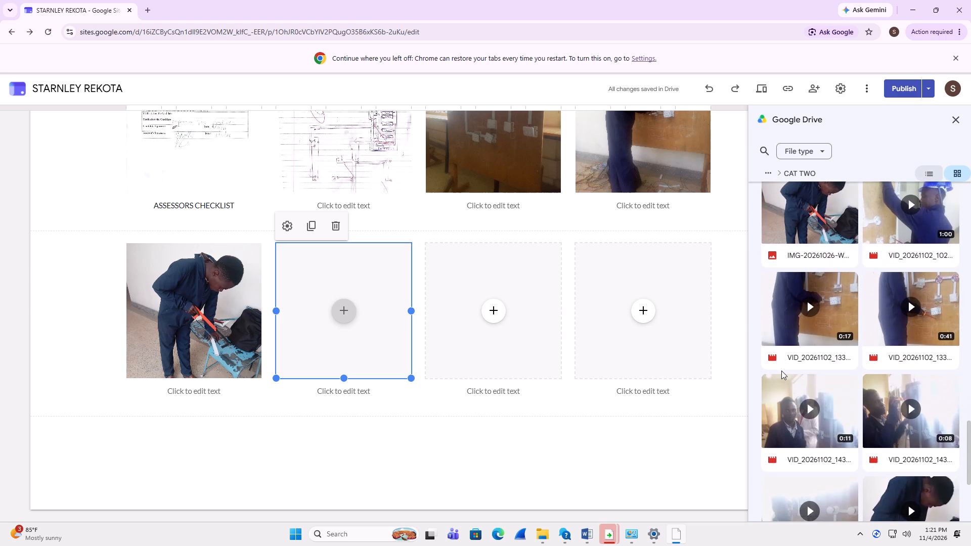
scroll(781, 371, up, 5)
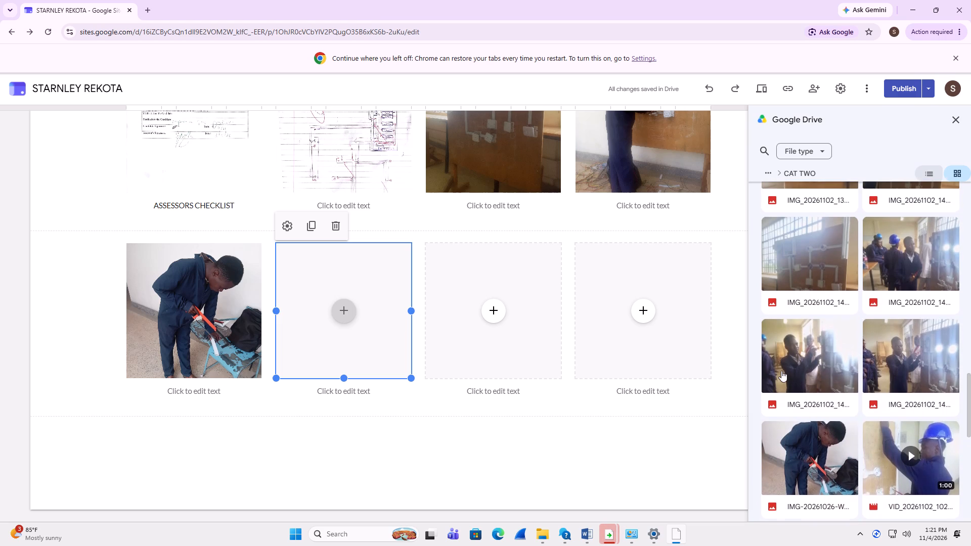
scroll(781, 371, up, 1)
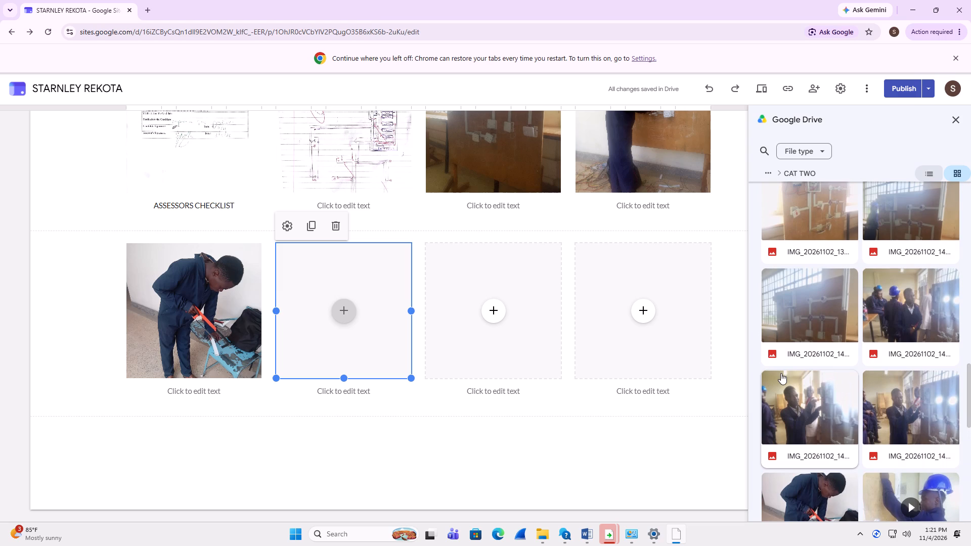
double_click(934, 427)
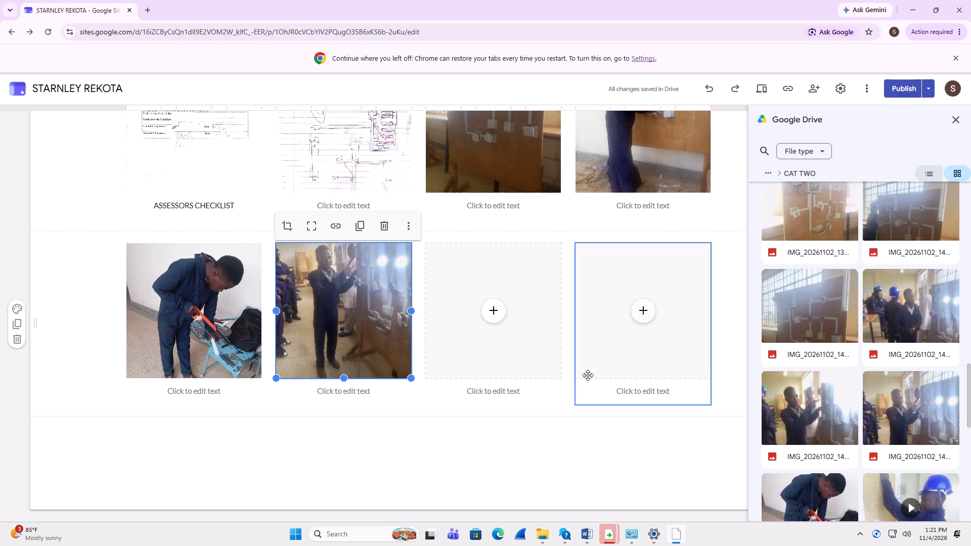
For the row's third placeholder, open the Drive folder Module One, Install Trunking System, CAT TWO within the e-portfolio folder.
double_click(494, 318)
click(539, 388)
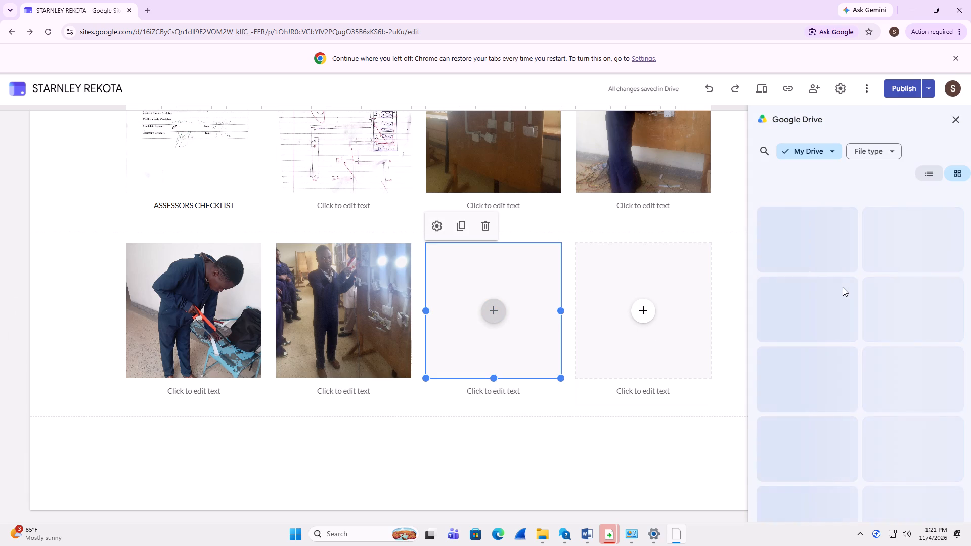
double_click(850, 222)
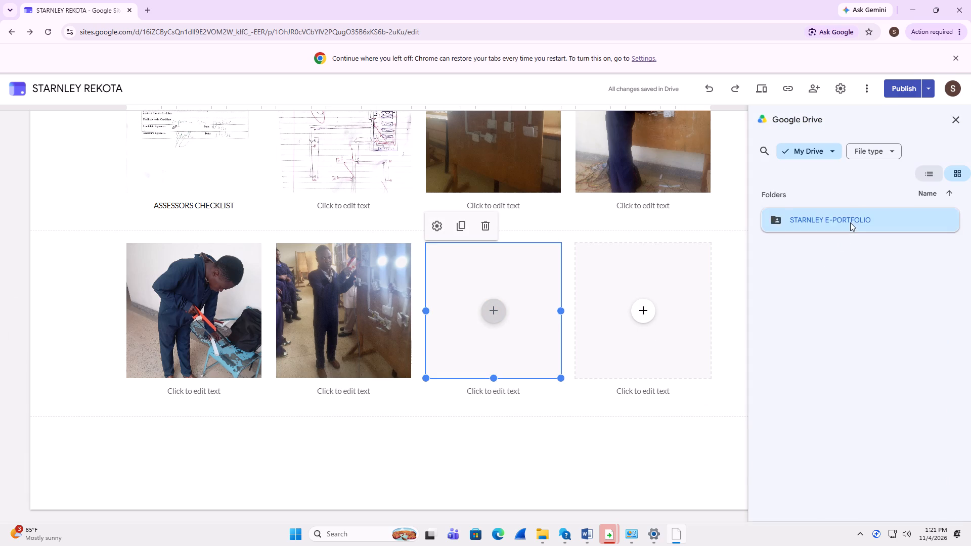
double_click(837, 225)
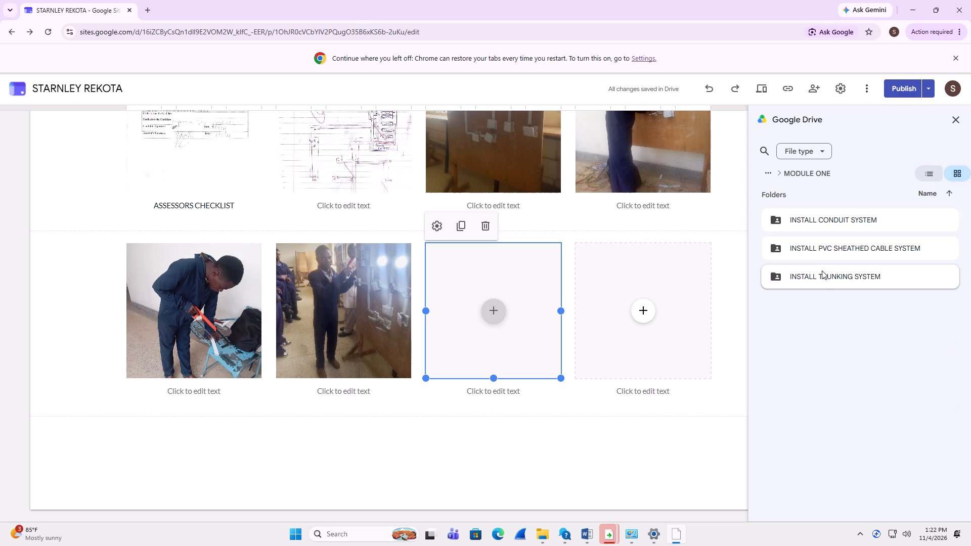
double_click(820, 277)
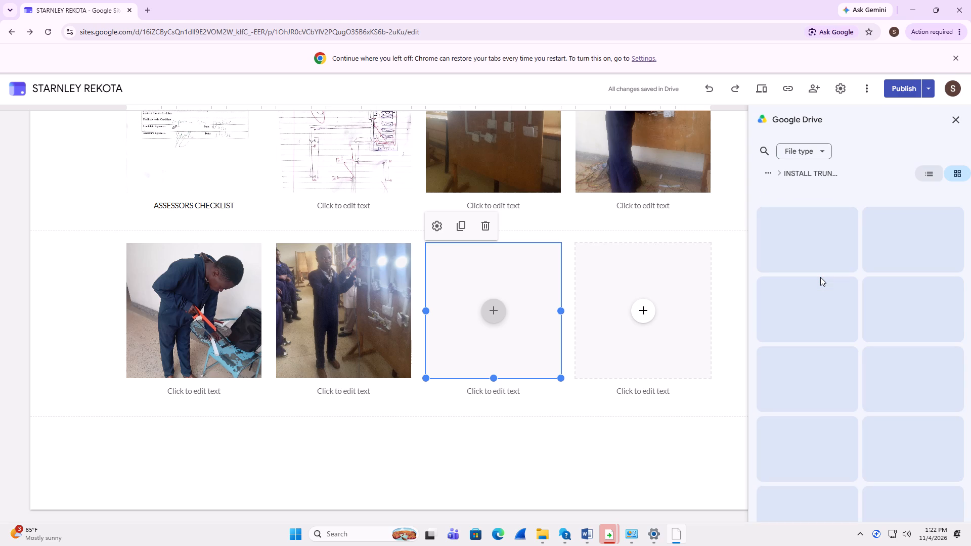
double_click(820, 277)
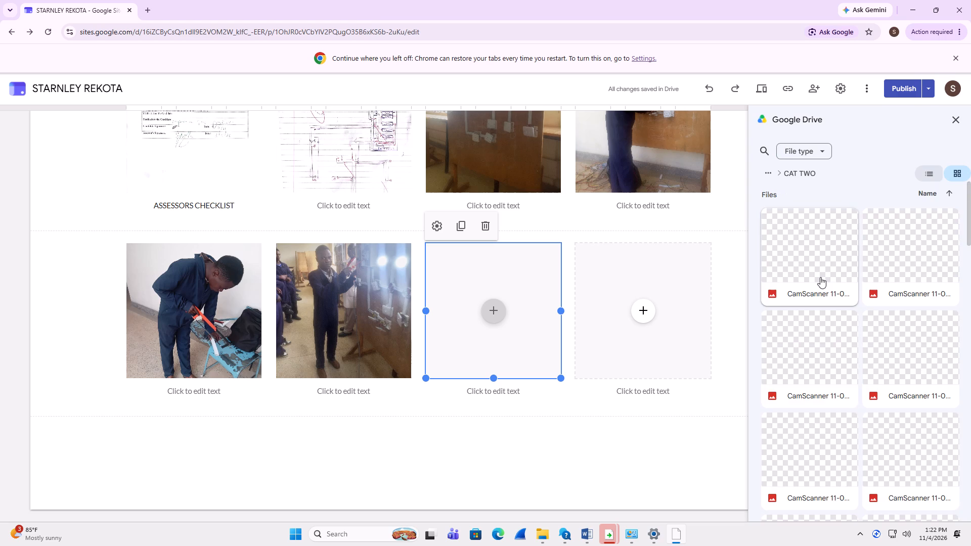
Fill the third placeholder with the 0:08 VID_20261102_143 video of the man at the trunking board.
scroll(820, 277, down, 15)
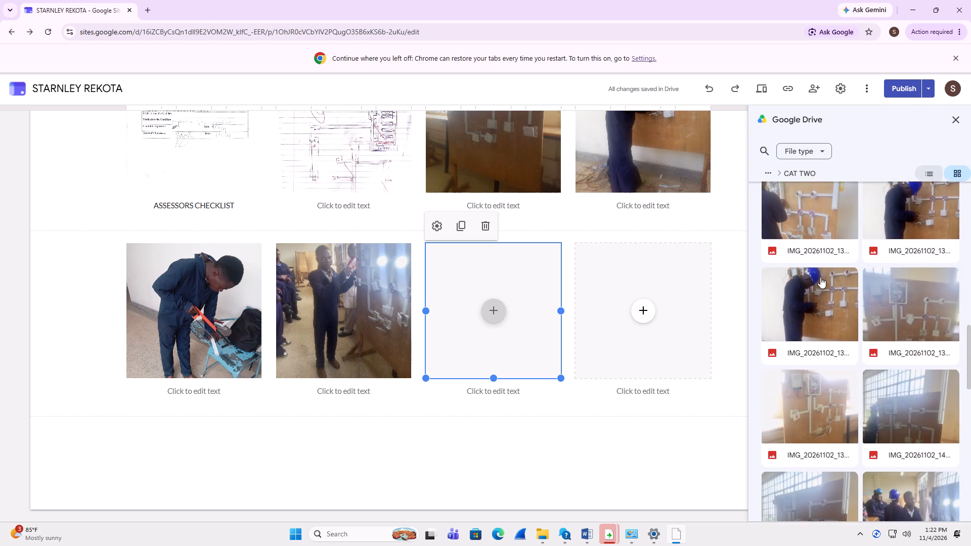
scroll(820, 277, down, 2)
scroll(820, 277, up, 1)
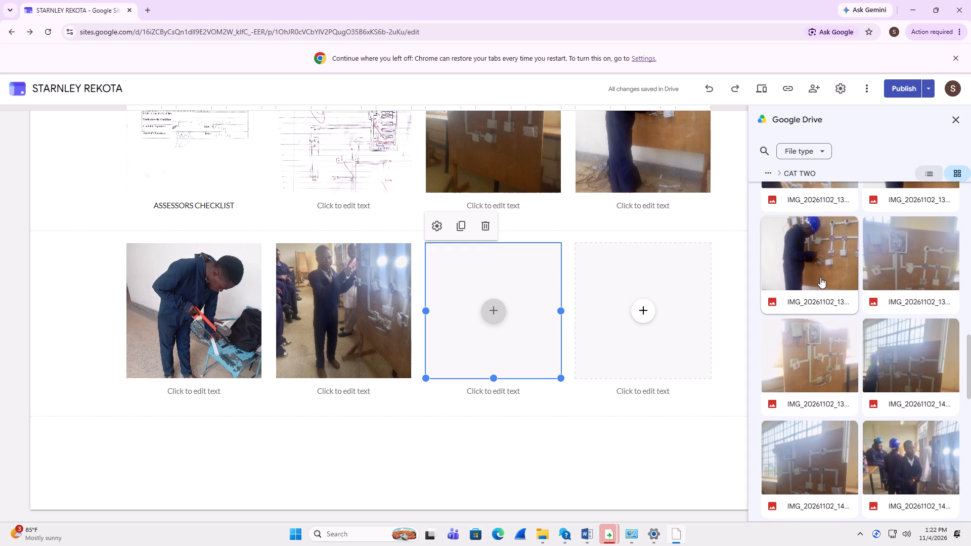
scroll(820, 277, up, 1)
scroll(716, 264, up, 1)
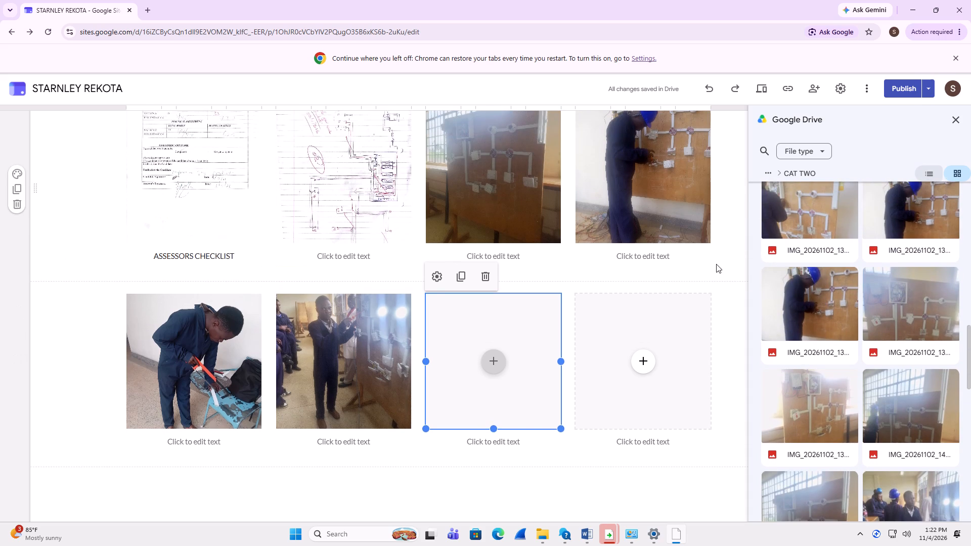
scroll(855, 294, down, 1)
scroll(855, 294, up, 1)
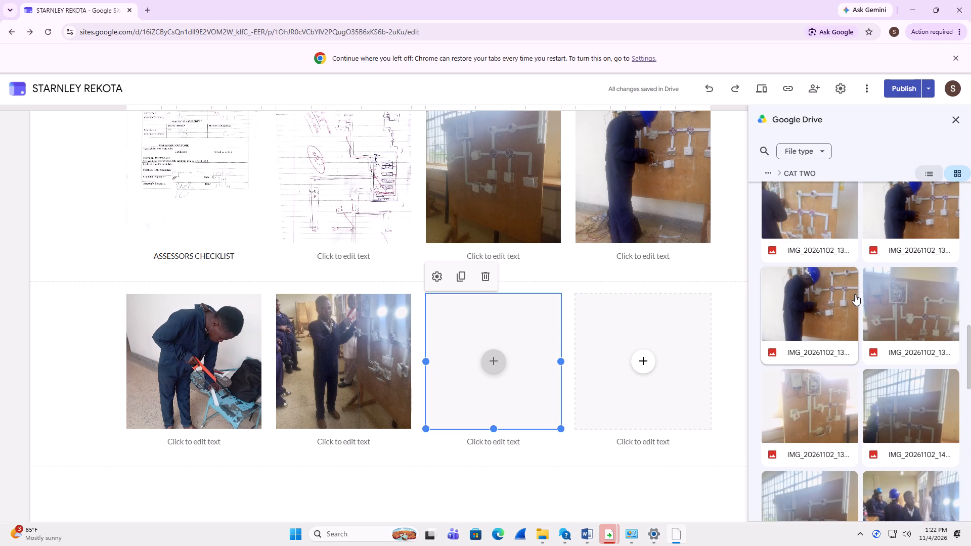
scroll(855, 294, down, 3)
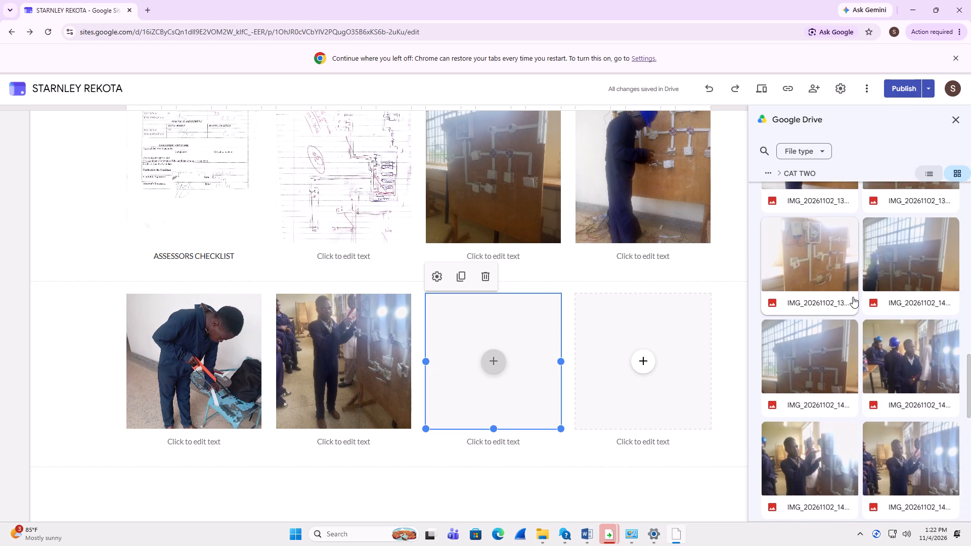
scroll(853, 297, down, 3)
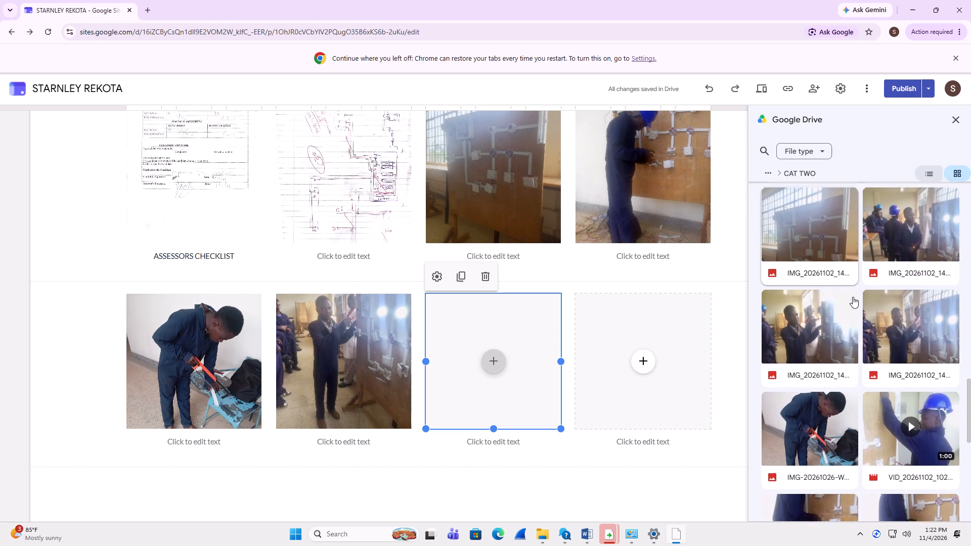
scroll(853, 297, down, 3)
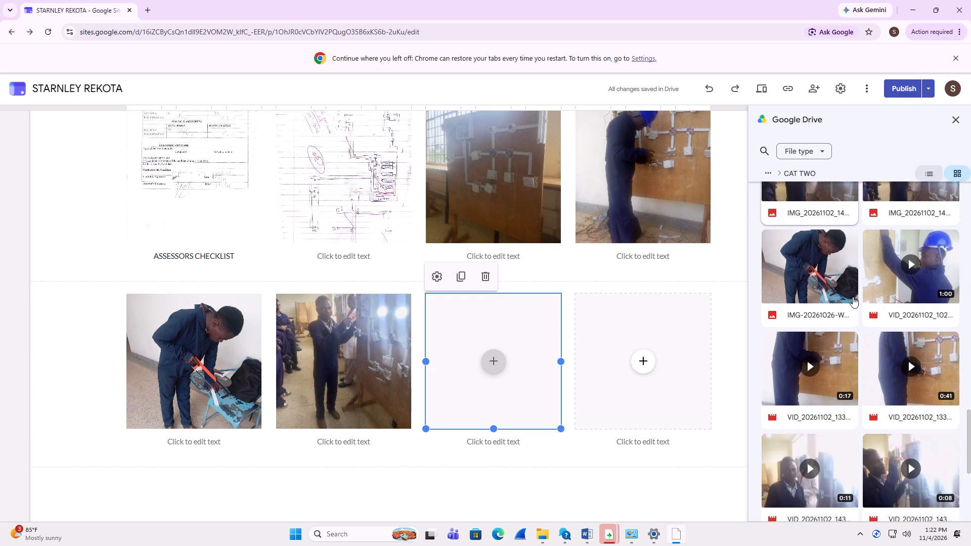
scroll(853, 297, down, 4)
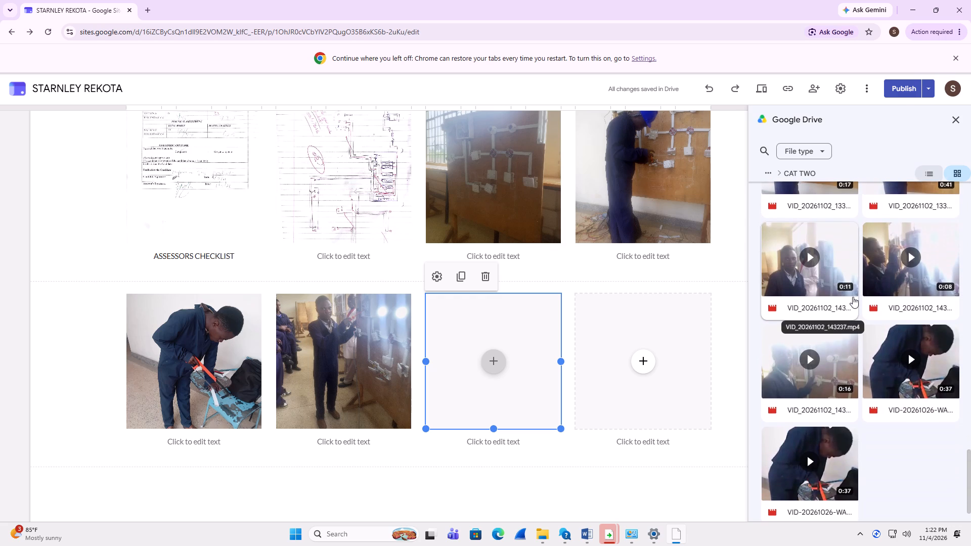
scroll(853, 297, up, 2)
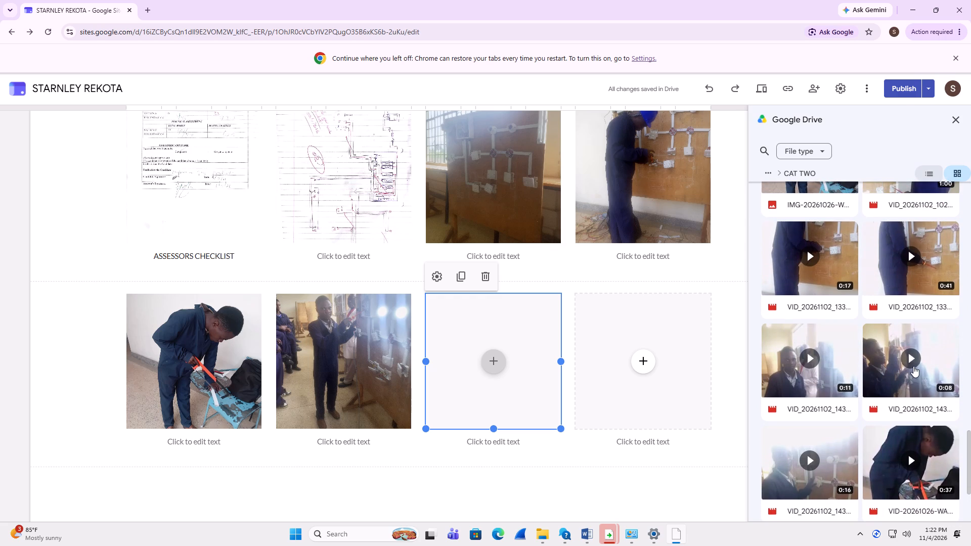
double_click(902, 363)
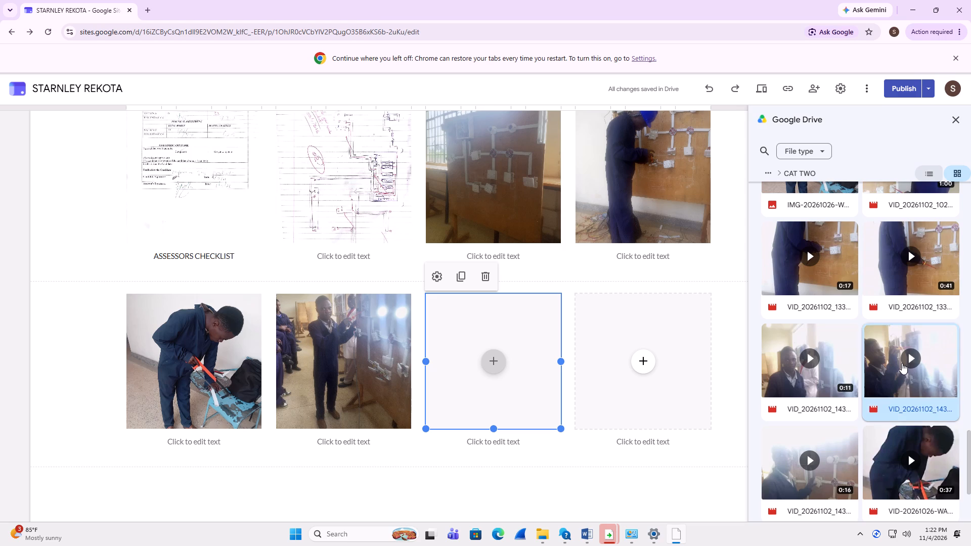
For the row's fourth placeholder, open the Drive folder Module One, Install Trunking System, CAT TWO within the e-portfolio folder.
click(638, 362)
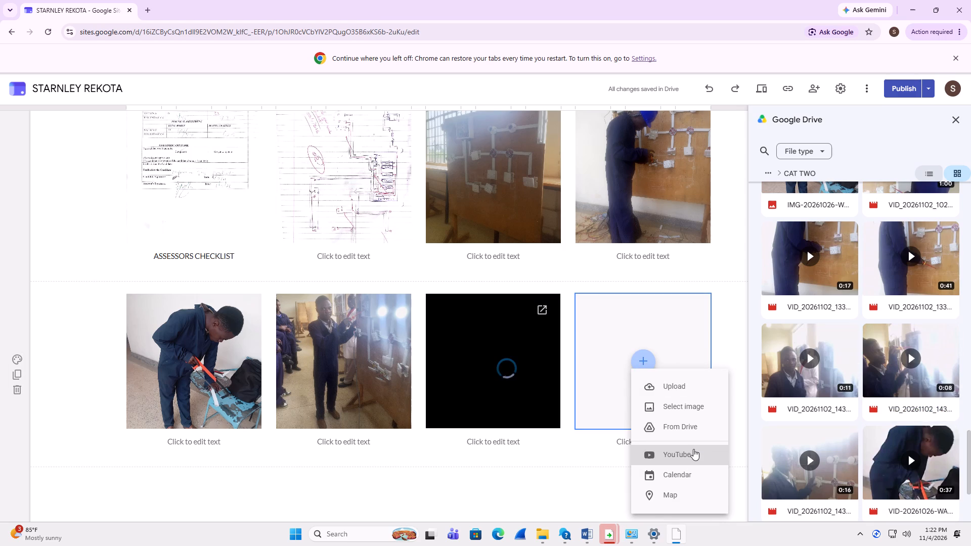
click(701, 429)
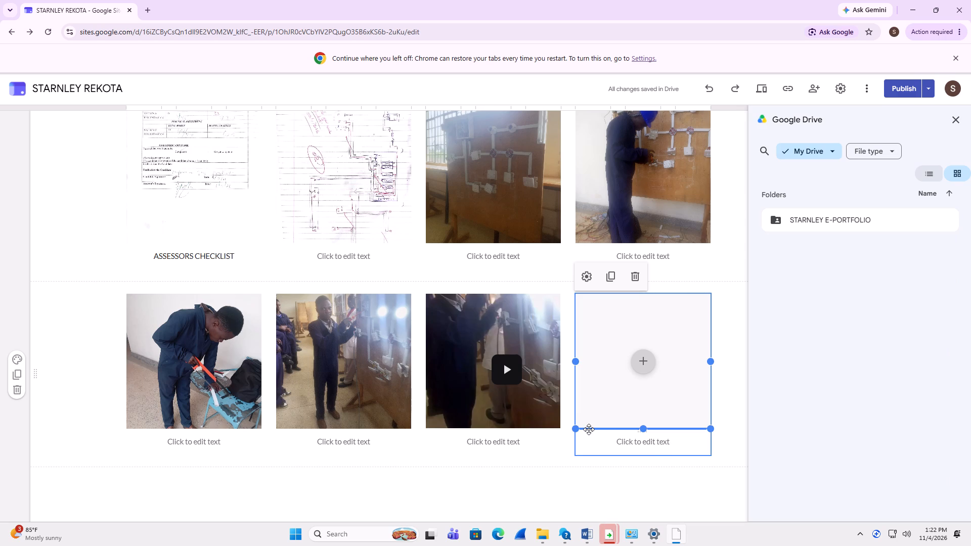
click(646, 368)
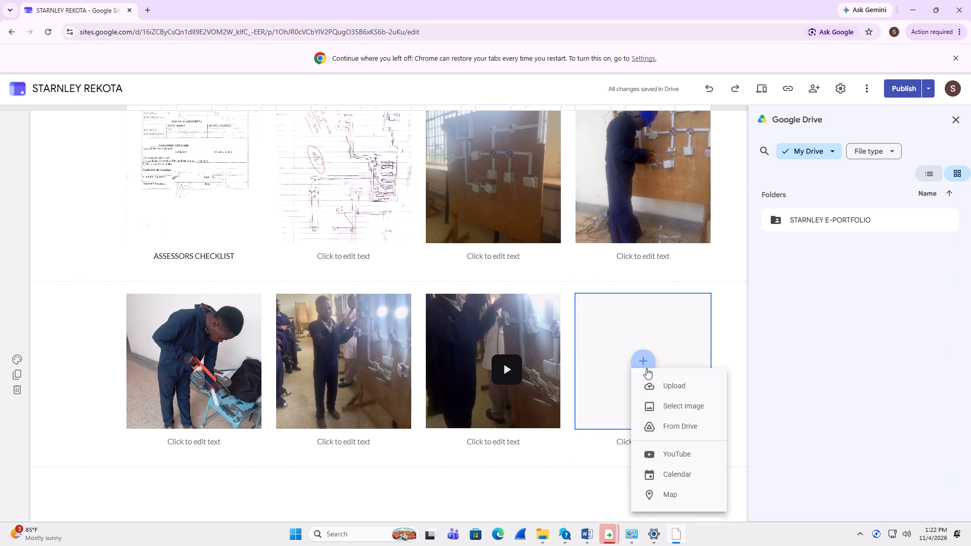
drag(815, 357, 815, 349)
double_click(826, 224)
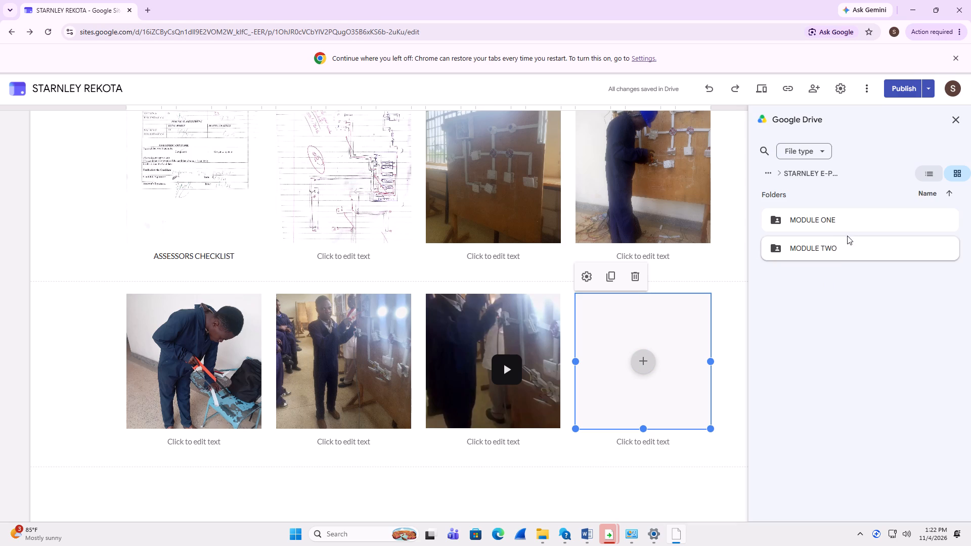
double_click(849, 223)
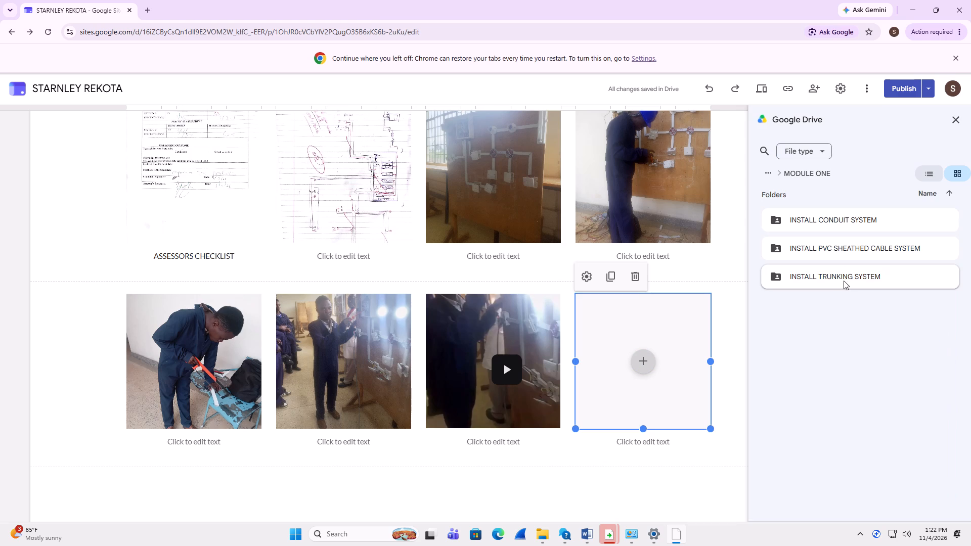
double_click(849, 279)
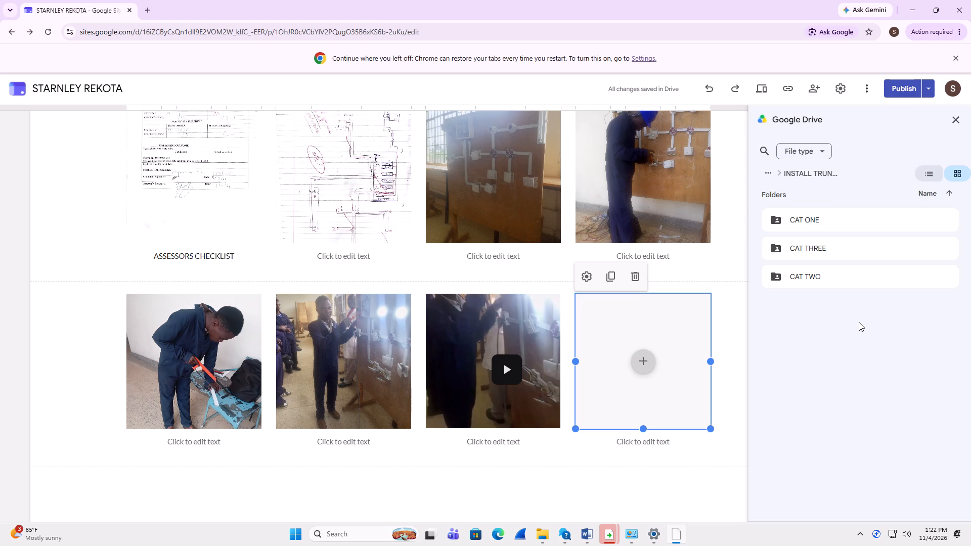
double_click(839, 279)
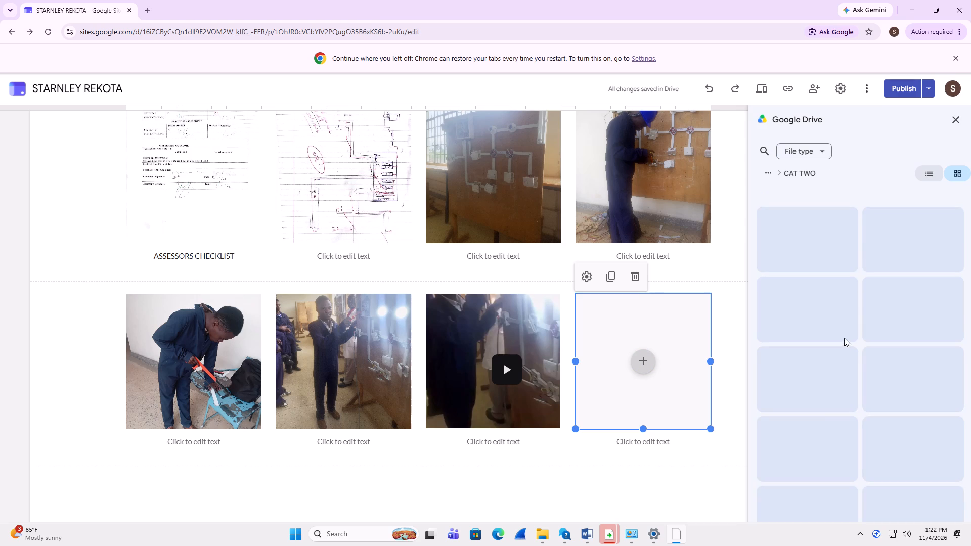
Fill the fourth placeholder with the 0:41 VID_20261102_133 video of work at the trunking board and close the Drive browser.
scroll(844, 339, down, 5)
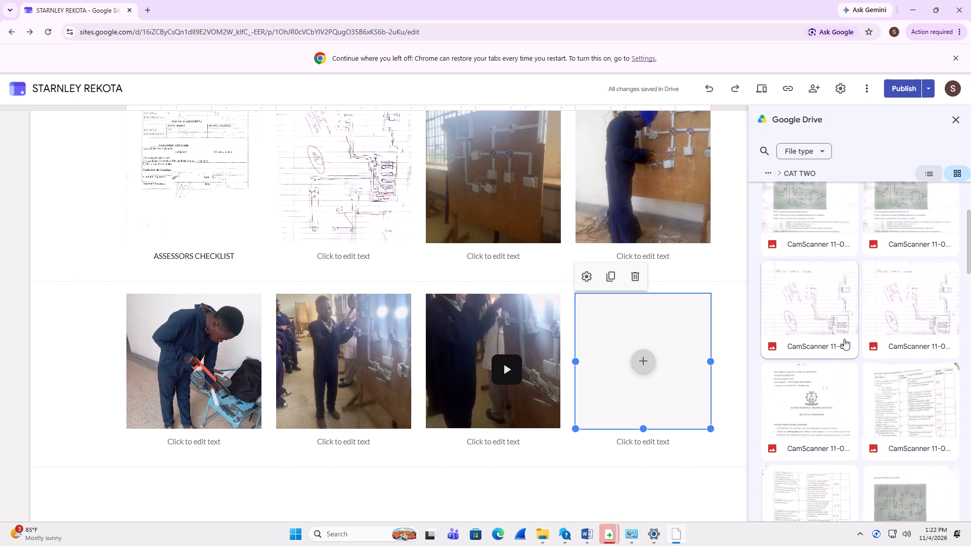
scroll(844, 339, down, 20)
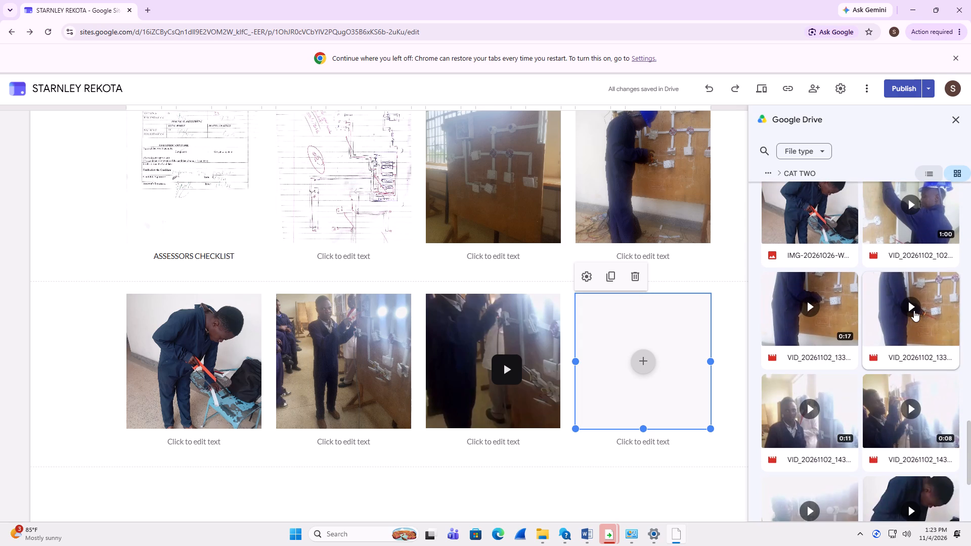
double_click(914, 310)
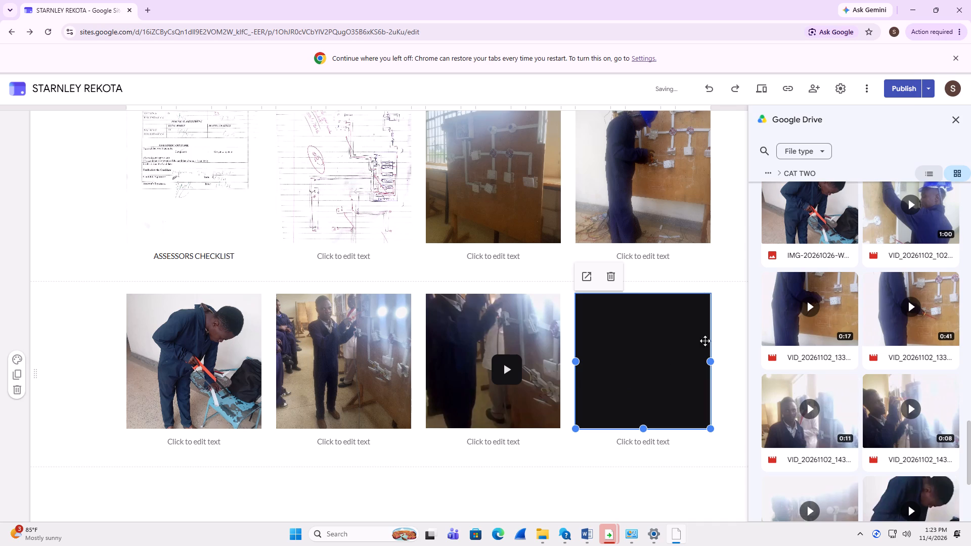
click(957, 122)
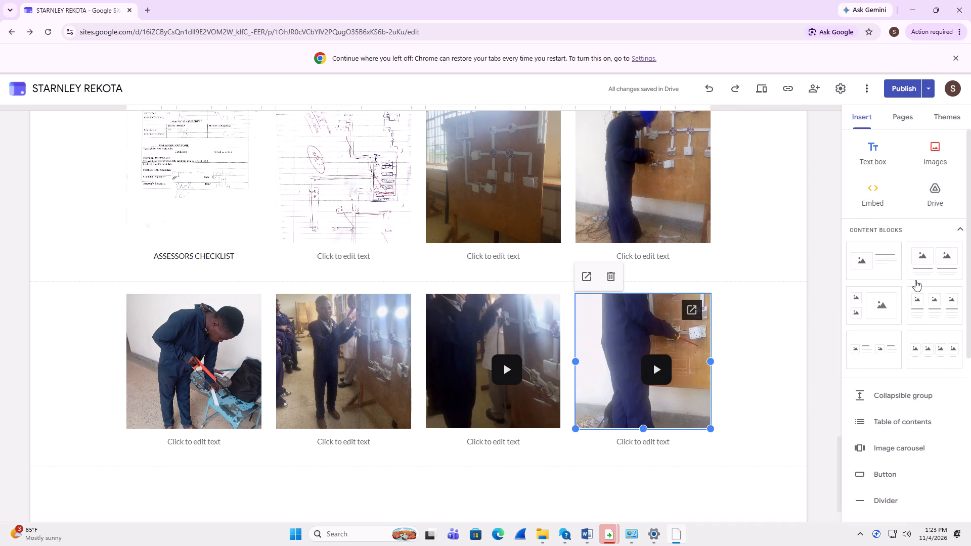
Add a content block with three image placeholders, headings and captions below the completed four-item row.
click(936, 308)
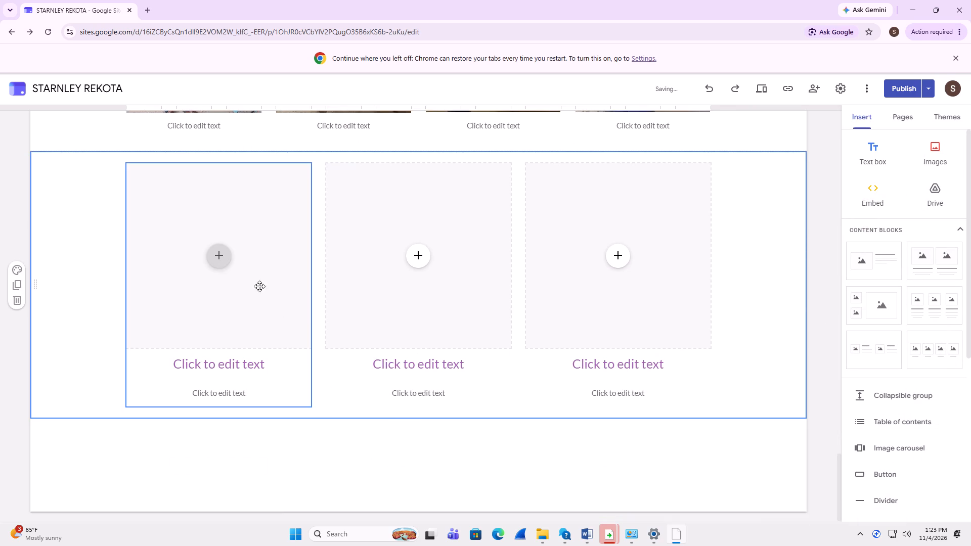
For the three-column block's first placeholder, open the Drive folder Module One, Install Trunking System, CAT TWO within the e-portfolio folder.
double_click(217, 261)
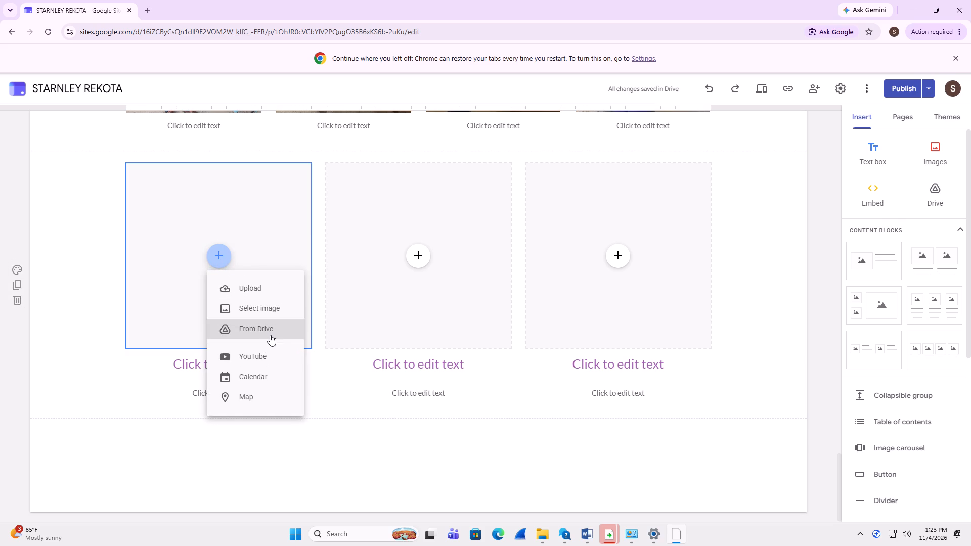
double_click(270, 335)
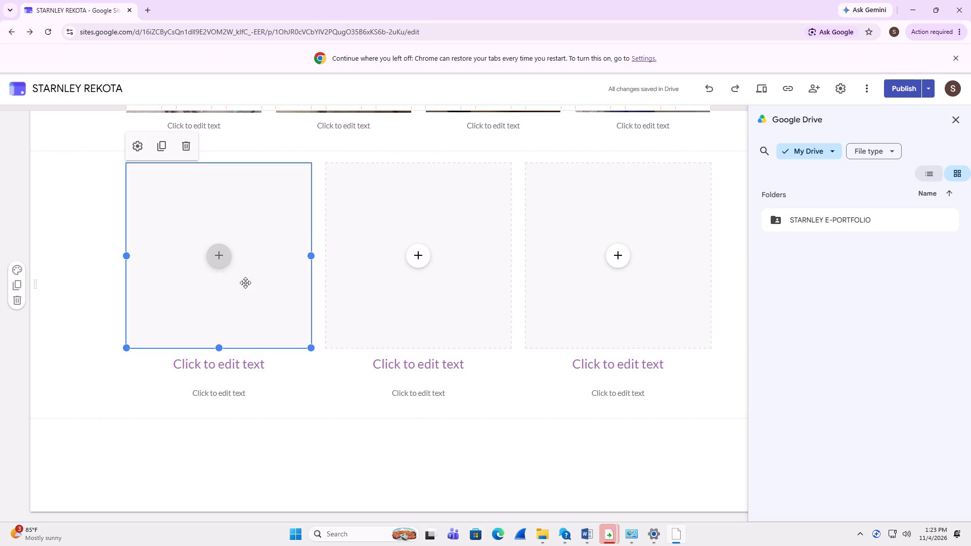
double_click(868, 219)
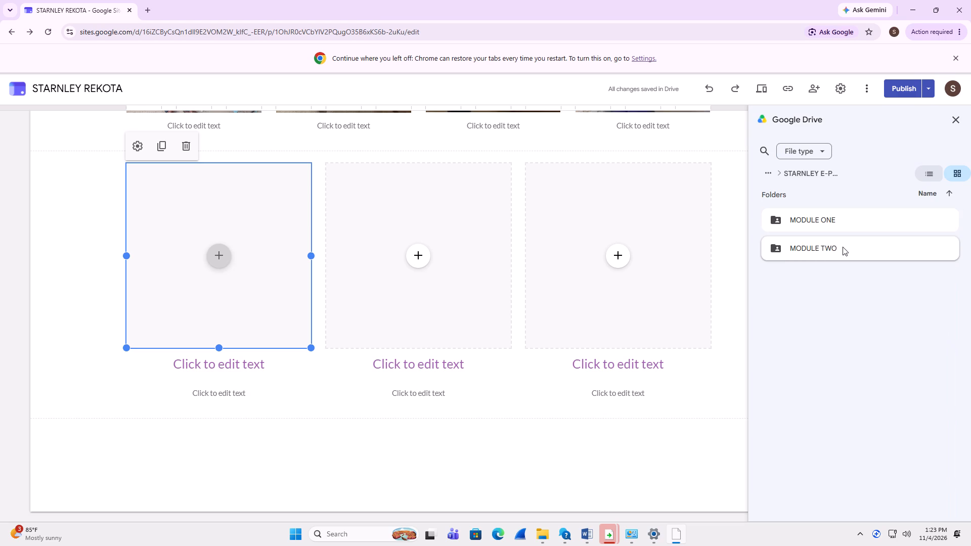
double_click(824, 221)
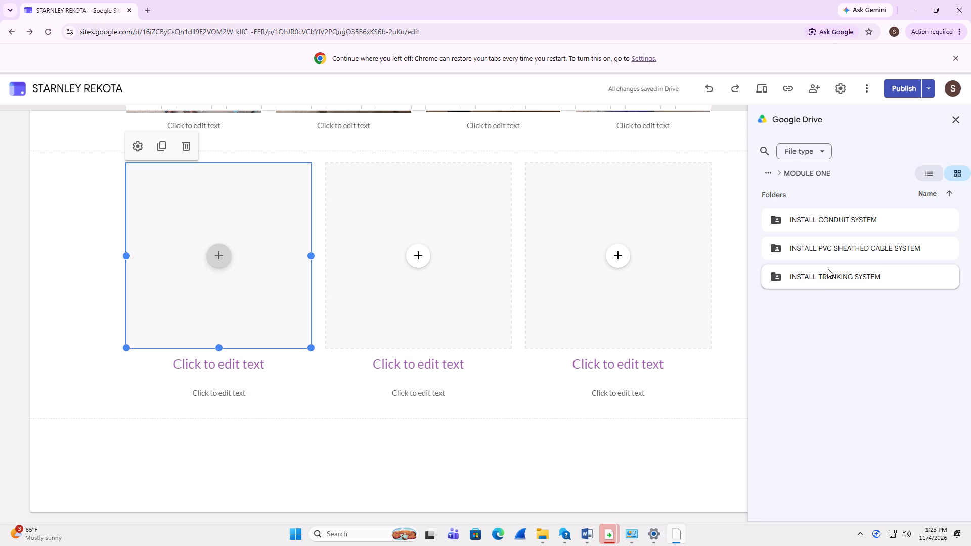
double_click(824, 277)
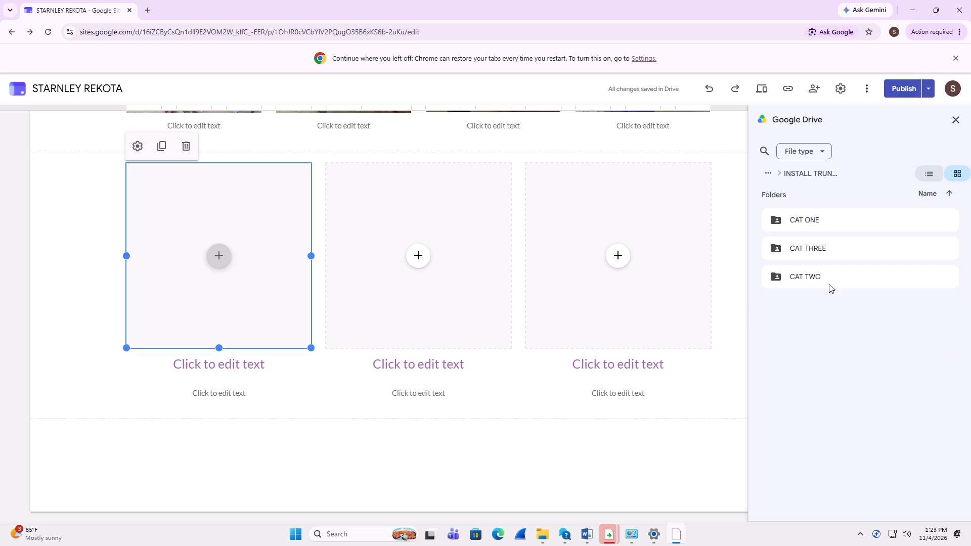
double_click(838, 278)
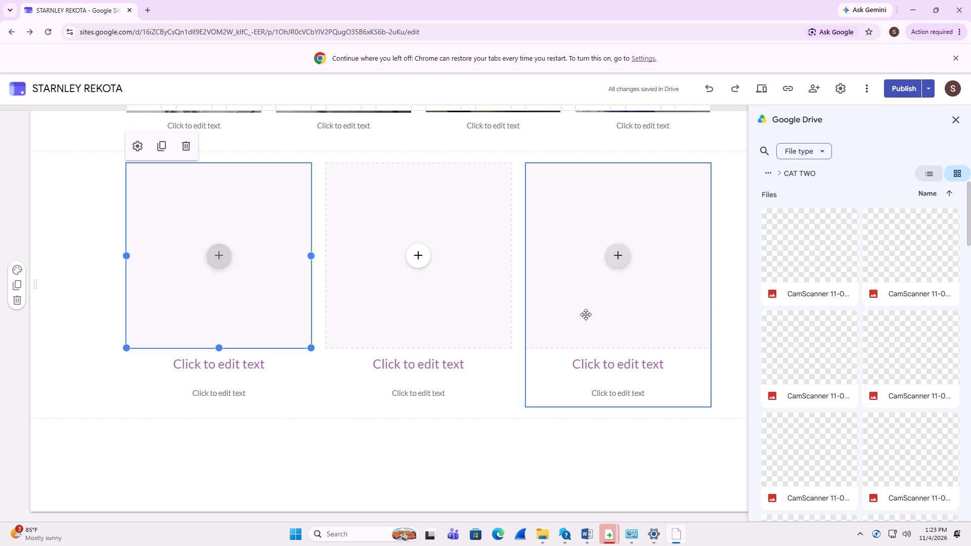
Fill the first placeholder with the last 0:37 VID-20261026-WA video of the man cutting trunking on the blue chair.
scroll(586, 314, up, 4)
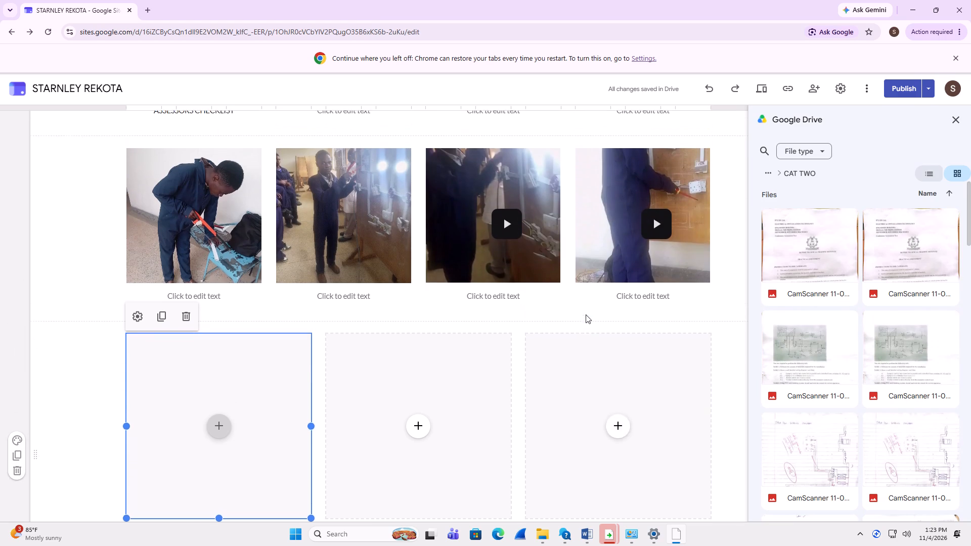
scroll(586, 314, up, 1)
scroll(586, 314, down, 2)
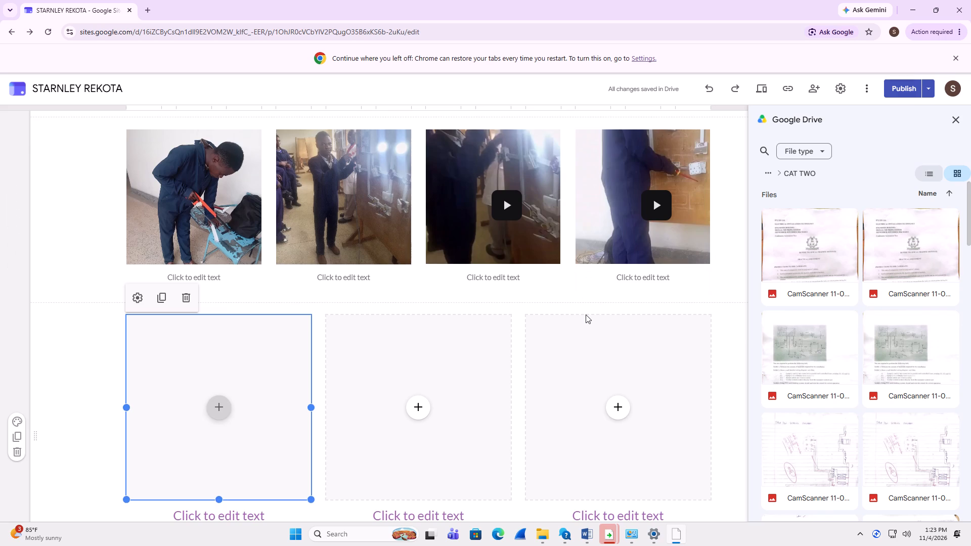
scroll(586, 314, down, 1)
scroll(847, 362, down, 9)
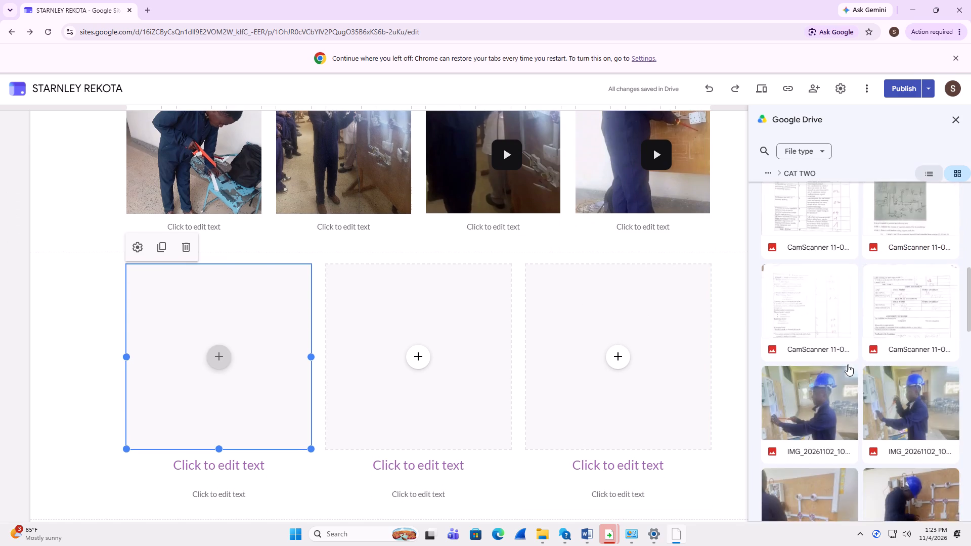
scroll(848, 365, down, 16)
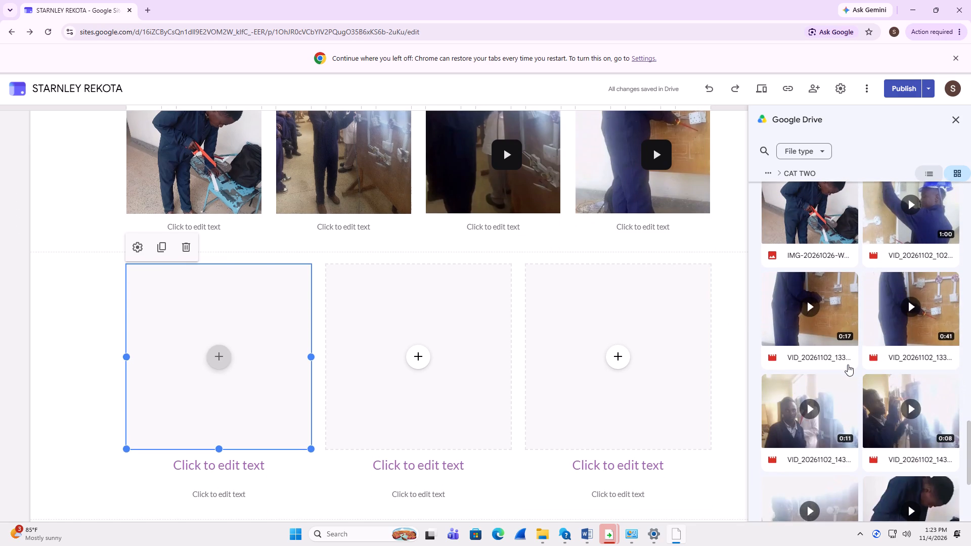
scroll(848, 365, down, 2)
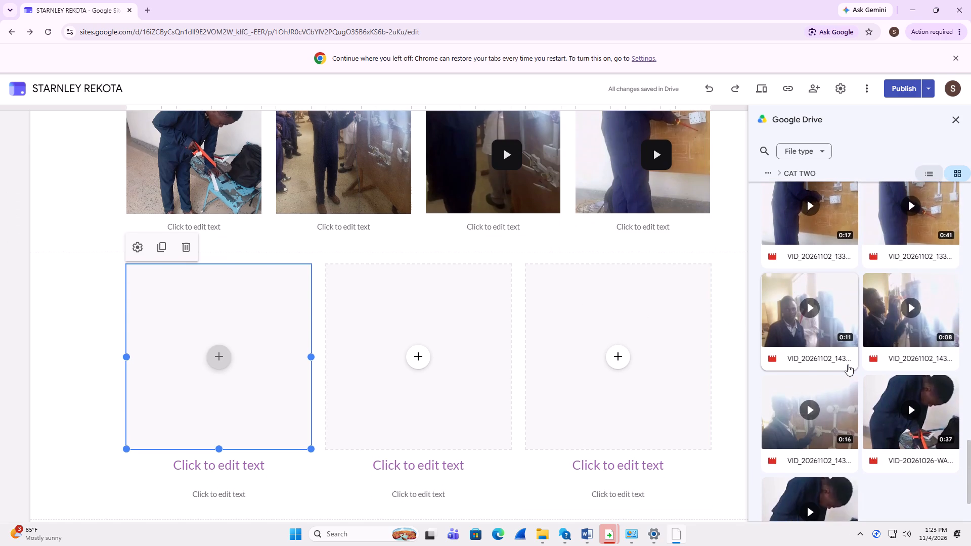
scroll(848, 365, down, 1)
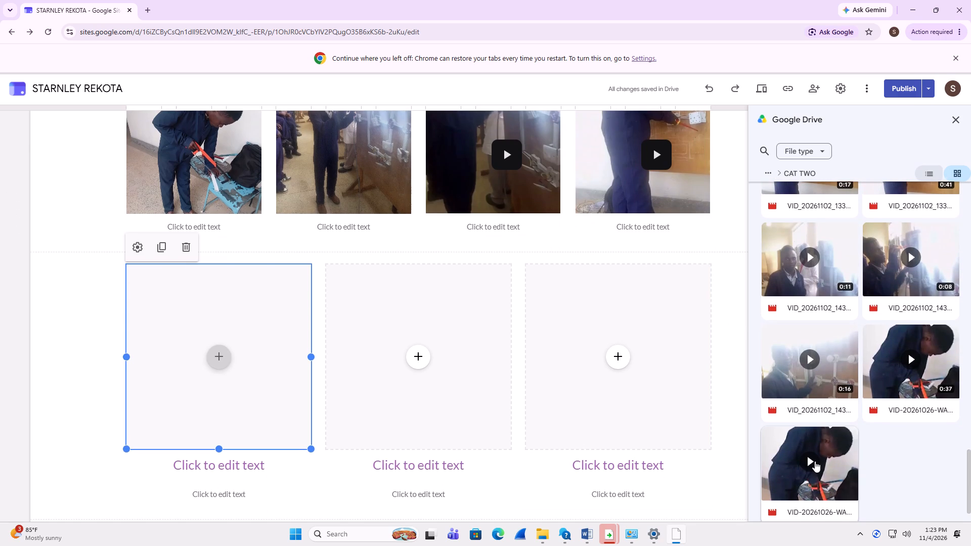
double_click(815, 461)
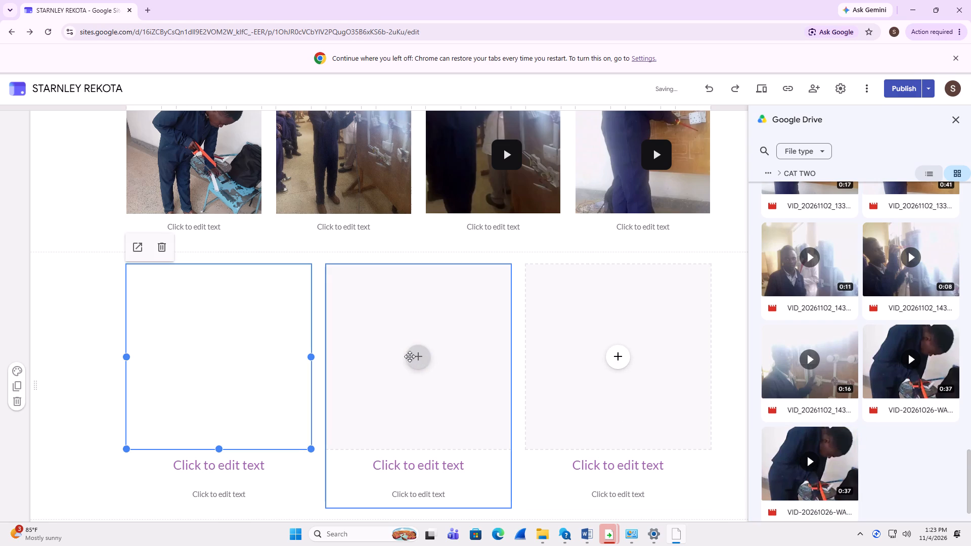
For the block's second placeholder, open the Drive folder Module One, Install Trunking System, CAT TWO within the e-portfolio folder.
click(420, 357)
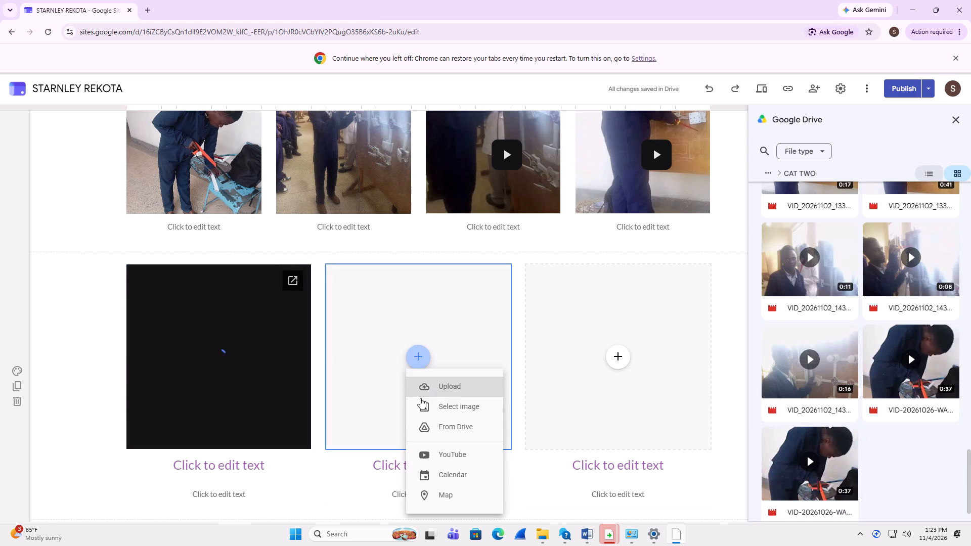
click(449, 427)
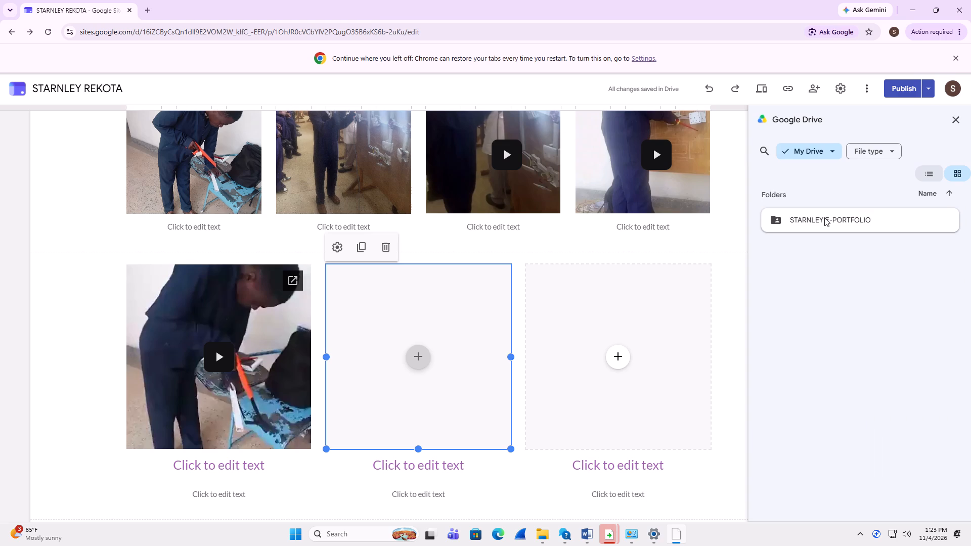
double_click(824, 217)
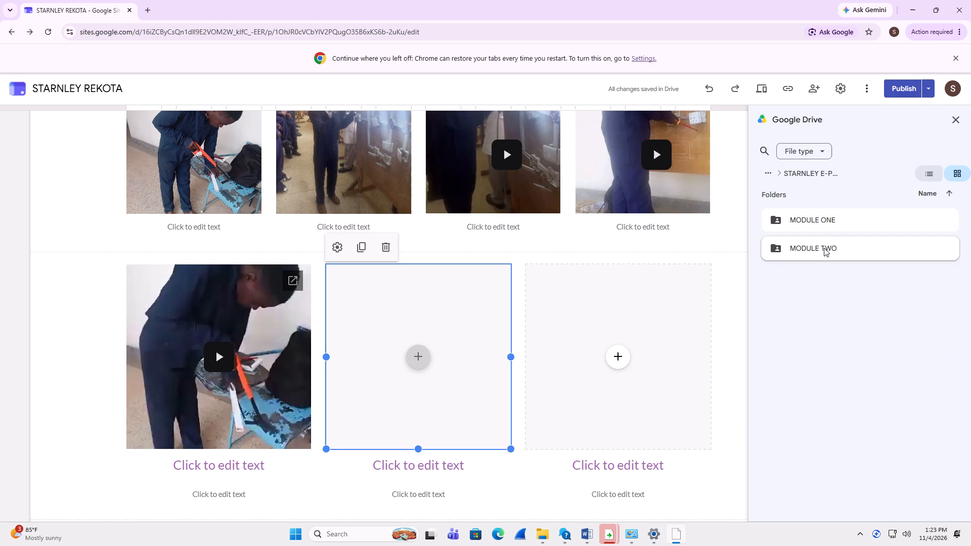
double_click(835, 220)
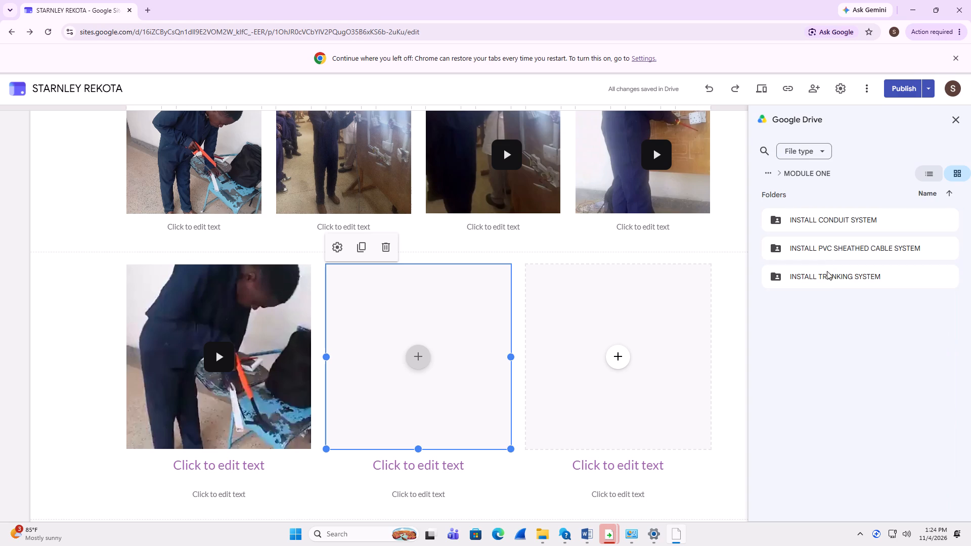
double_click(866, 275)
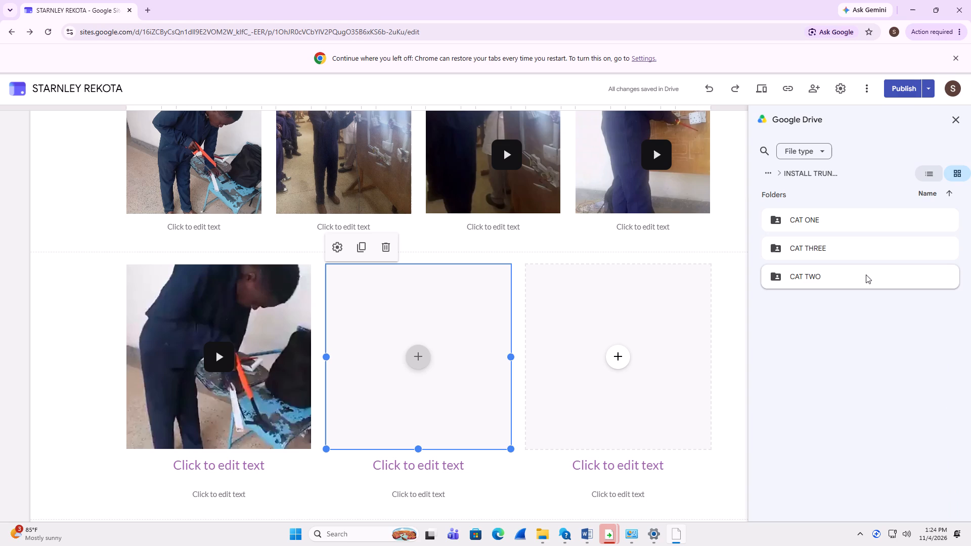
double_click(866, 275)
Fill the second placeholder with the 0:16 VID_20261102_143 video of the man at the trunking board.
scroll(865, 333, down, 4)
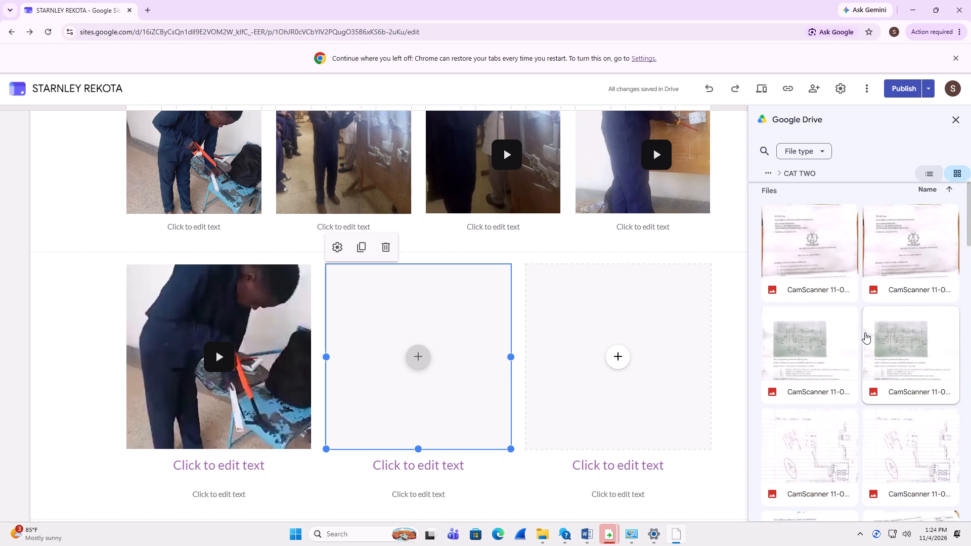
scroll(865, 333, down, 14)
scroll(865, 333, down, 10)
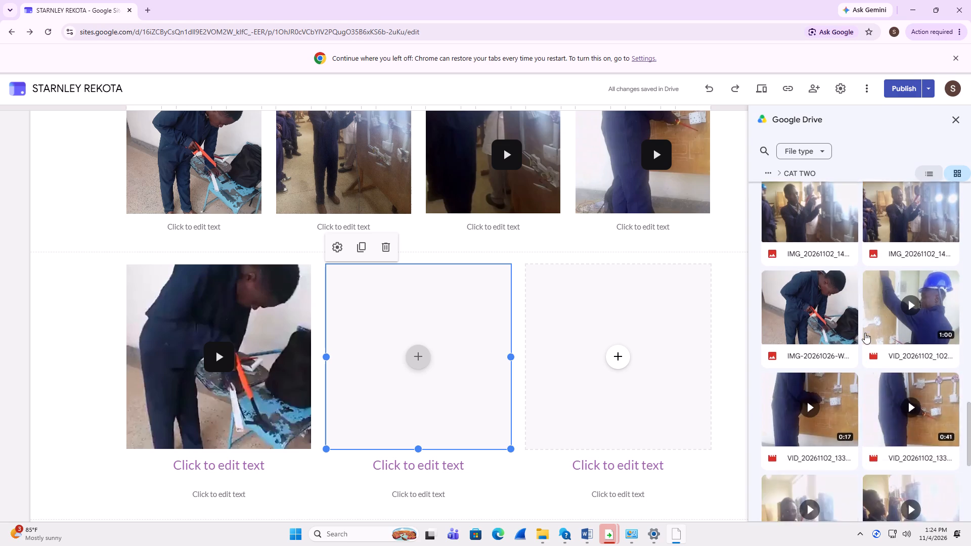
scroll(865, 333, down, 4)
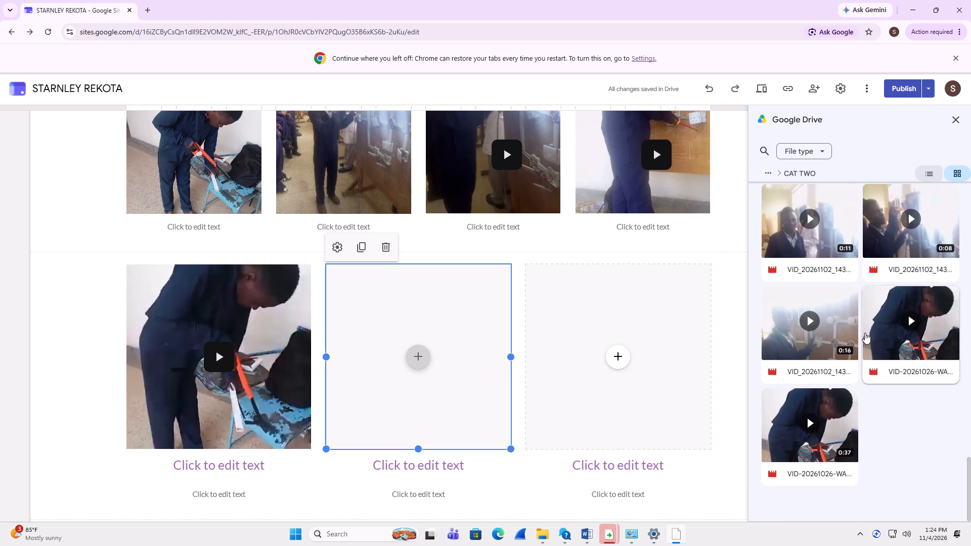
double_click(781, 333)
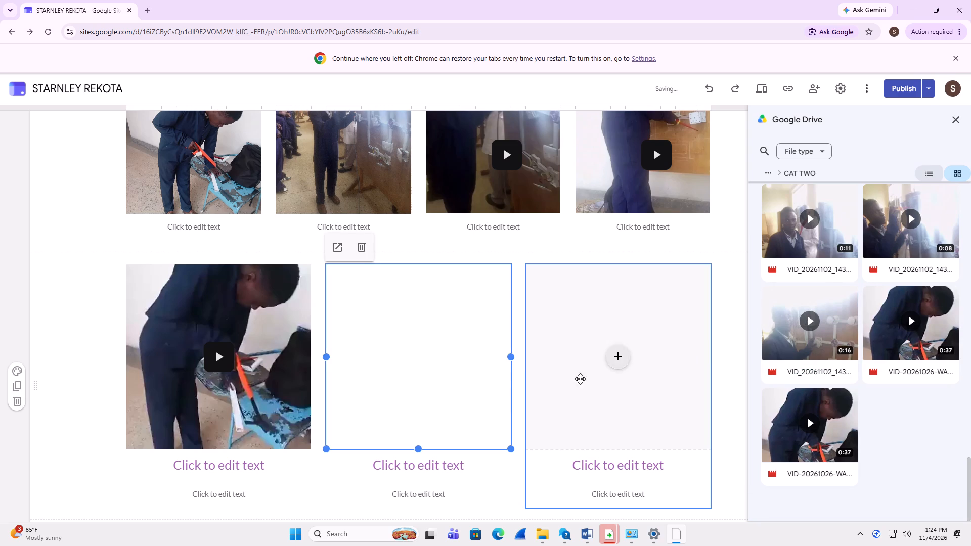
For the three-column block's third placeholder, open the Drive folder Module One, Install Trunking System, CAT TWO within the e-portfolio folder.
click(626, 362)
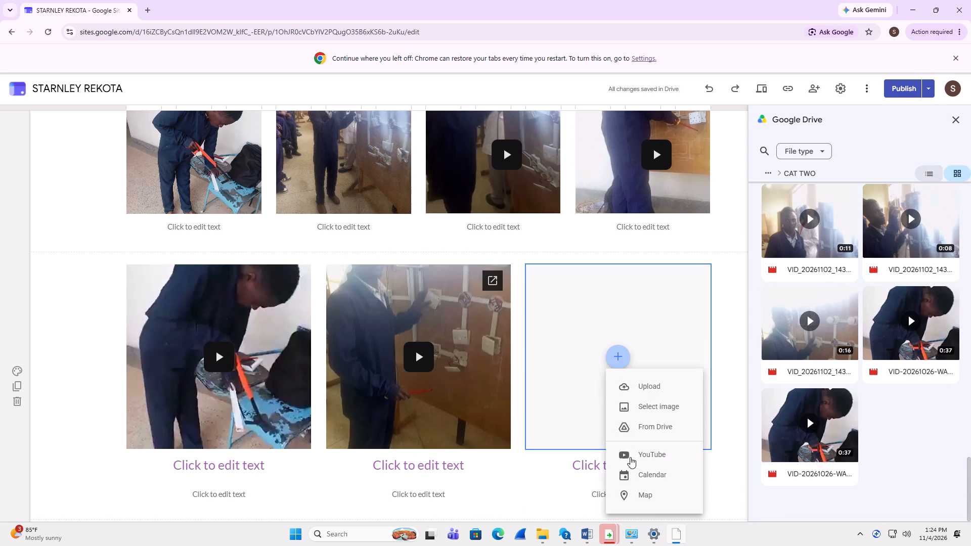
click(648, 430)
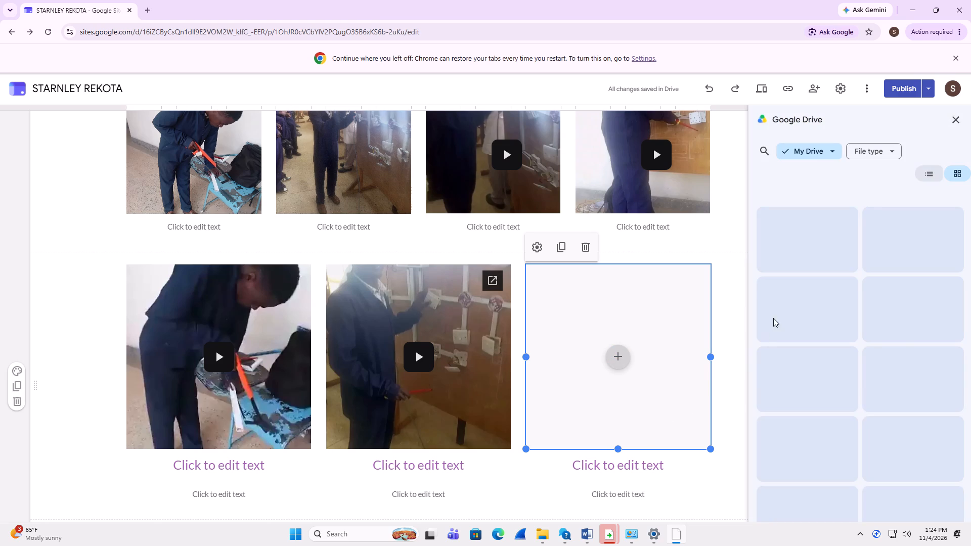
double_click(882, 217)
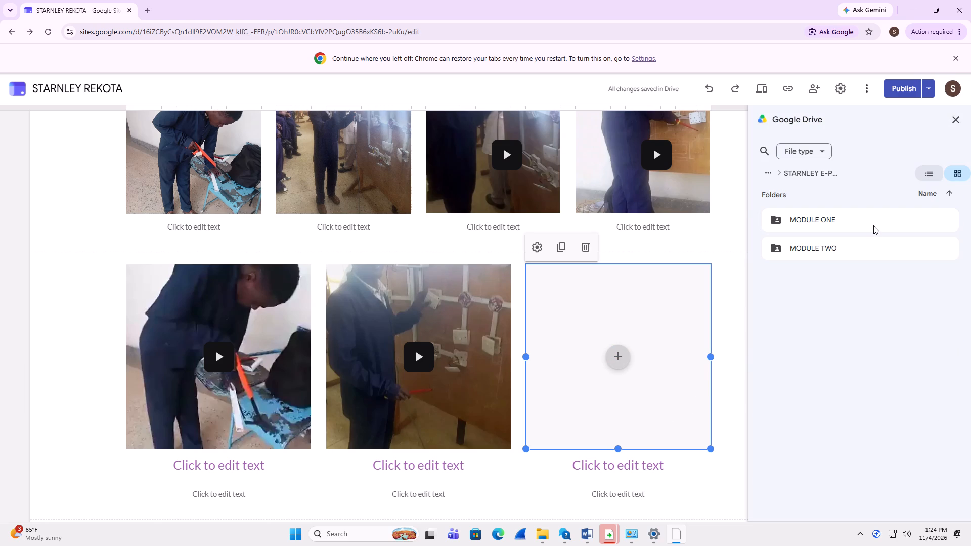
double_click(874, 222)
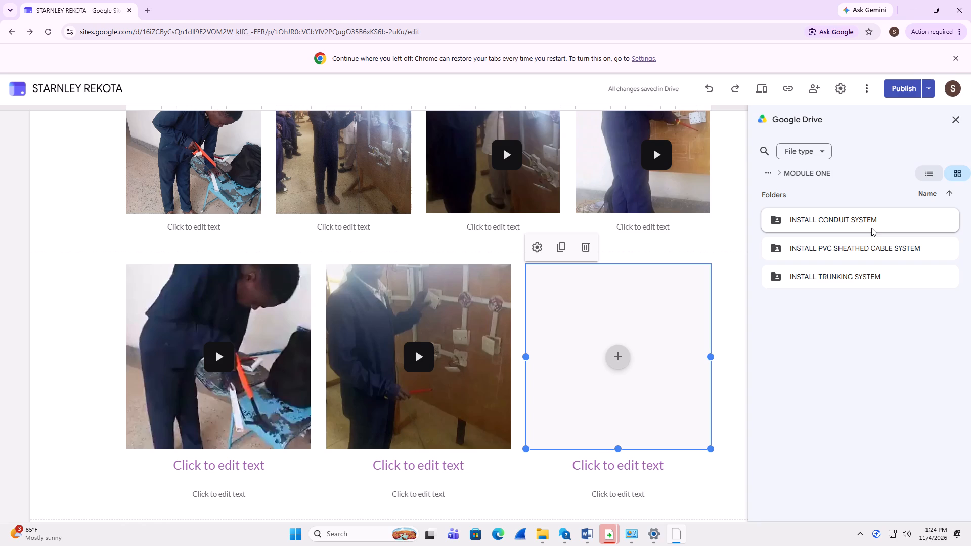
double_click(856, 275)
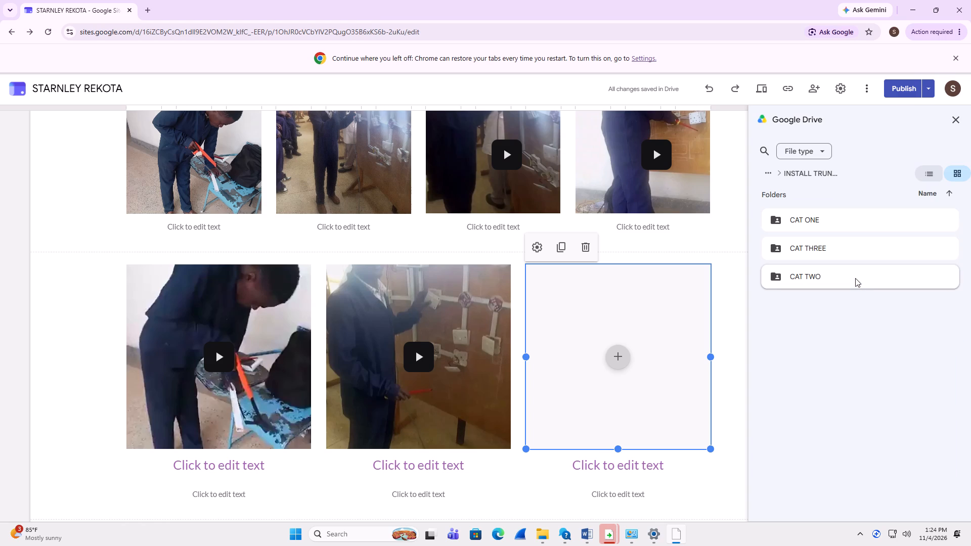
double_click(856, 276)
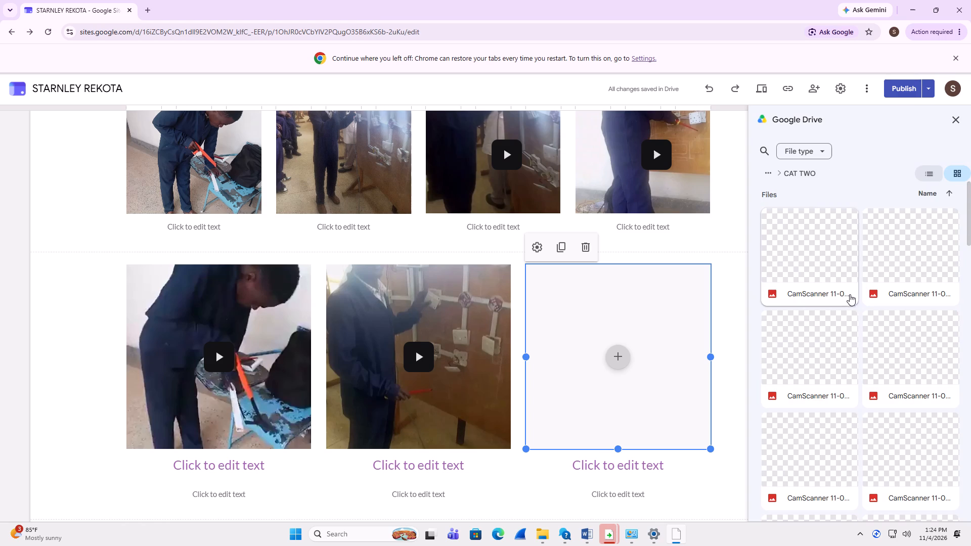
Fill the third placeholder with the 0:17 VID_20261102_133 video of the man at the trunking board and close the Drive browser.
scroll(854, 328, down, 14)
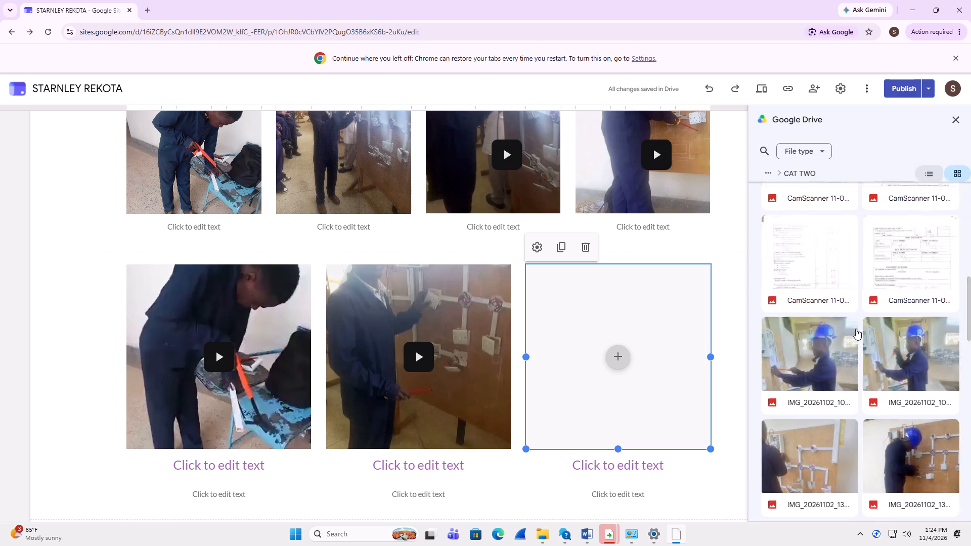
scroll(856, 329, down, 20)
scroll(856, 329, down, 1)
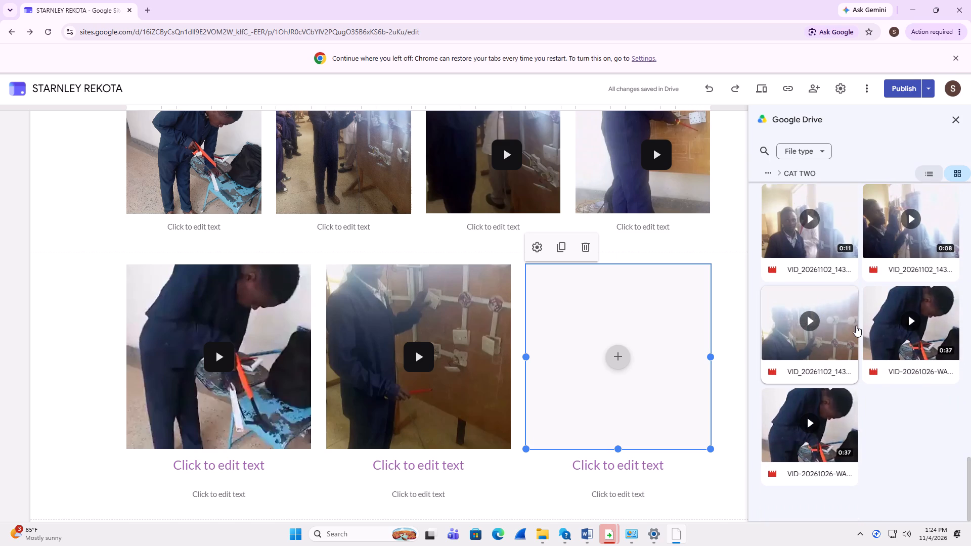
scroll(856, 326, up, 3)
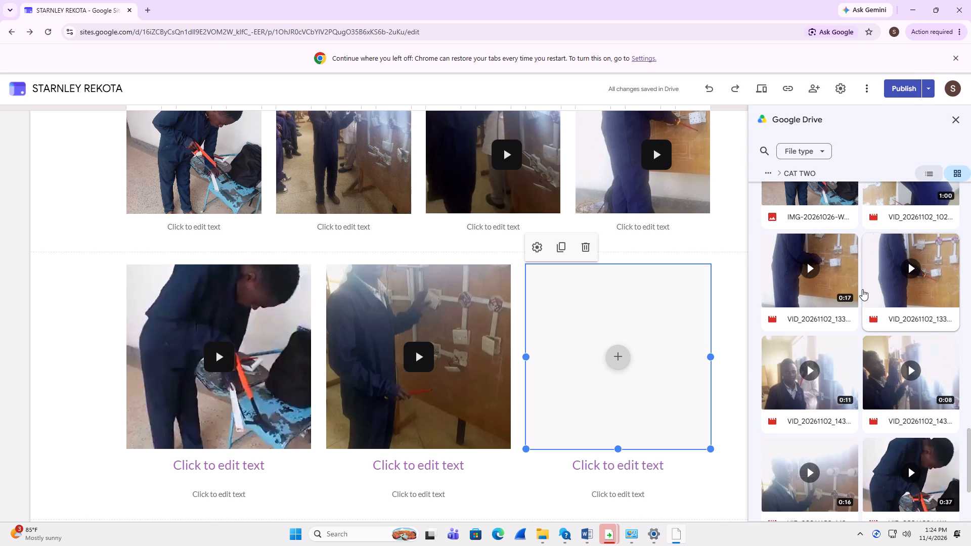
double_click(841, 286)
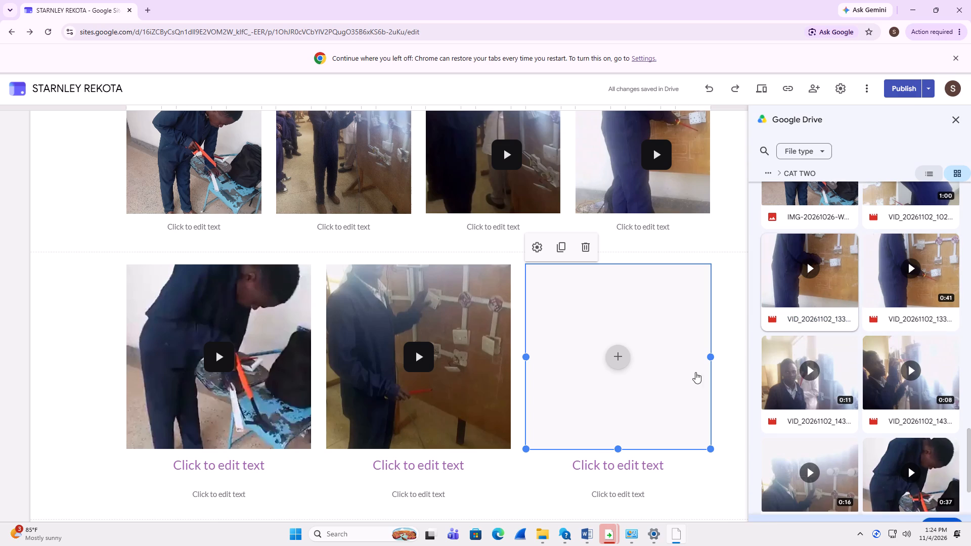
scroll(647, 391, down, 1)
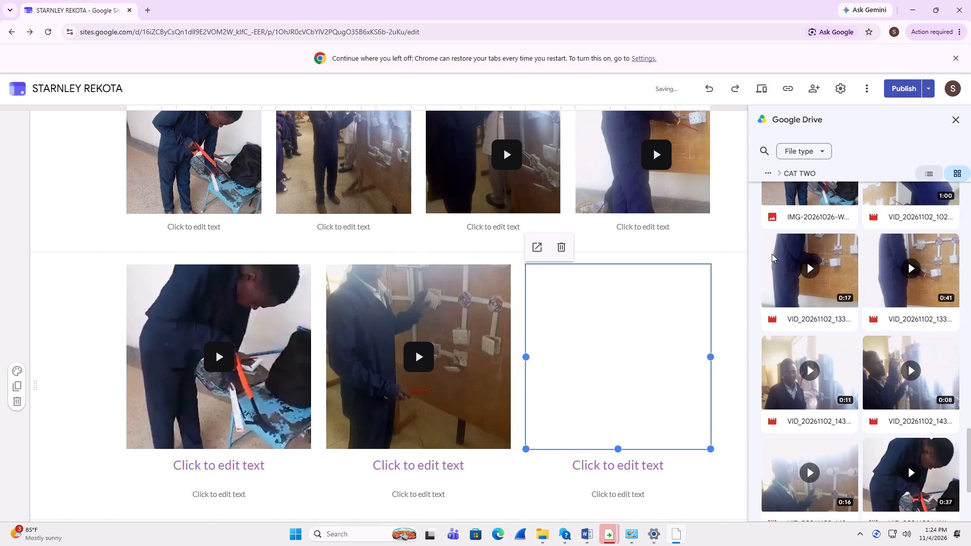
click(953, 119)
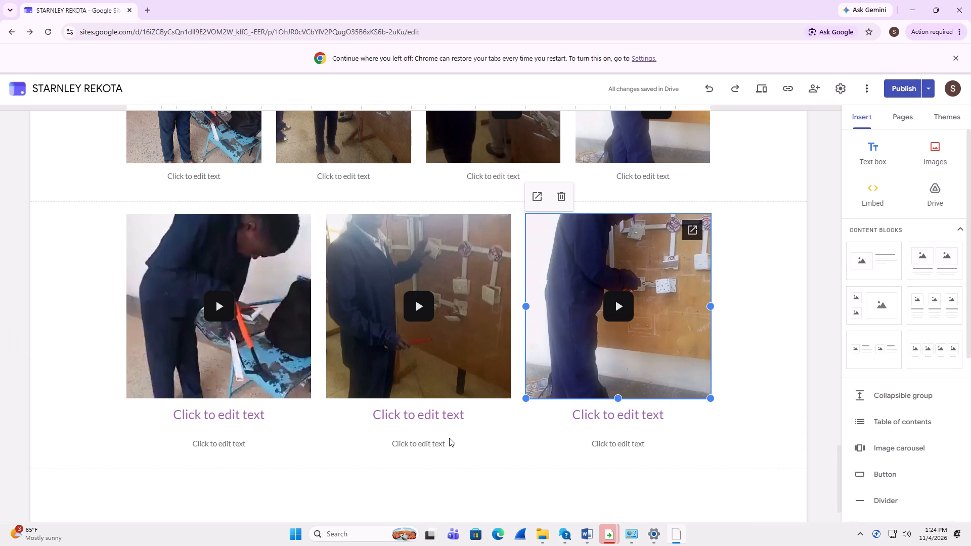
Enter the heading "video" under the first video, of the man cutting trunking, in the three-column block.
scroll(449, 438, up, 6)
scroll(449, 438, down, 2)
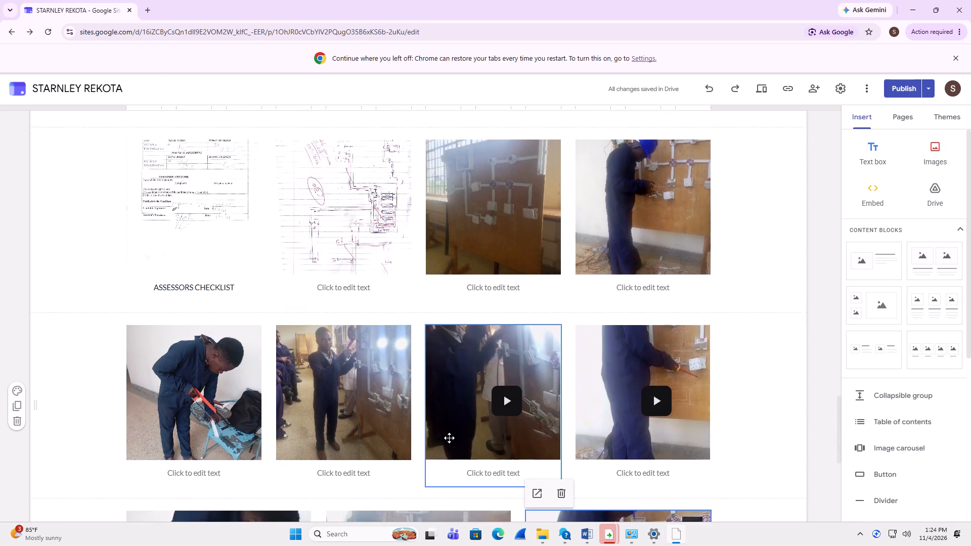
scroll(449, 438, down, 5)
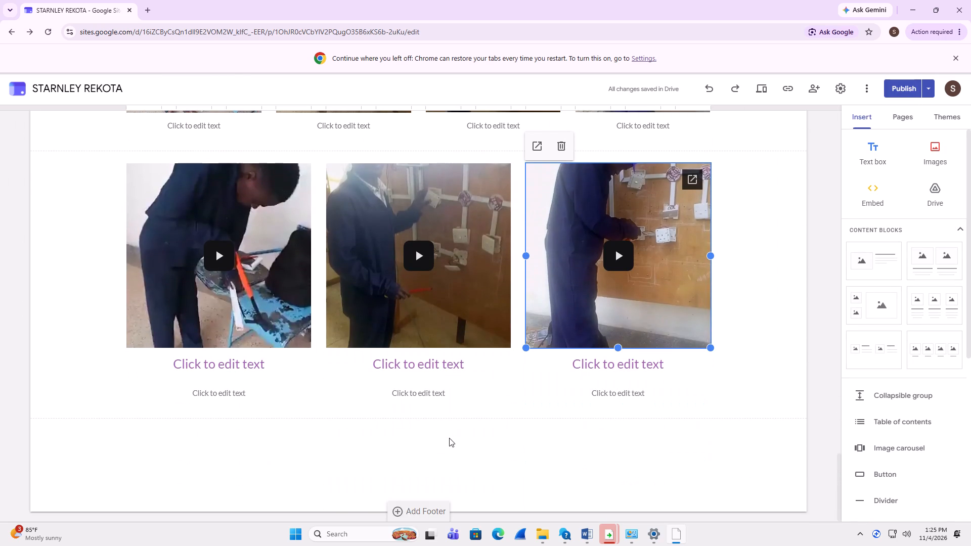
click(272, 366)
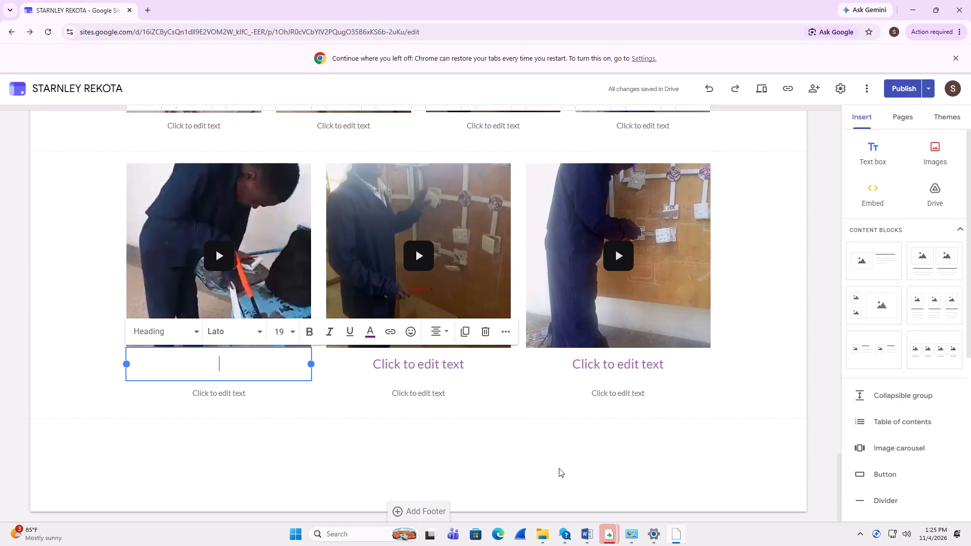
key(v)
key(i)
text(de)
key(o)
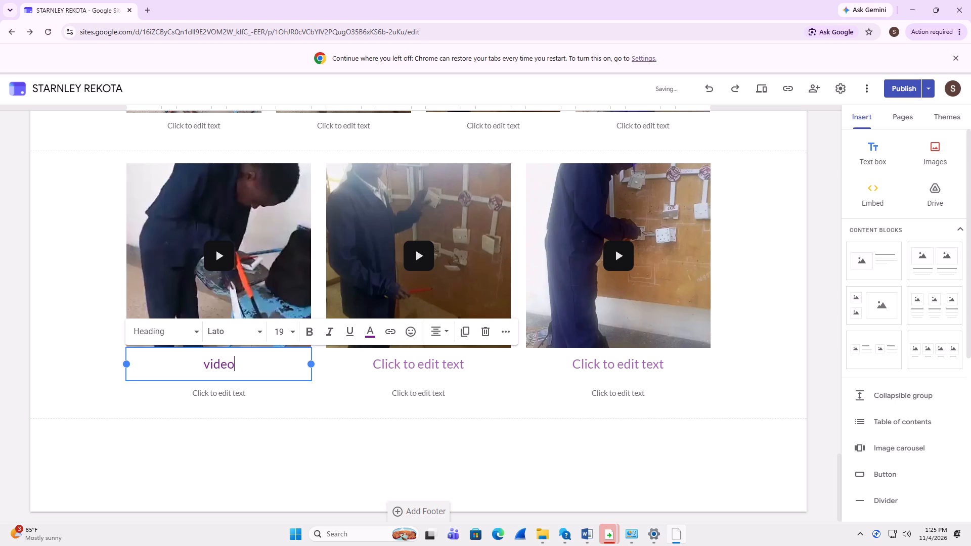
Enter the description "cutting" below the first video's heading.
click(254, 396)
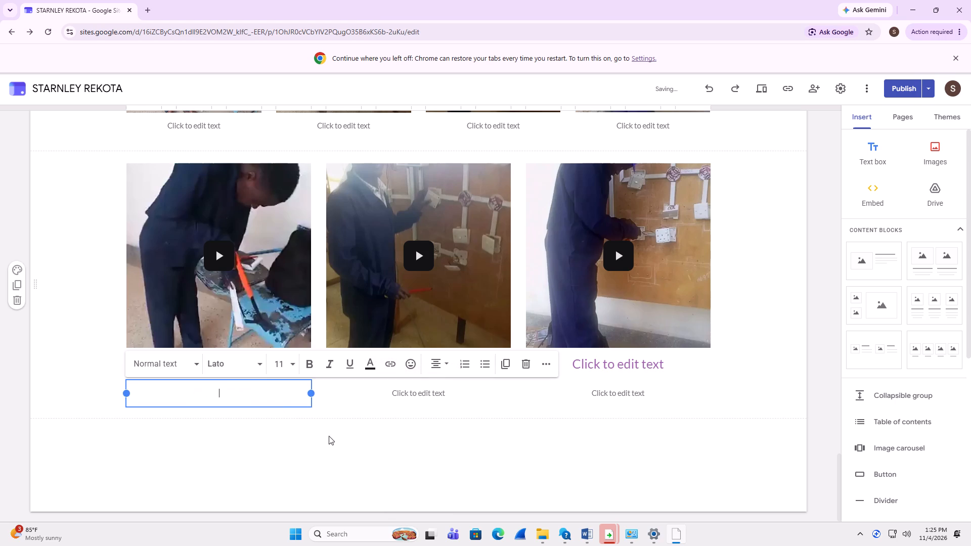
key(c)
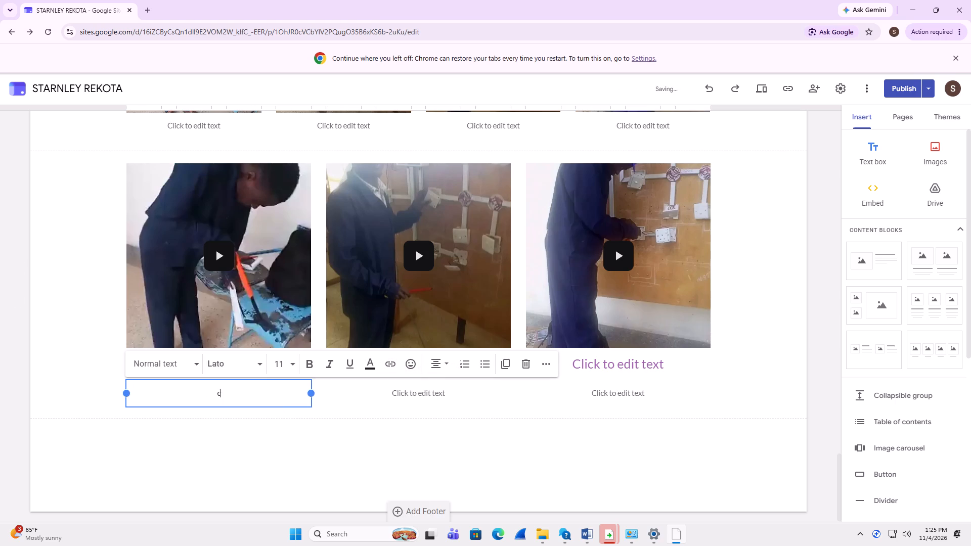
text(utt)
text(in)
key(g)
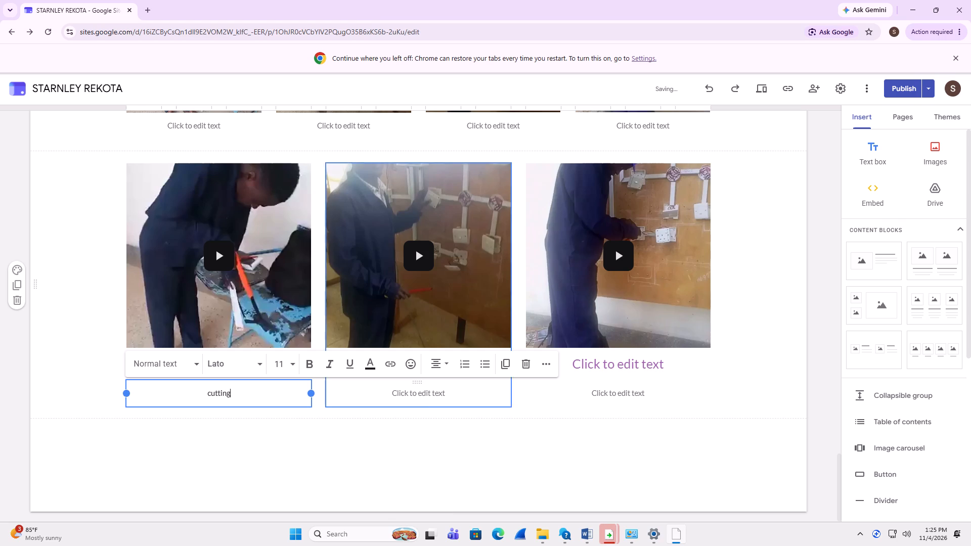
Enter the heading "video" under the block's second video and open its description text for editing.
click(448, 395)
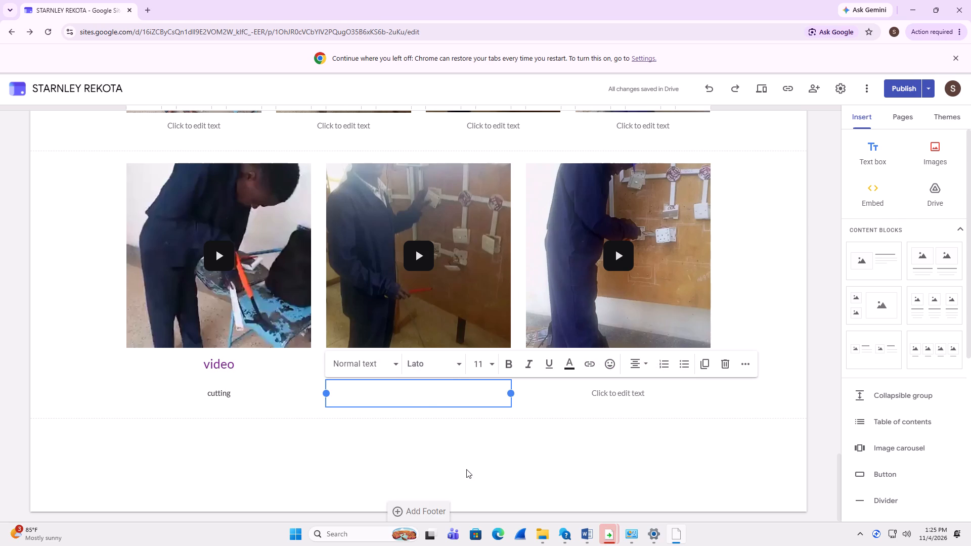
click(466, 469)
click(475, 366)
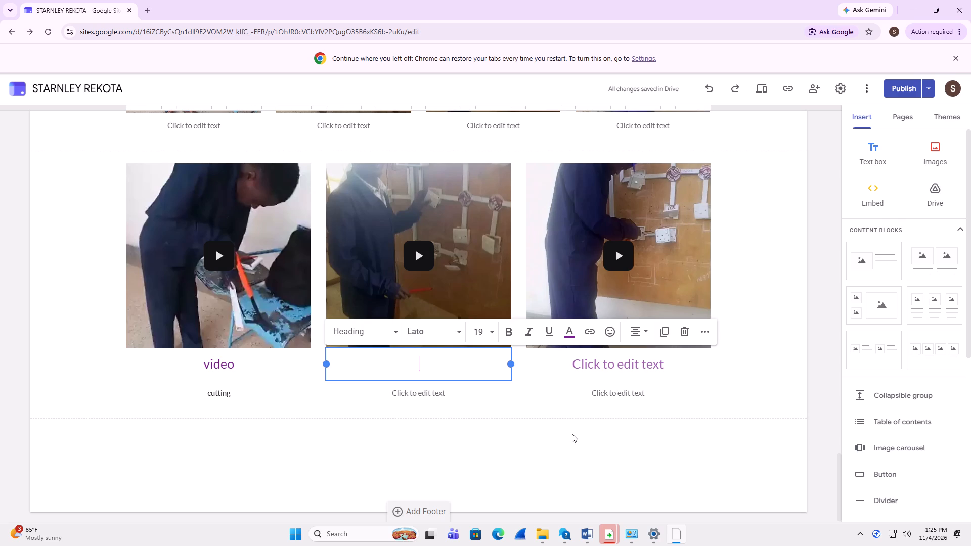
text(video)
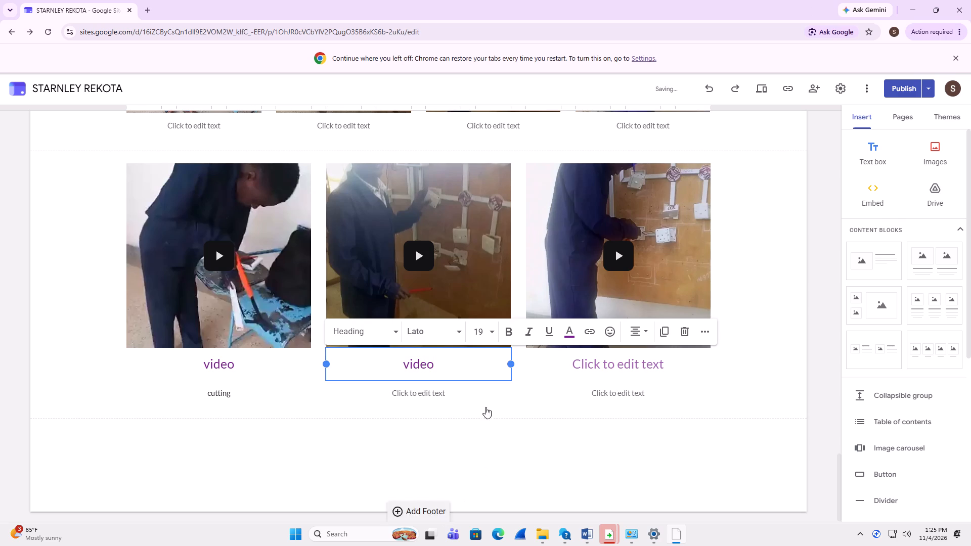
click(473, 398)
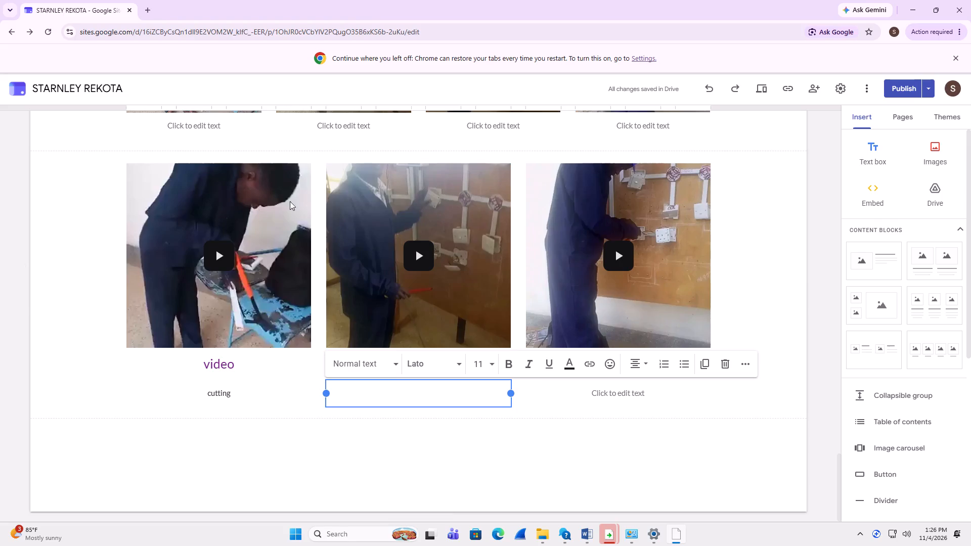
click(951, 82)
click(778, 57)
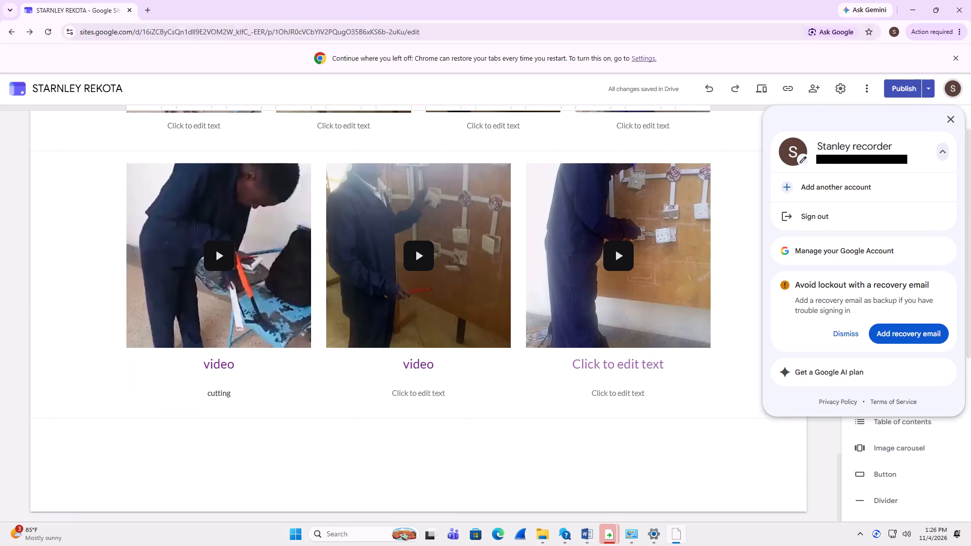
Open Google Drive in a new browser tab.
click(140, 8)
click(143, 8)
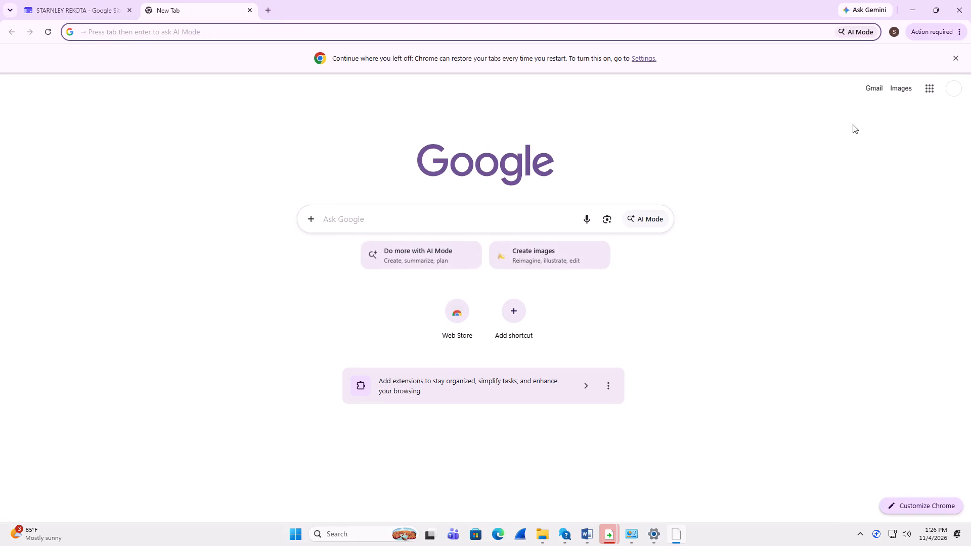
click(934, 88)
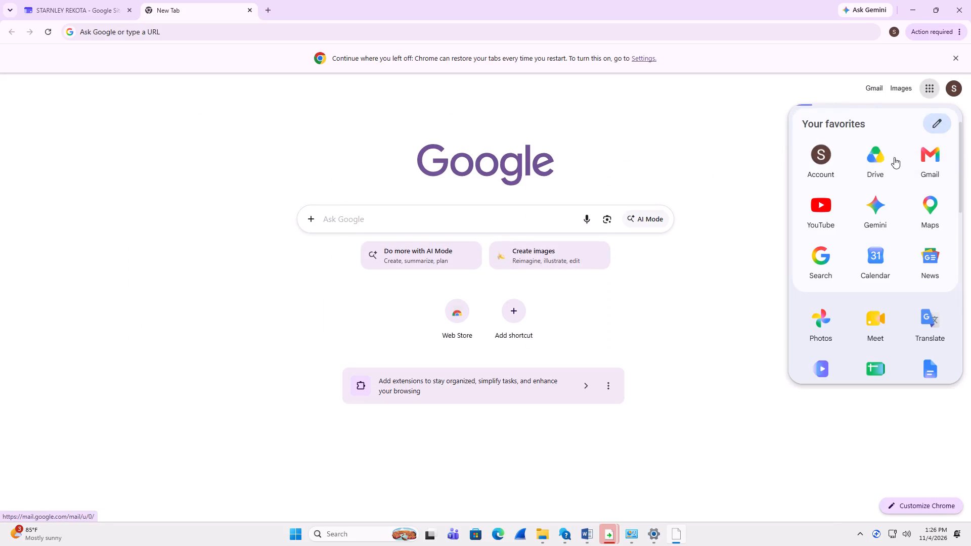
click(887, 160)
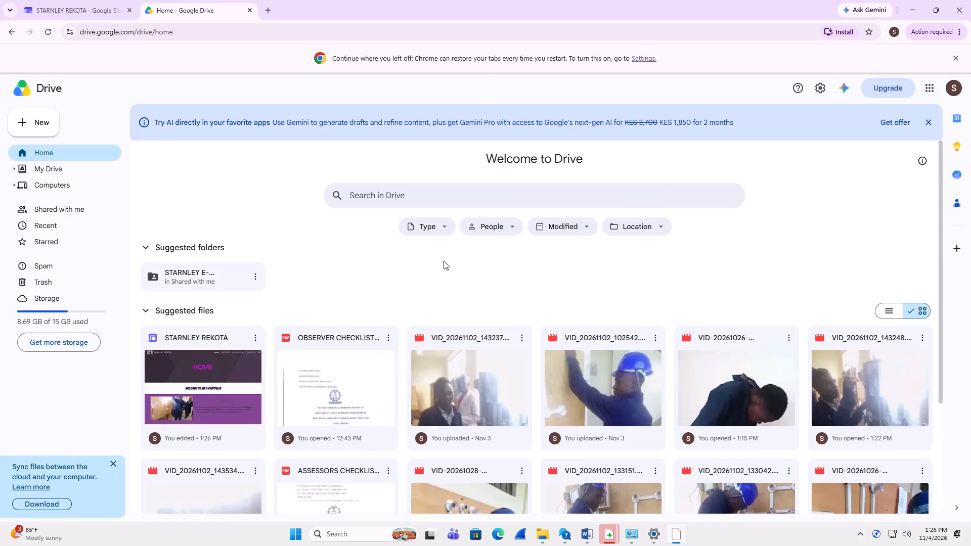
Look through the suggested files on the Drive home page, and open My Drive.
scroll(444, 261, down, 3)
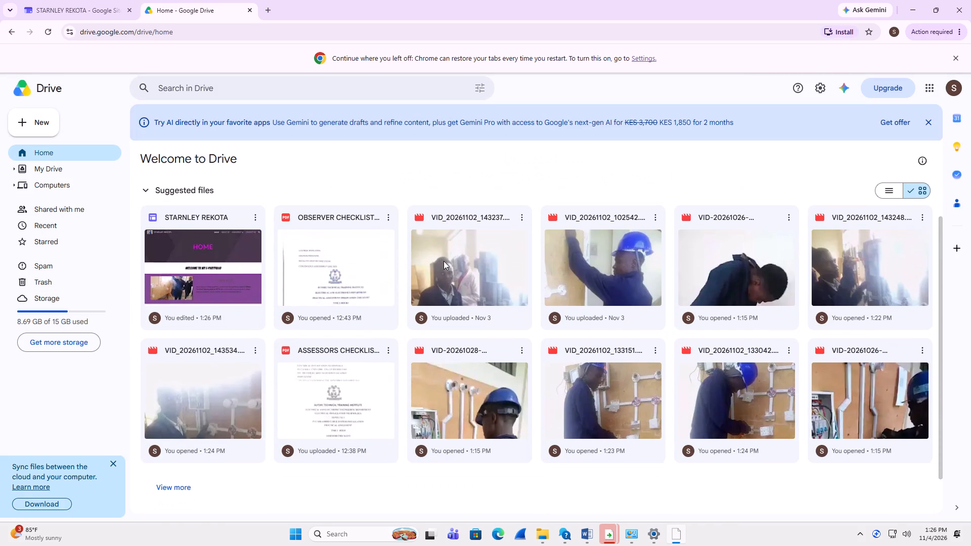
scroll(444, 261, down, 2)
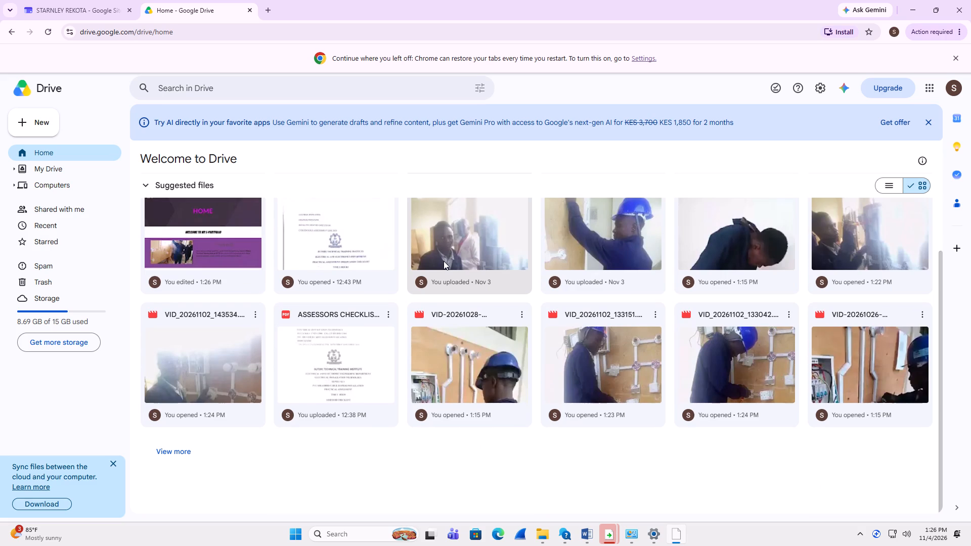
scroll(444, 261, down, 4)
scroll(444, 261, up, 2)
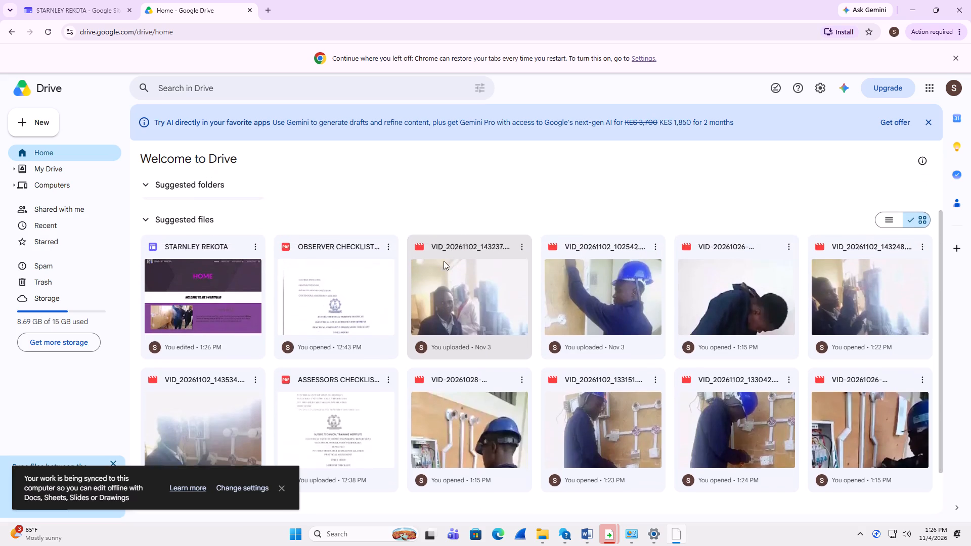
scroll(444, 261, up, 1)
click(76, 169)
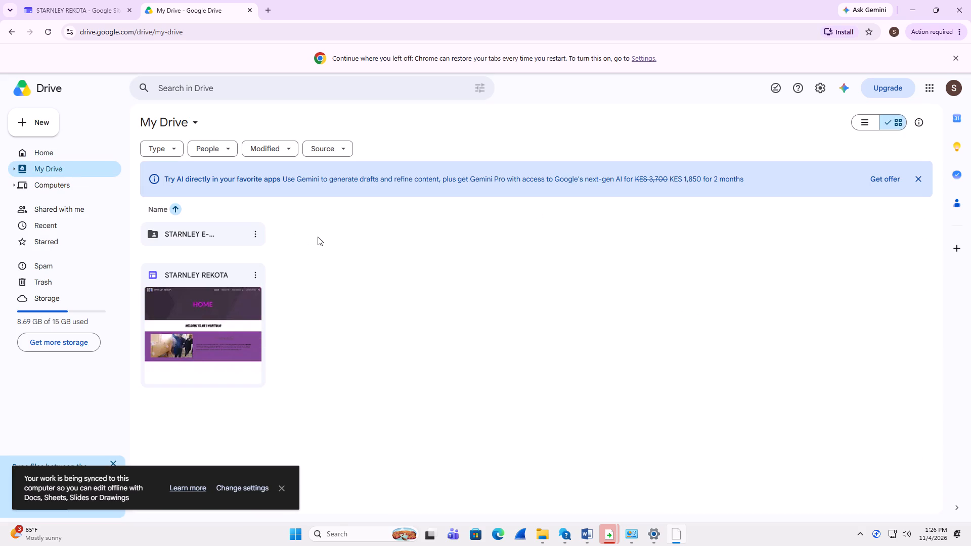
Go through the e-portfolio folder to MODULE ONE's INSTALL CONDUIT SYSTEM folder and check its CAT ONE subfolder.
double_click(205, 231)
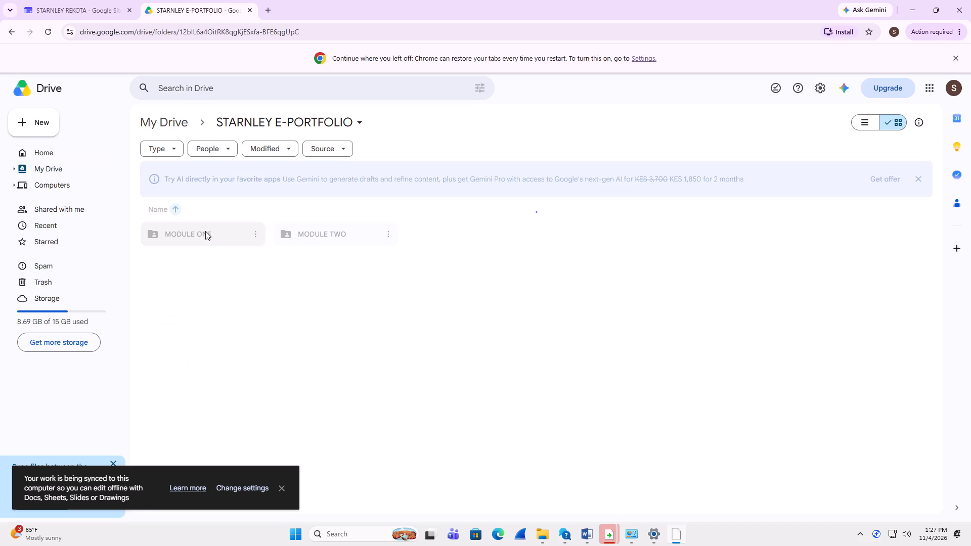
double_click(205, 231)
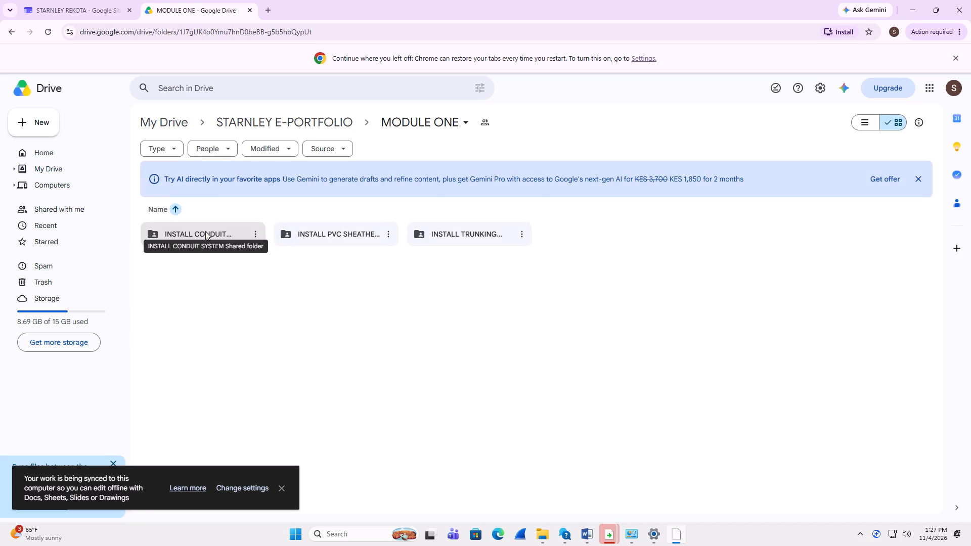
double_click(205, 231)
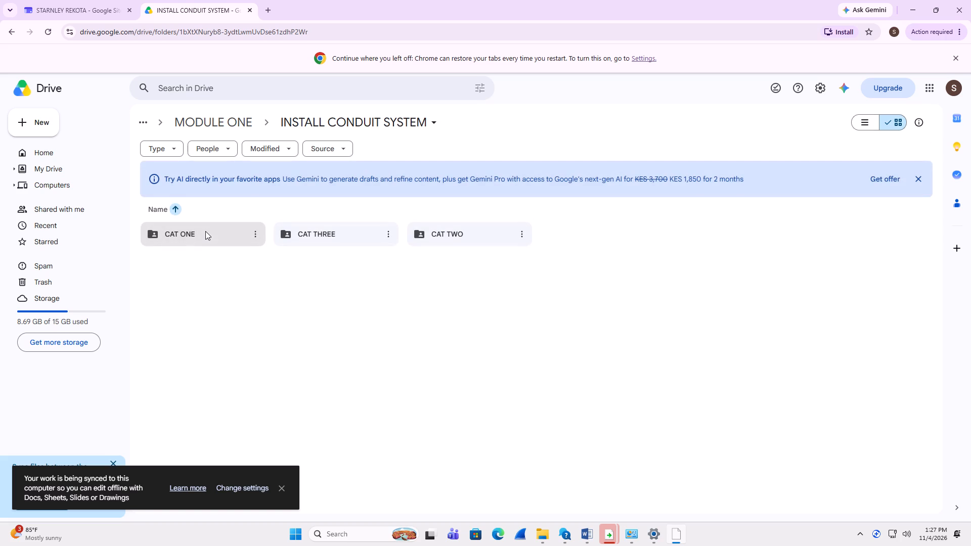
double_click(210, 230)
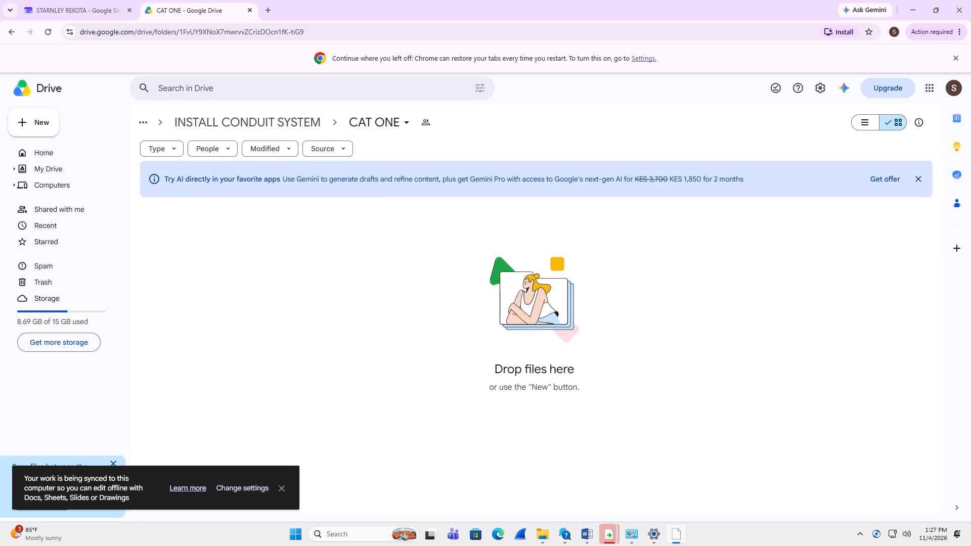
click(13, 28)
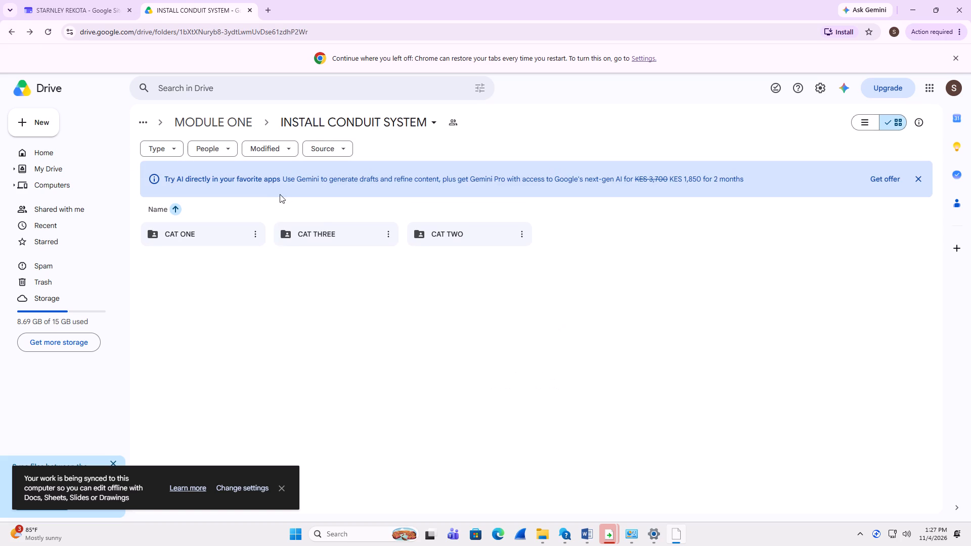
Look through the scans, photos and videos in the CAT TWO folder of INSTALL CONDUIT SYSTEM.
double_click(442, 239)
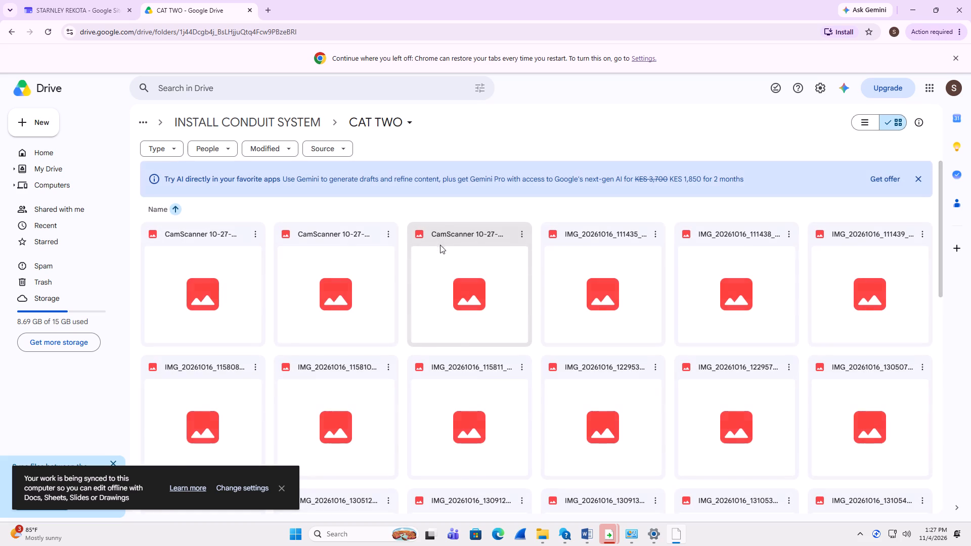
scroll(473, 280, down, 4)
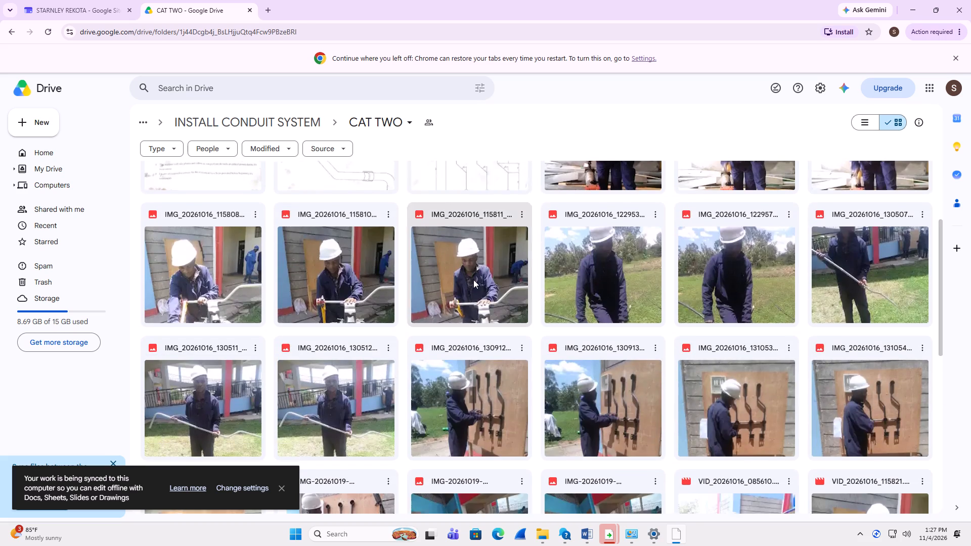
scroll(473, 280, down, 5)
scroll(473, 275, up, 4)
scroll(475, 268, down, 8)
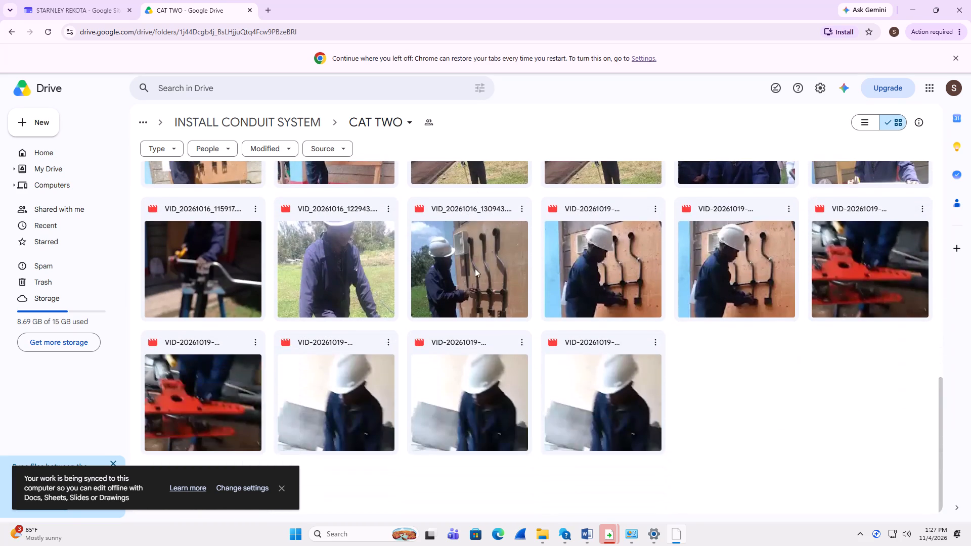
scroll(475, 268, down, 4)
scroll(475, 268, up, 6)
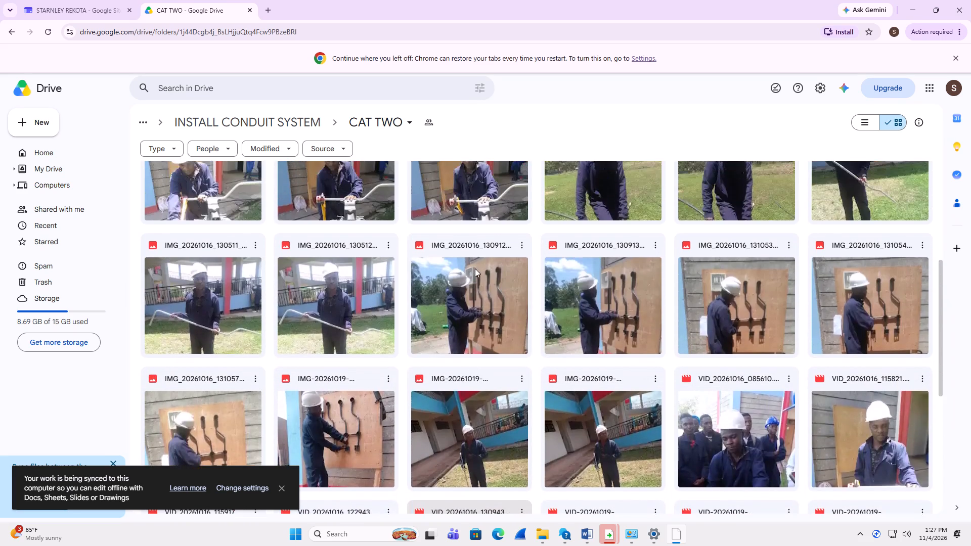
scroll(475, 268, up, 7)
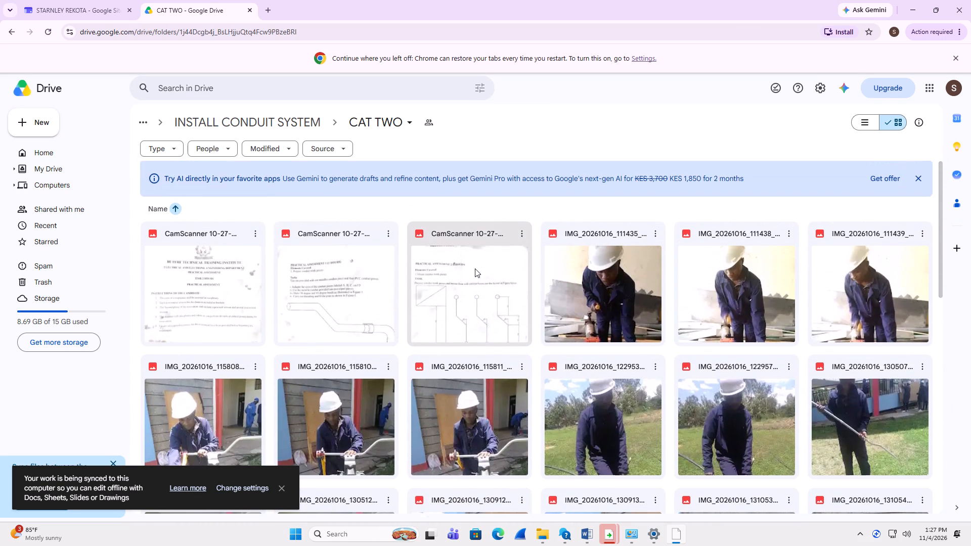
scroll(475, 268, up, 2)
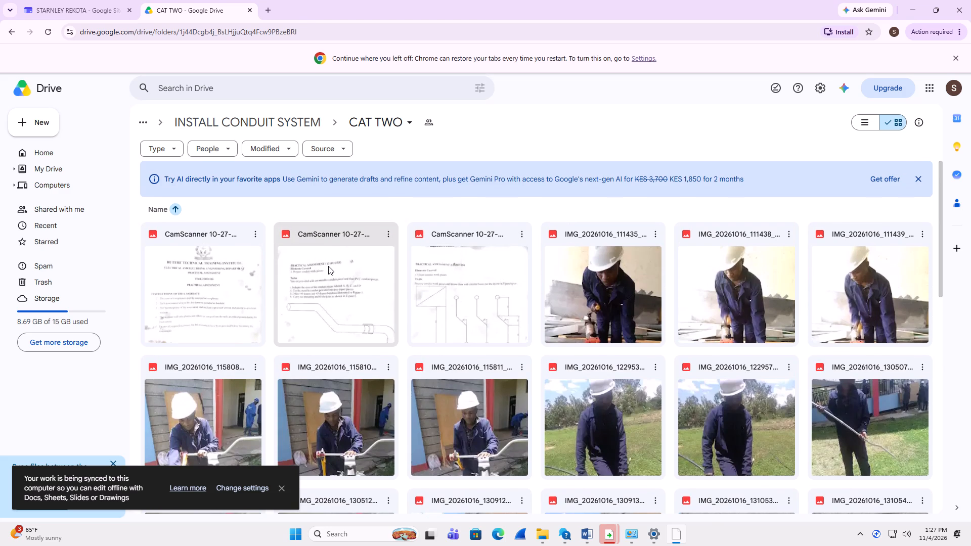
scroll(328, 266, down, 1)
scroll(331, 261, up, 1)
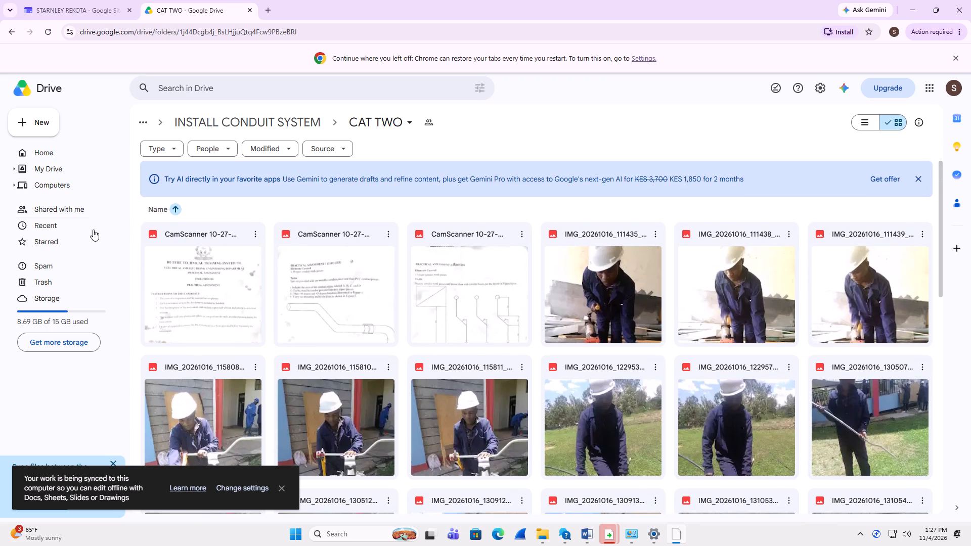
Go back up to MODULE ONE and open the INSTALL TRUNKING SYSTEM folder to check its subfolders.
click(237, 117)
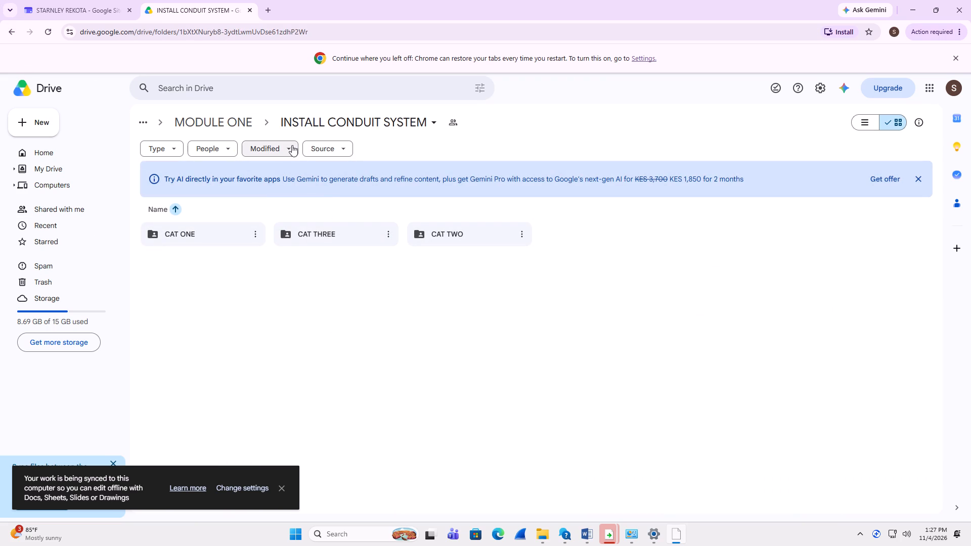
click(430, 124)
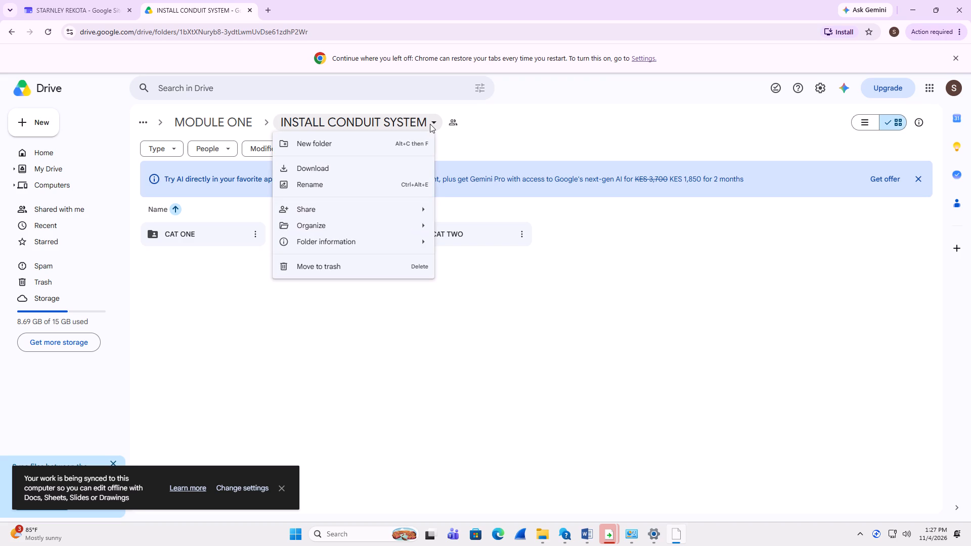
click(430, 124)
click(217, 285)
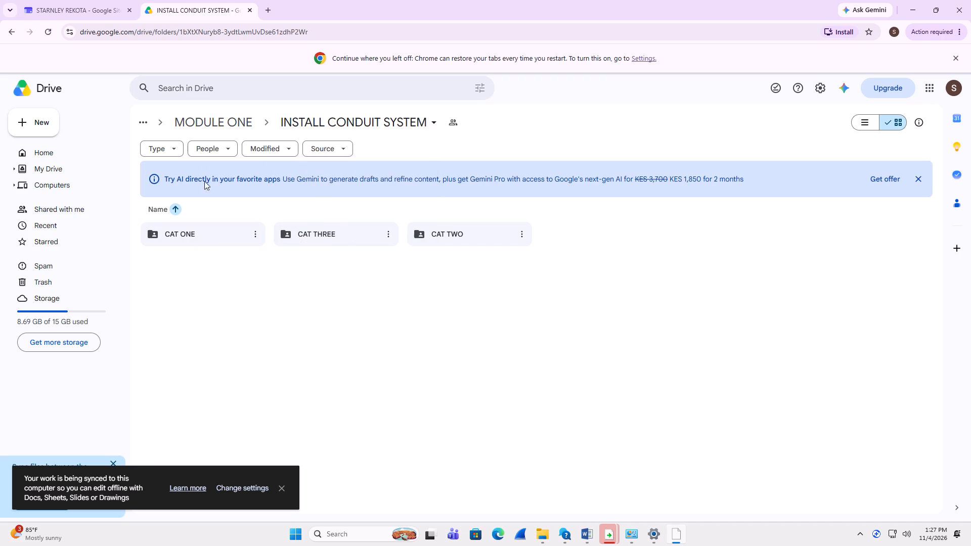
click(214, 130)
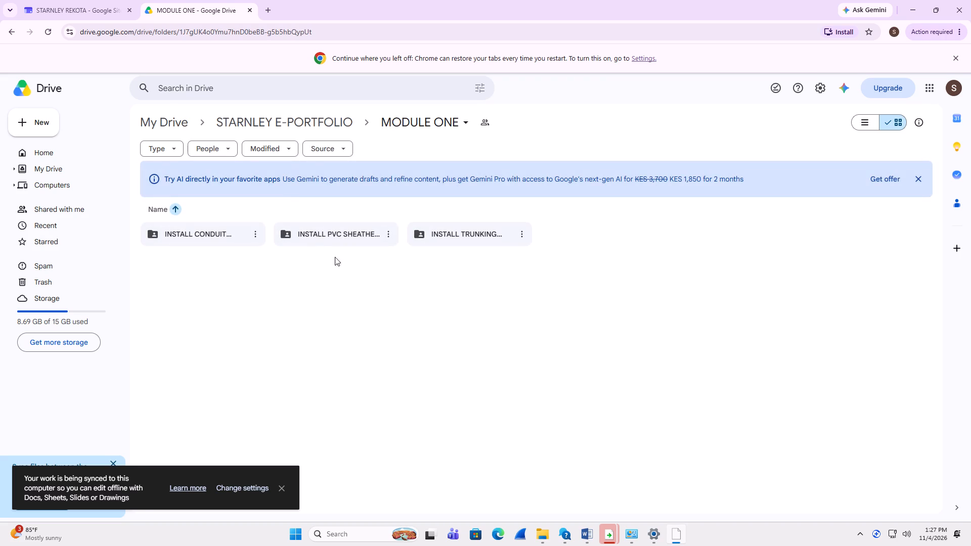
double_click(444, 233)
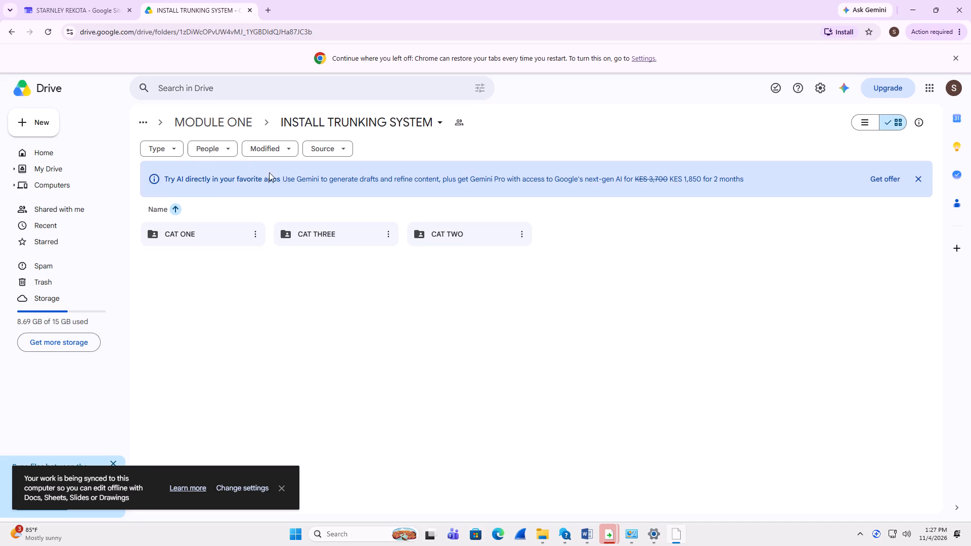
Return to MODULE ONE and open the CAT ONE folder inside INSTALL PVC SHEATHED CABLE SYSTEM.
click(211, 123)
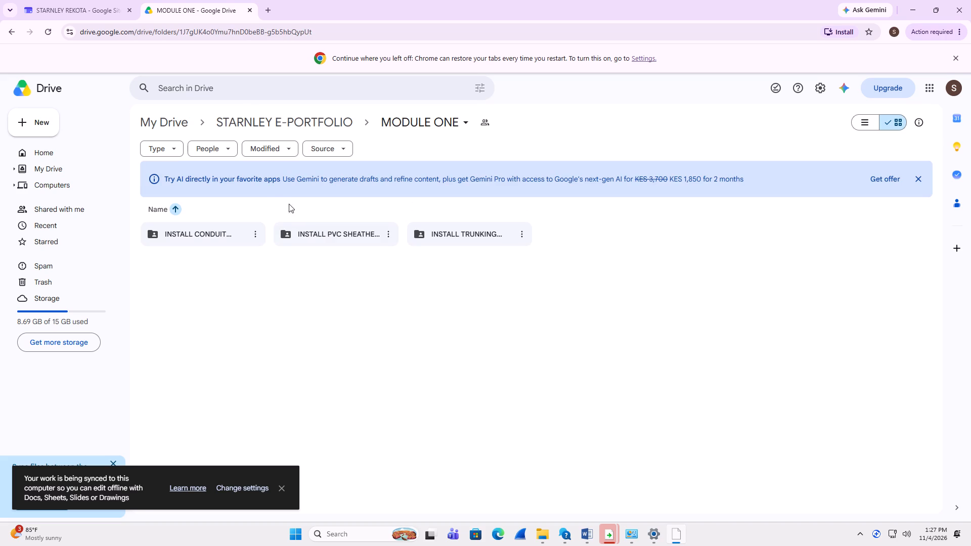
double_click(311, 236)
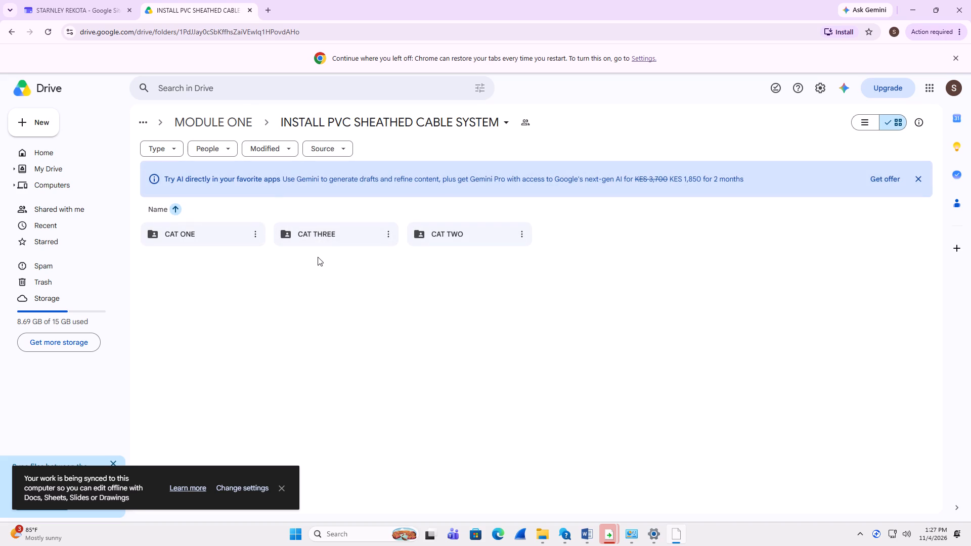
double_click(219, 240)
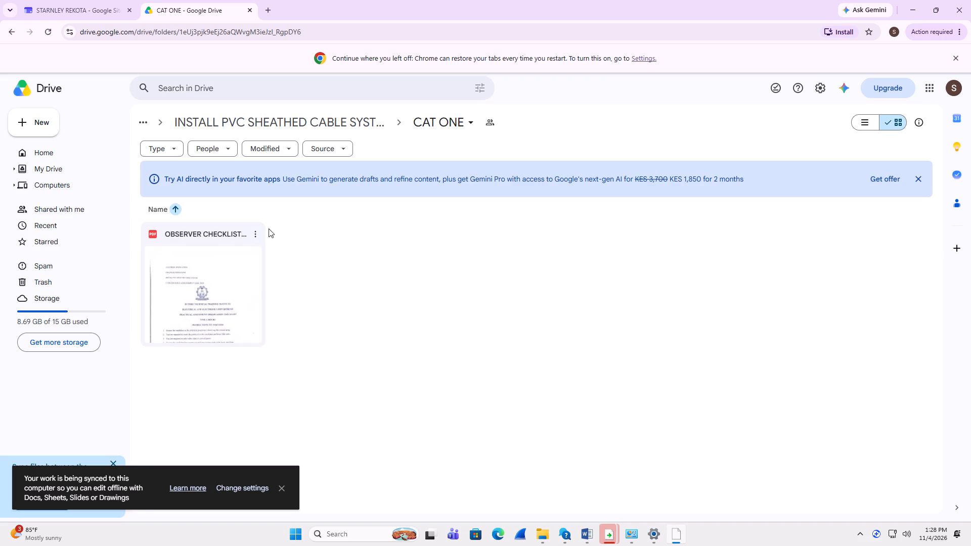
Open the observer checklist PDF's name for editing to view the full file name, and close it.
click(257, 237)
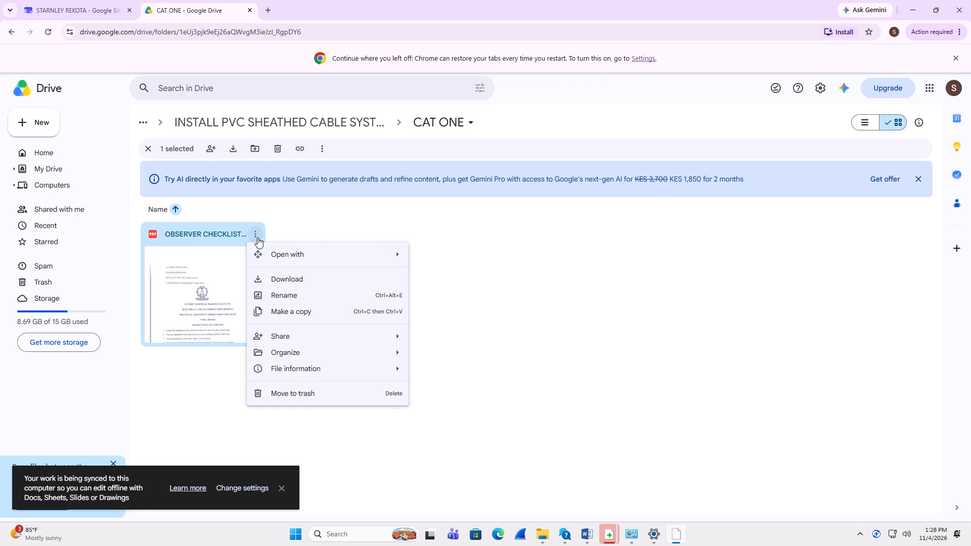
click(298, 297)
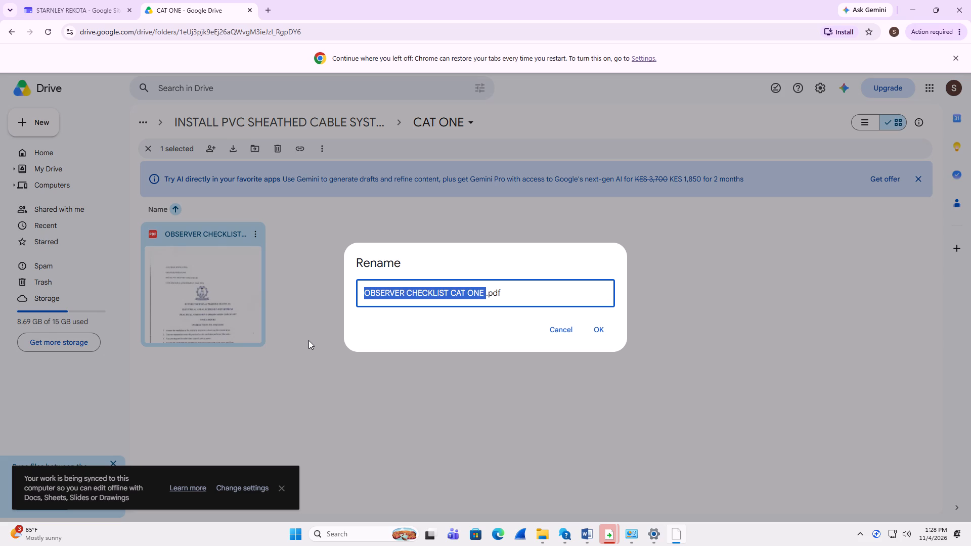
key(Return)
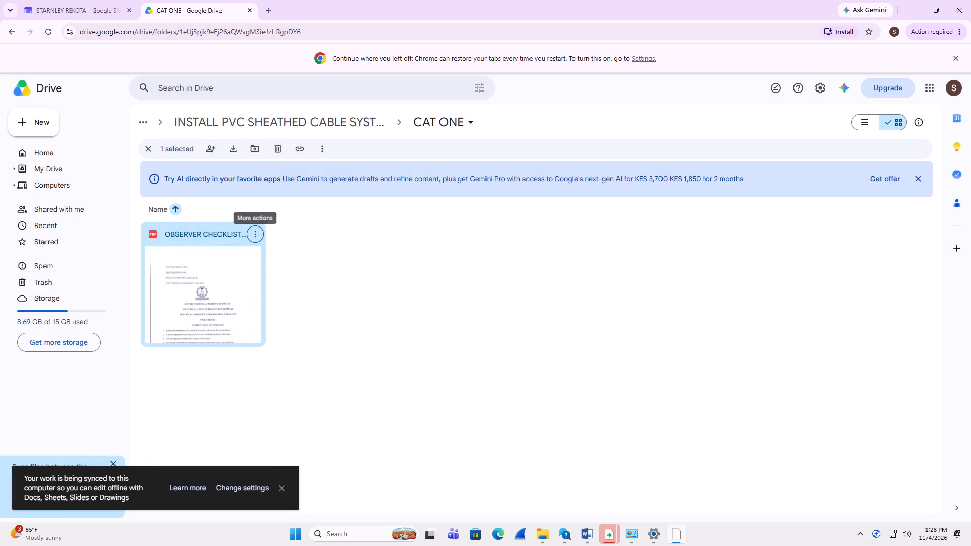
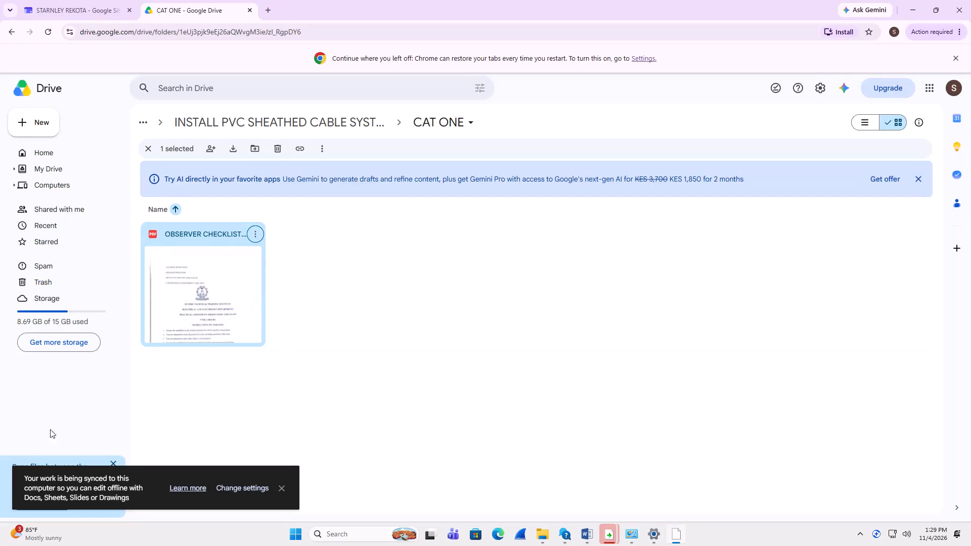
Switch back to the Google Sites editor and review the page's checklist scans, photos and videos along with their captions.
click(112, 13)
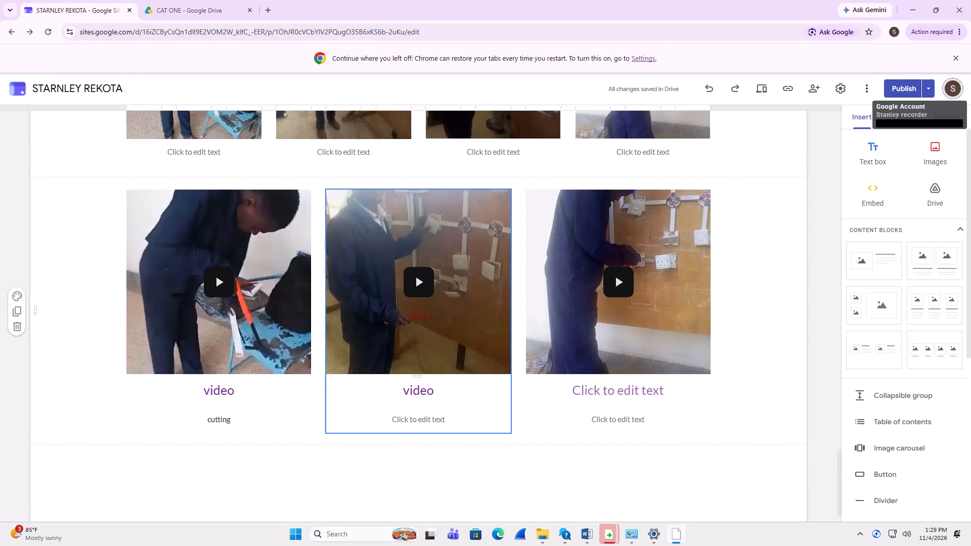
scroll(394, 386, up, 2)
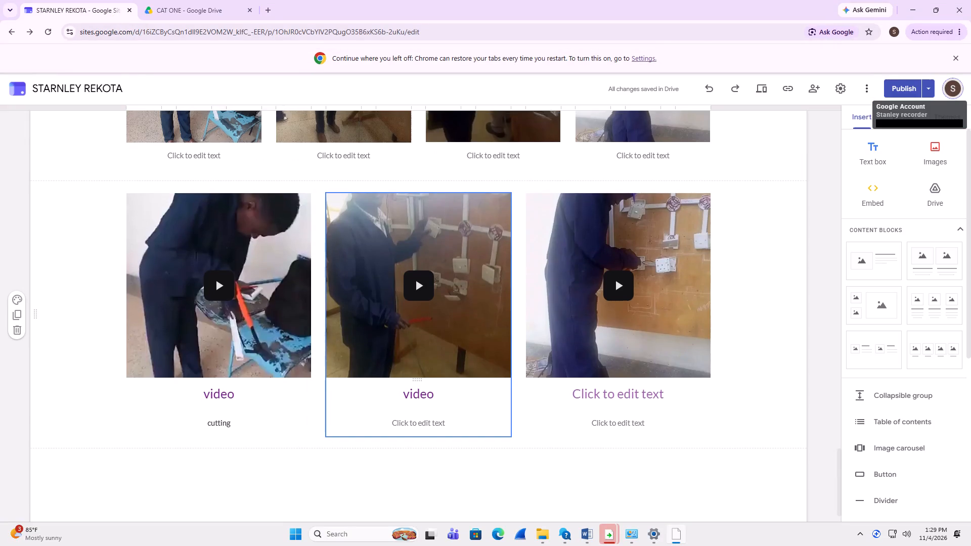
scroll(394, 386, up, 9)
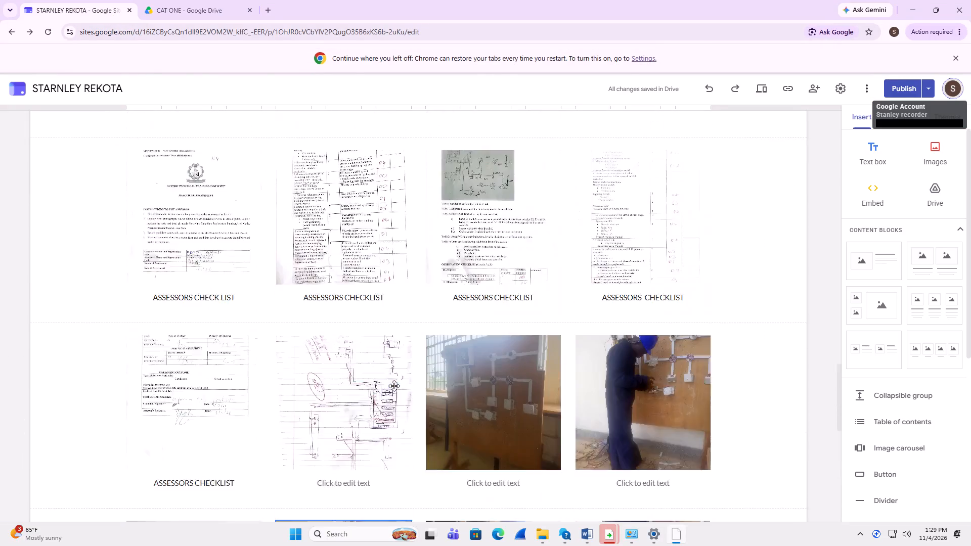
scroll(394, 386, up, 4)
scroll(394, 386, down, 8)
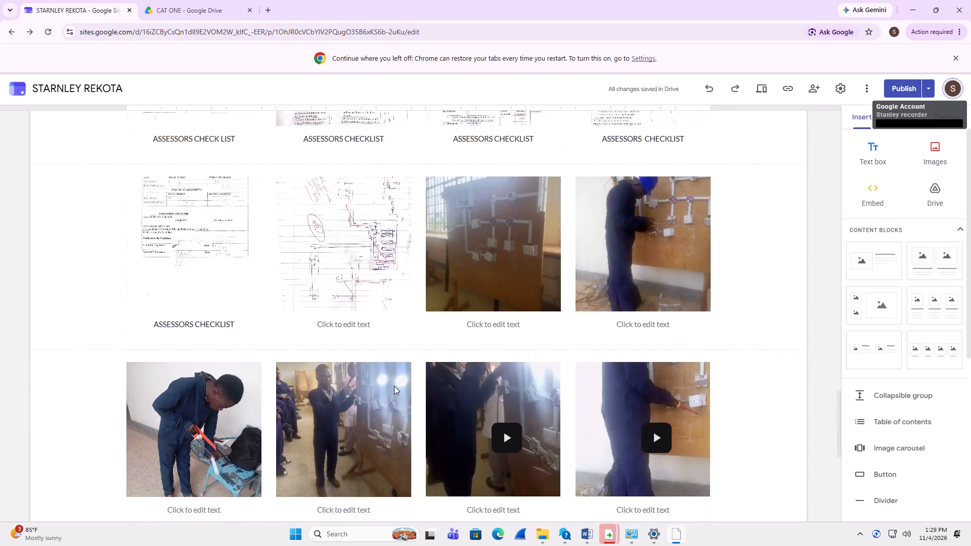
scroll(394, 386, down, 8)
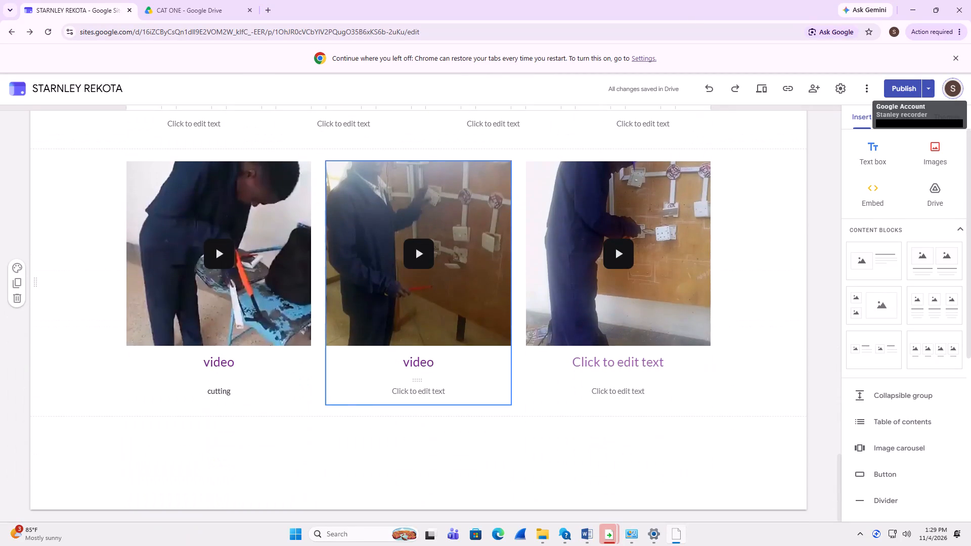
scroll(380, 397, down, 1)
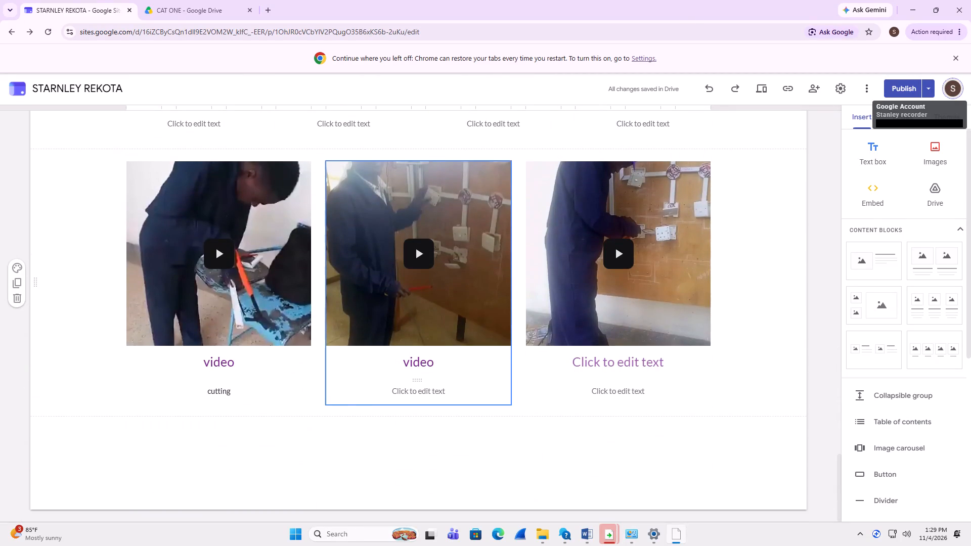
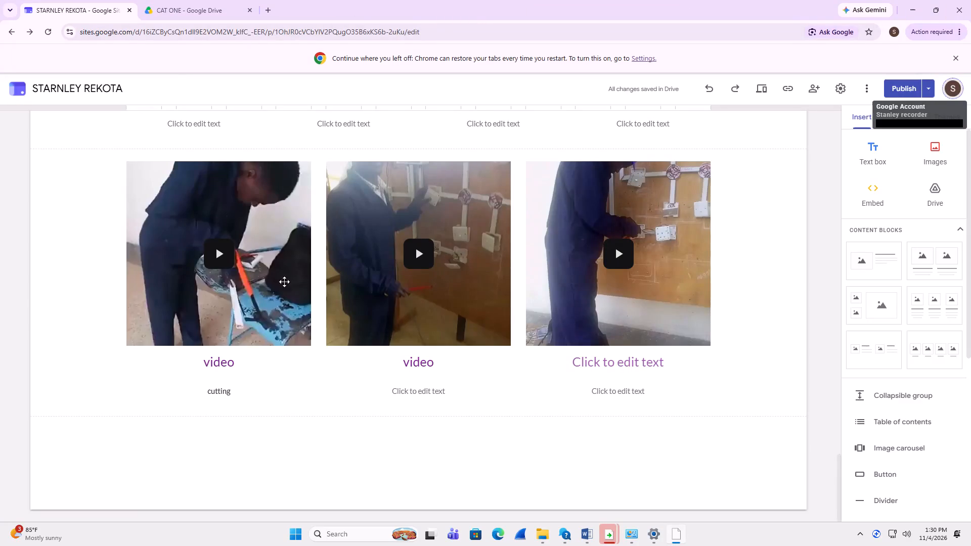
Begin the caption under the fourth item, a video, in the four-column photo and video row with "vi".
scroll(497, 333, down, 5)
scroll(503, 332, up, 4)
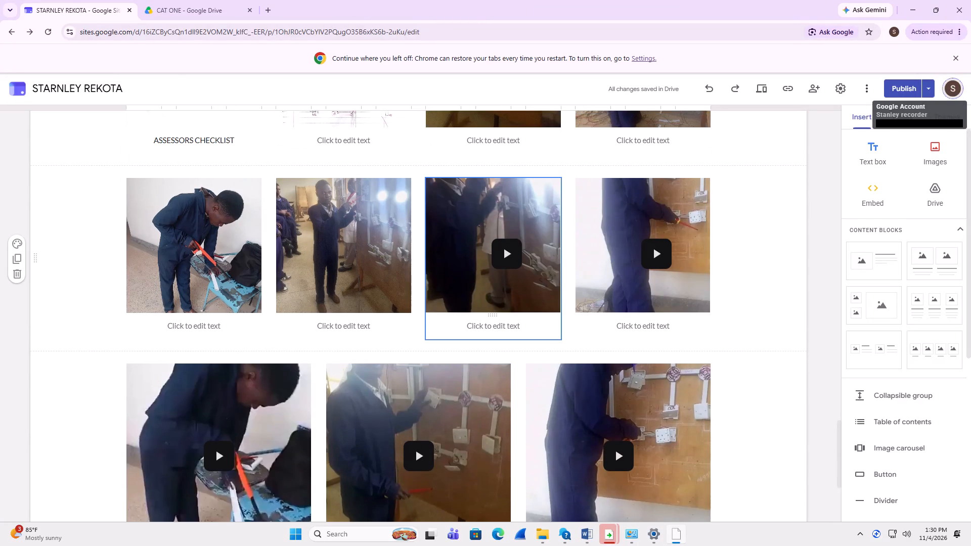
click(669, 326)
text(vi)
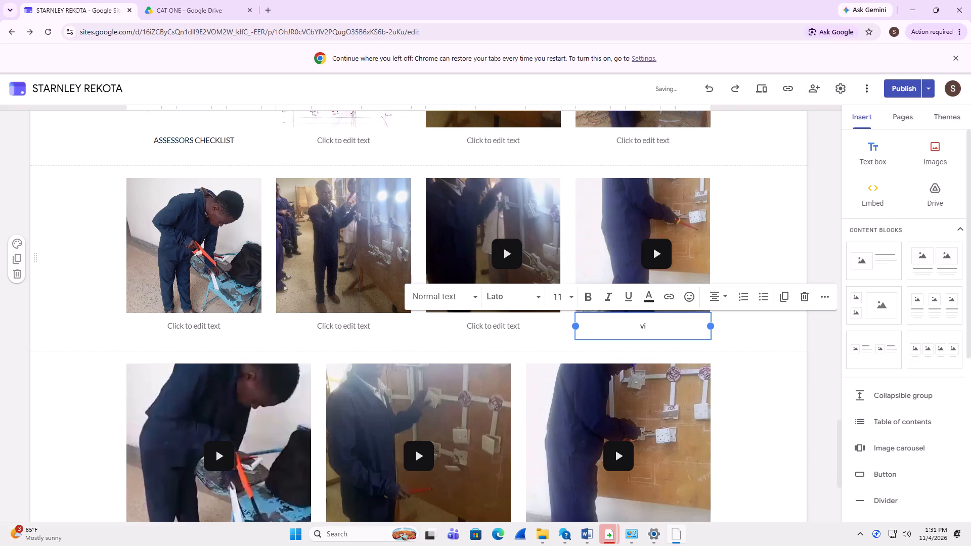
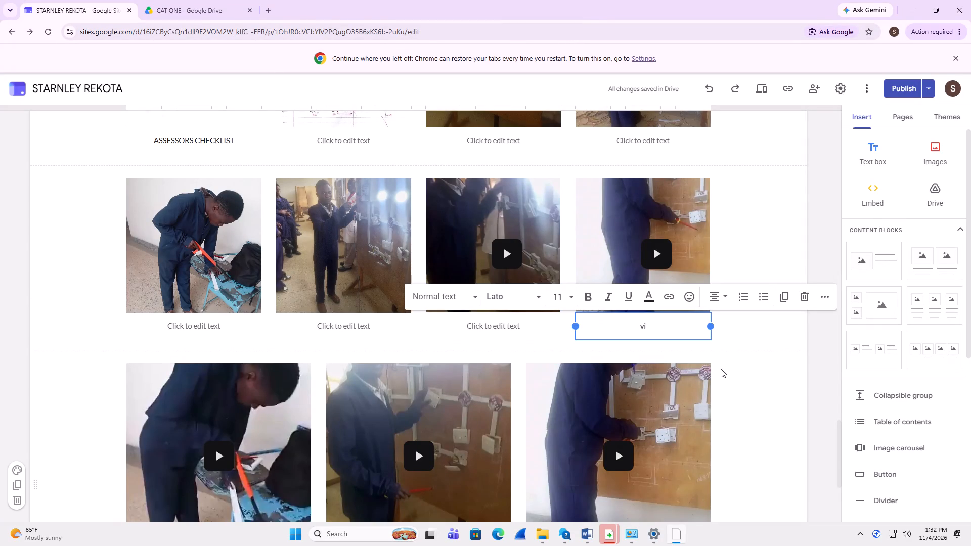
Complete the caption under the fourth item, a video, in the four-column row so it reads "video".
text(deo)
click(762, 243)
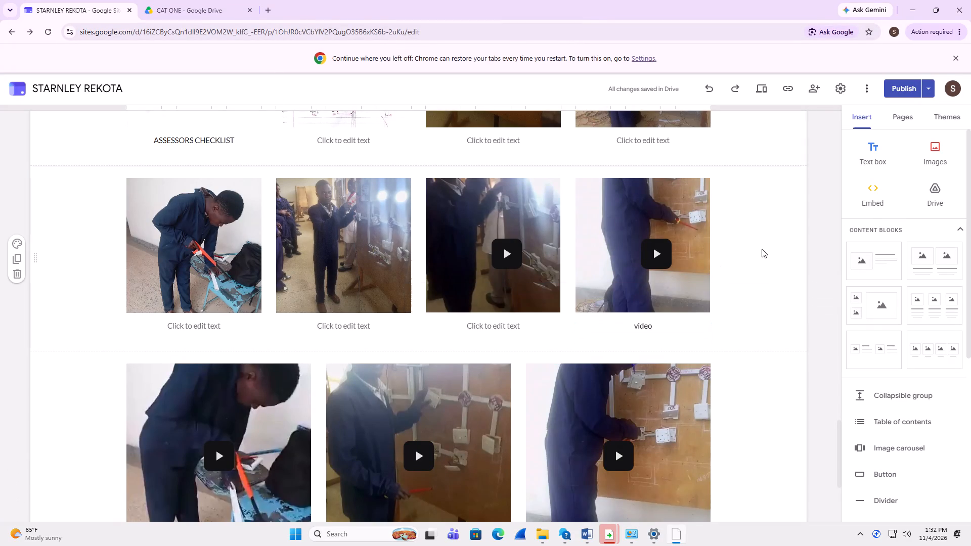
Caption the third item in the four-column row "video", and open the empty caption under the second item for editing.
click(519, 327)
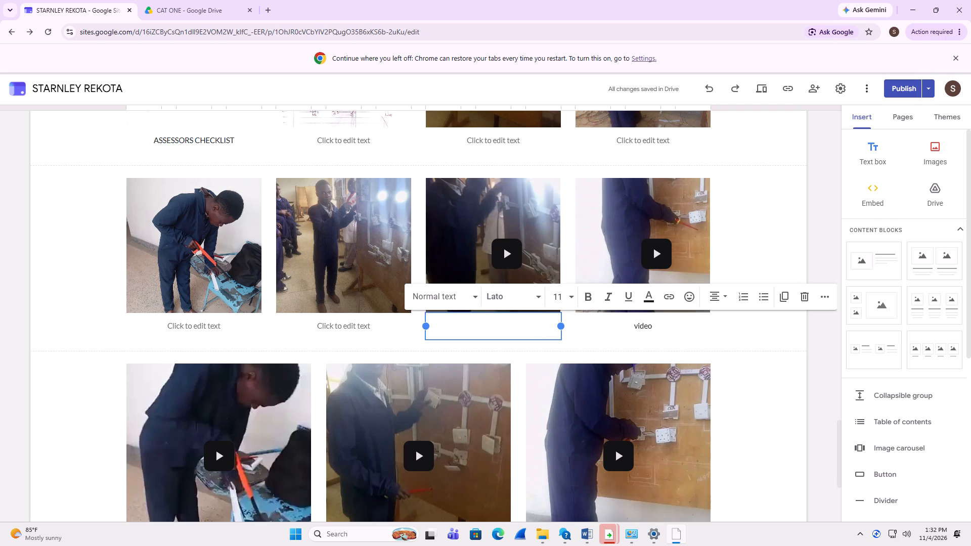
key(v)
text(ide)
key(o)
key(Return)
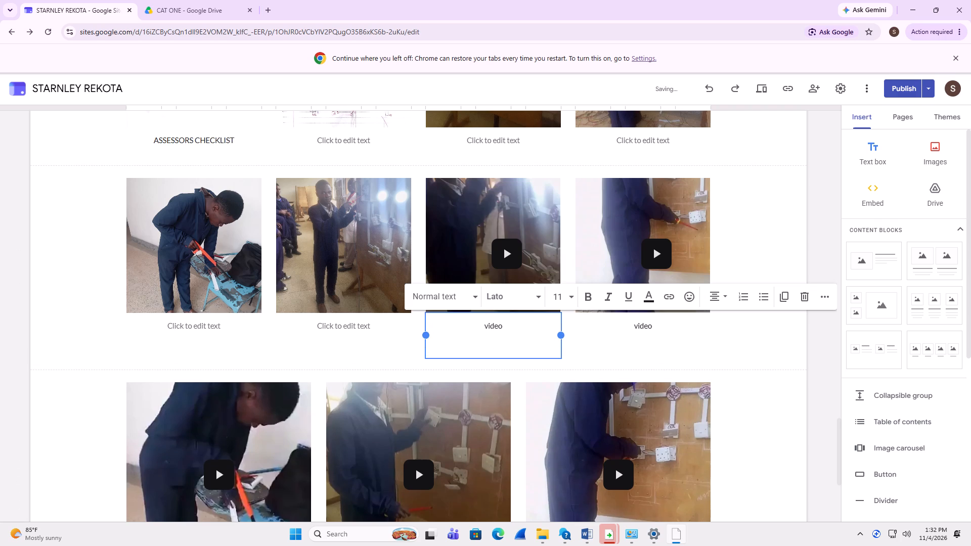
key(BackSpace)
click(367, 323)
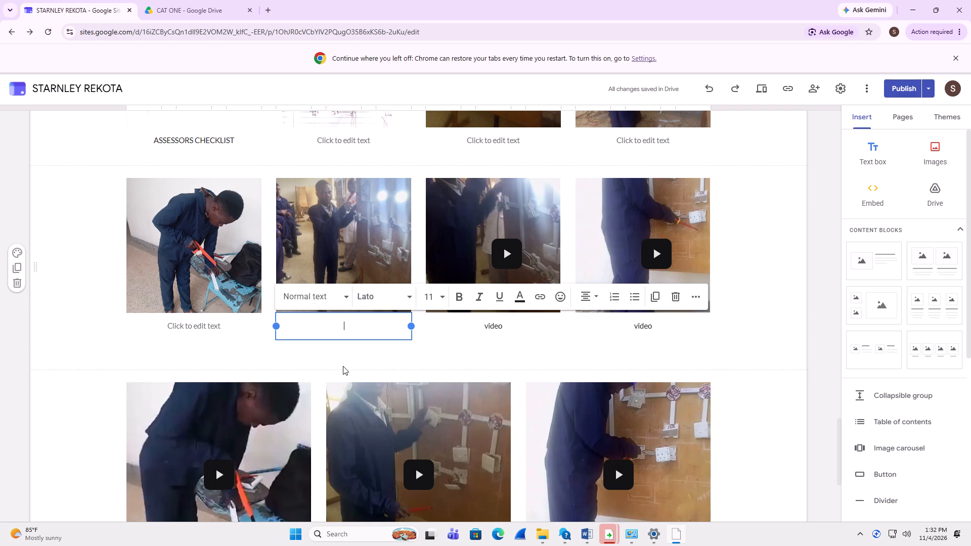
Switch to Google Drive and examine all pages of OBSERVER CHECKLIST CAT ONE .pdf in the CAT ONE folder, closing the preview when finished.
click(183, 13)
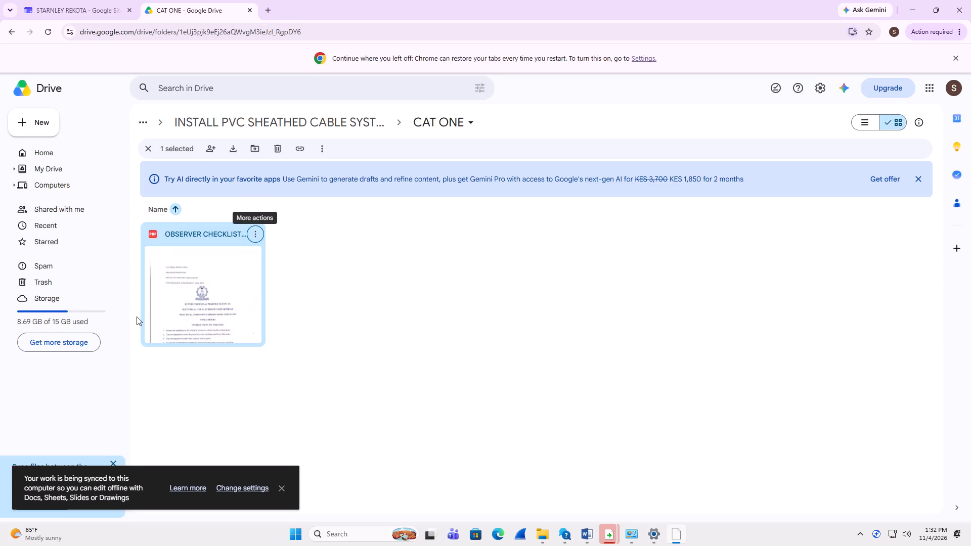
double_click(193, 265)
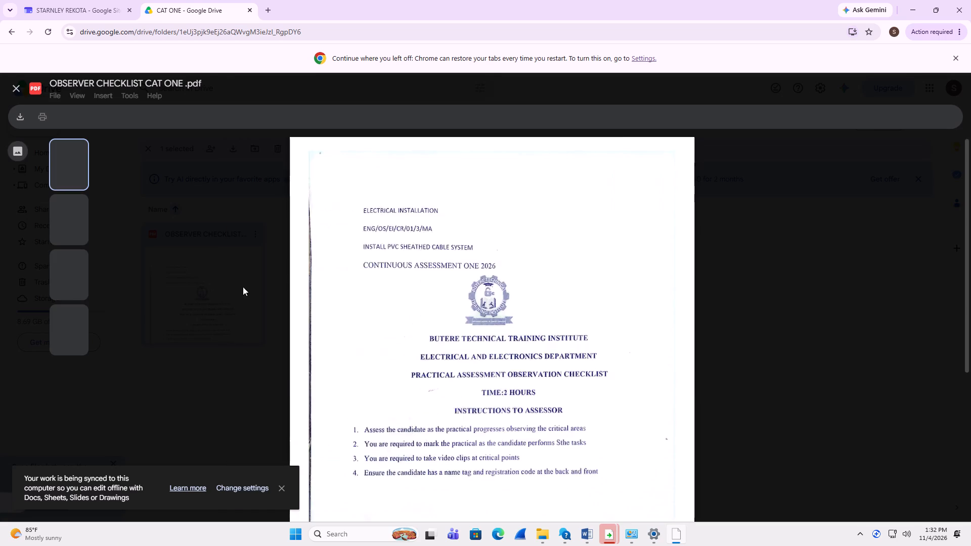
scroll(558, 446, down, 11)
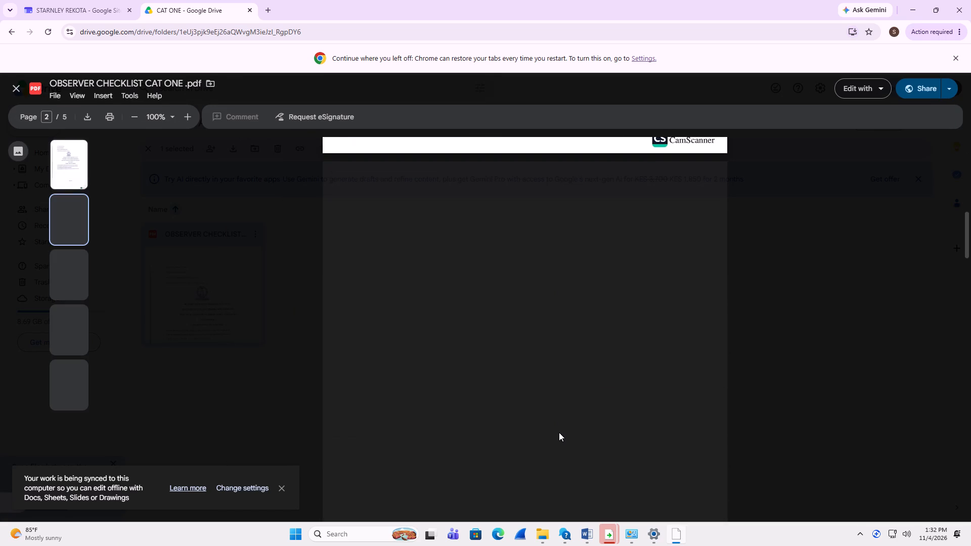
scroll(559, 432, down, 11)
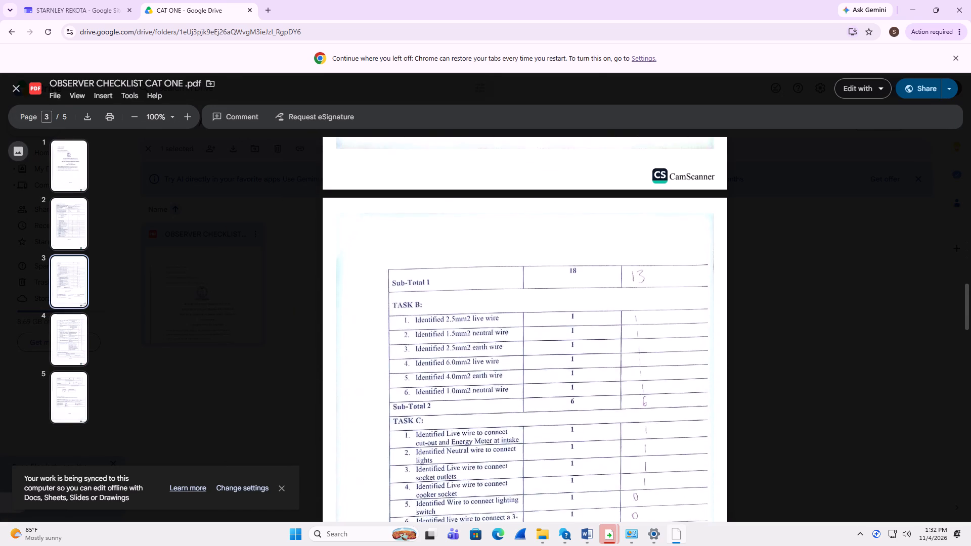
scroll(559, 432, down, 16)
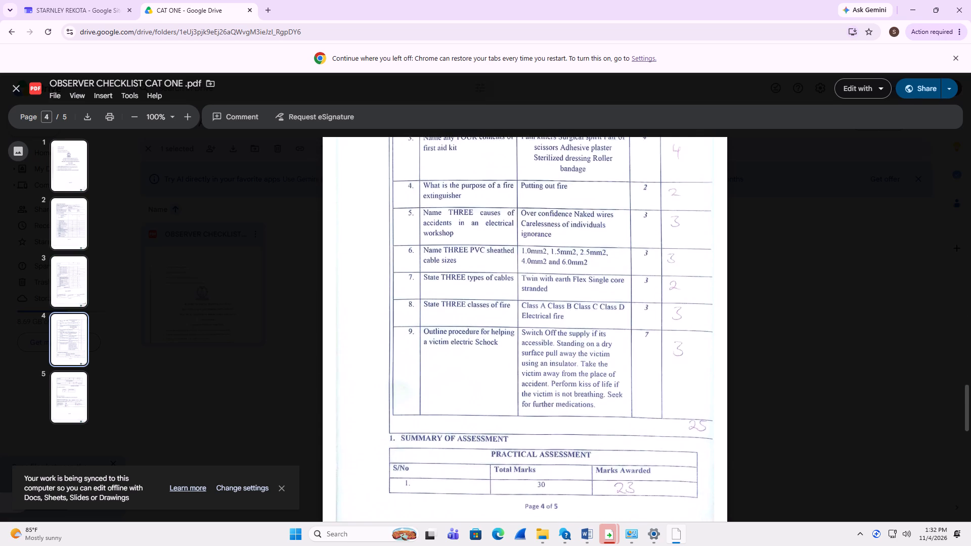
scroll(559, 432, down, 8)
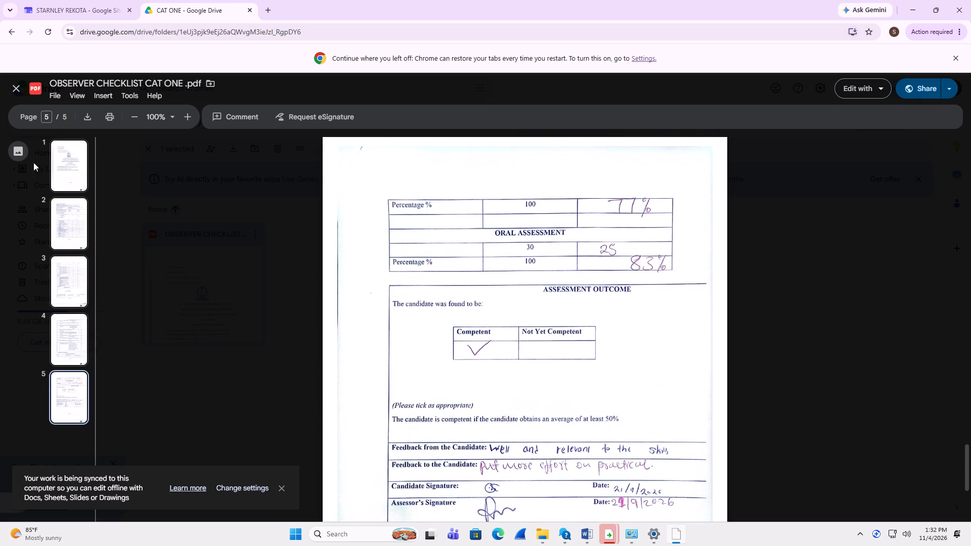
click(18, 86)
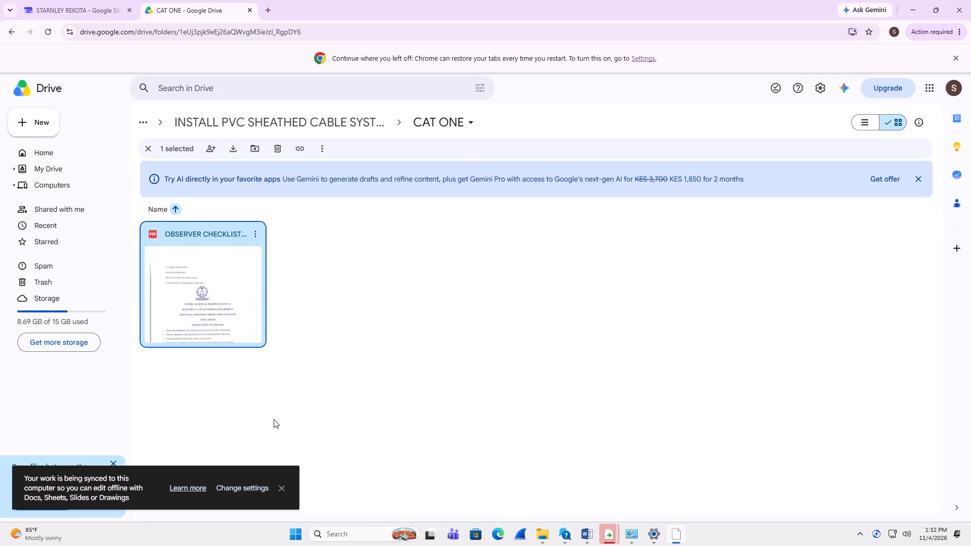
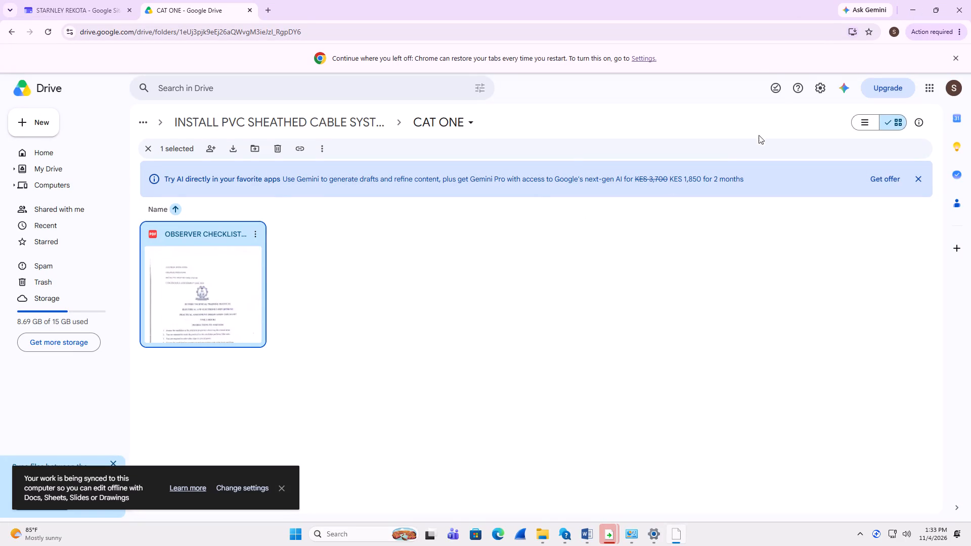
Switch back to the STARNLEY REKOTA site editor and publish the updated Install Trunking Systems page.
click(79, 12)
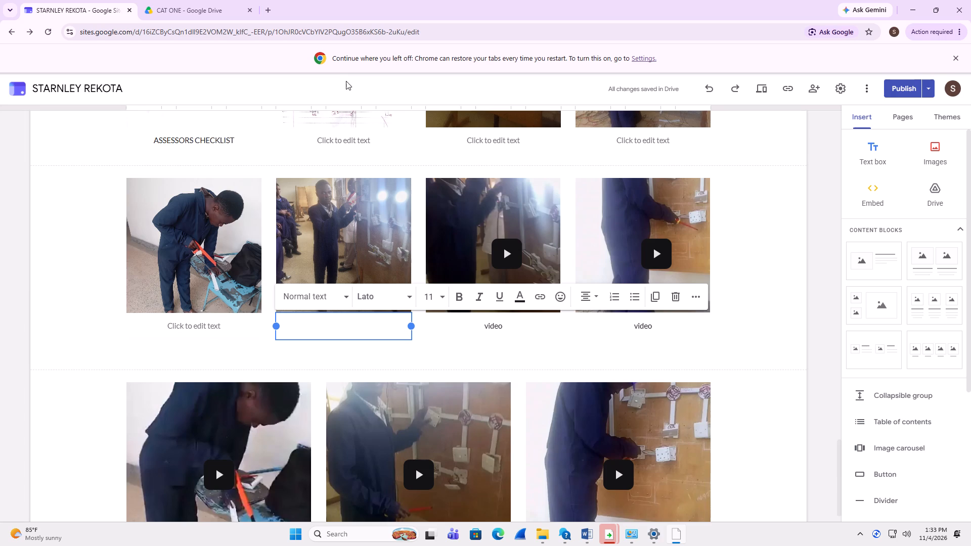
click(899, 85)
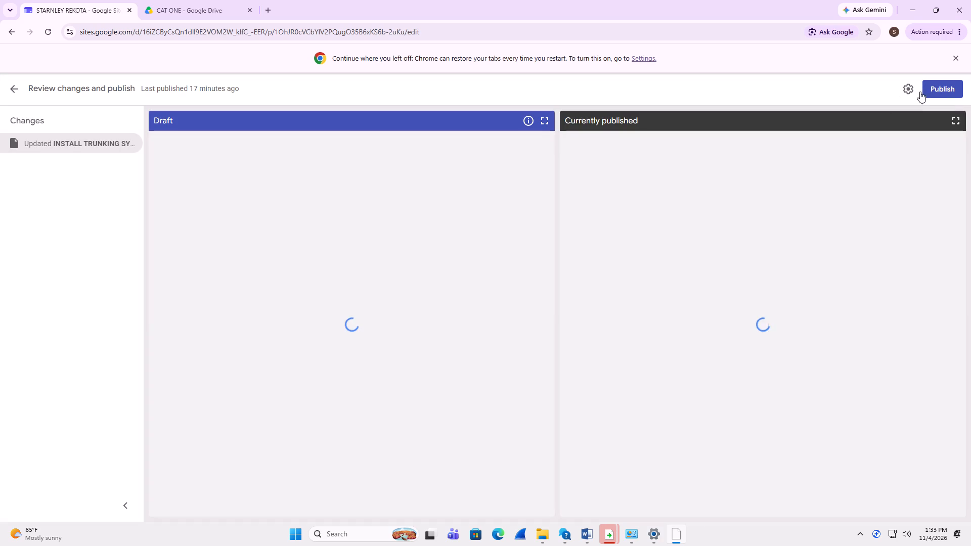
click(936, 86)
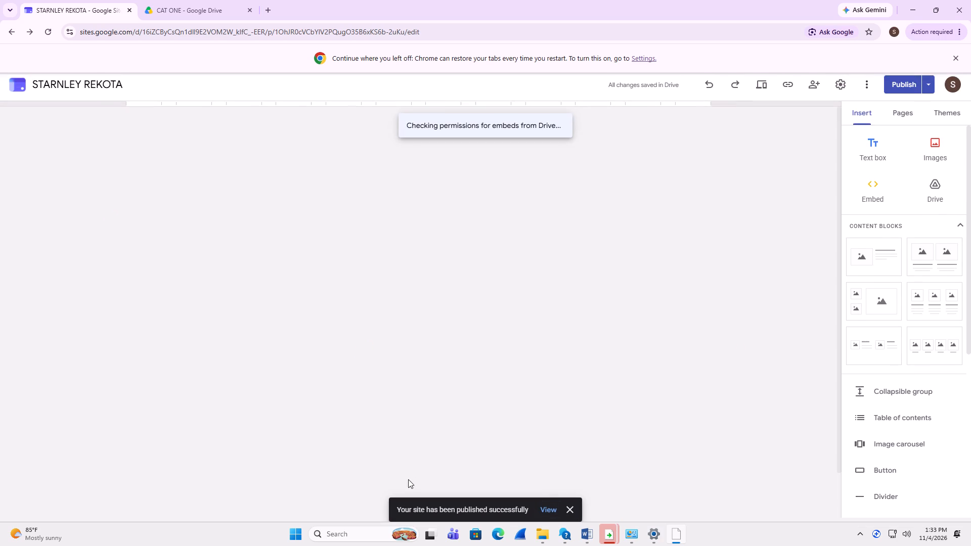
Under Assessment Two, caption the hand-drawn circuit sheet beside the last assessors checklist "wiring diagram".
scroll(269, 349, down, 3)
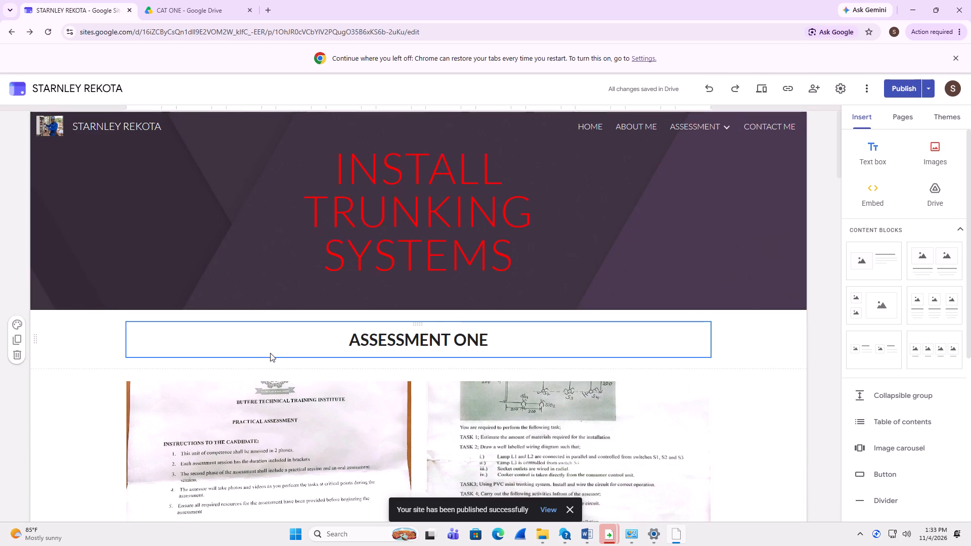
scroll(270, 353, down, 14)
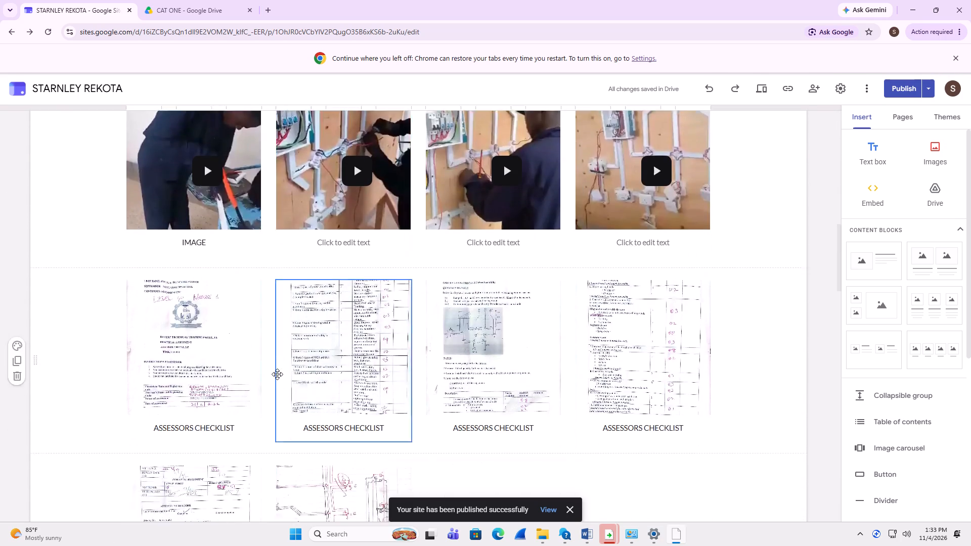
scroll(277, 376, down, 8)
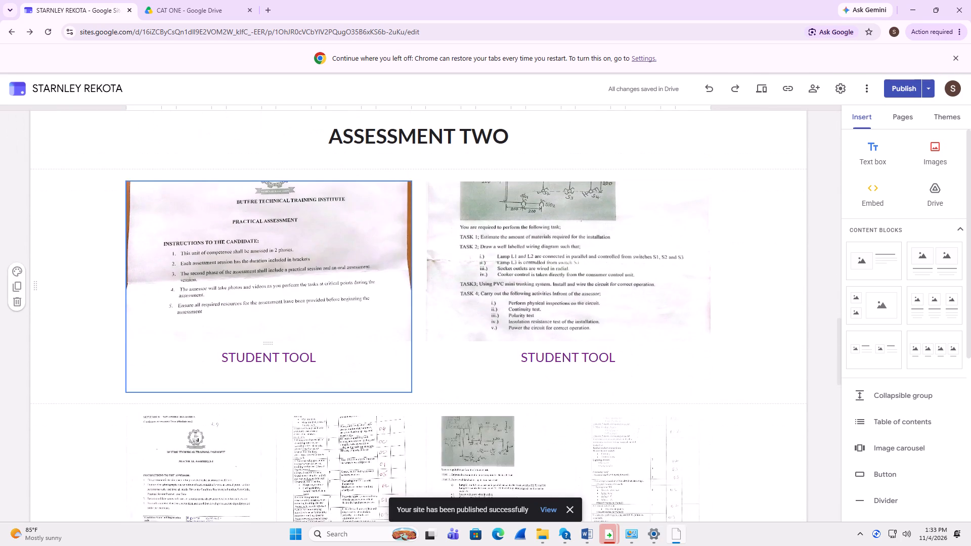
scroll(280, 382, down, 7)
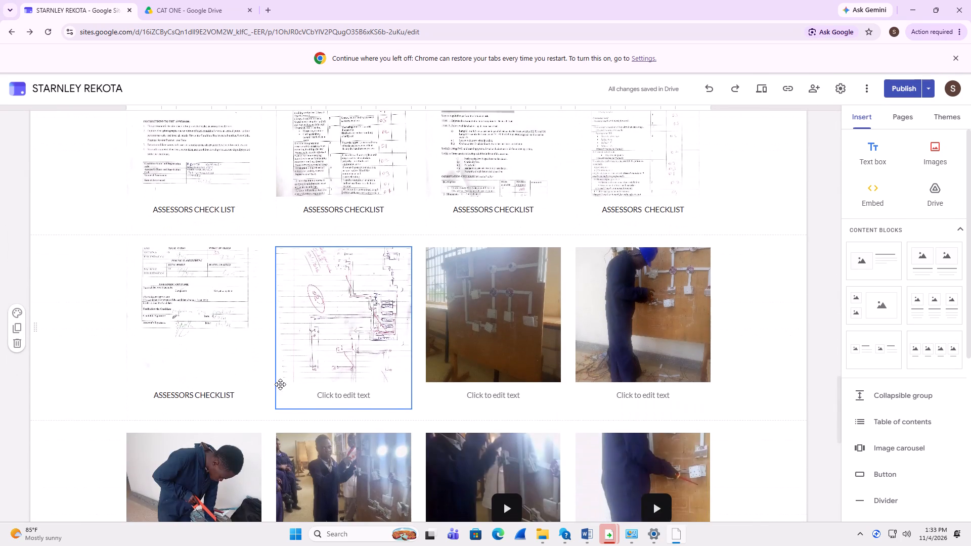
scroll(280, 386, down, 2)
click(374, 297)
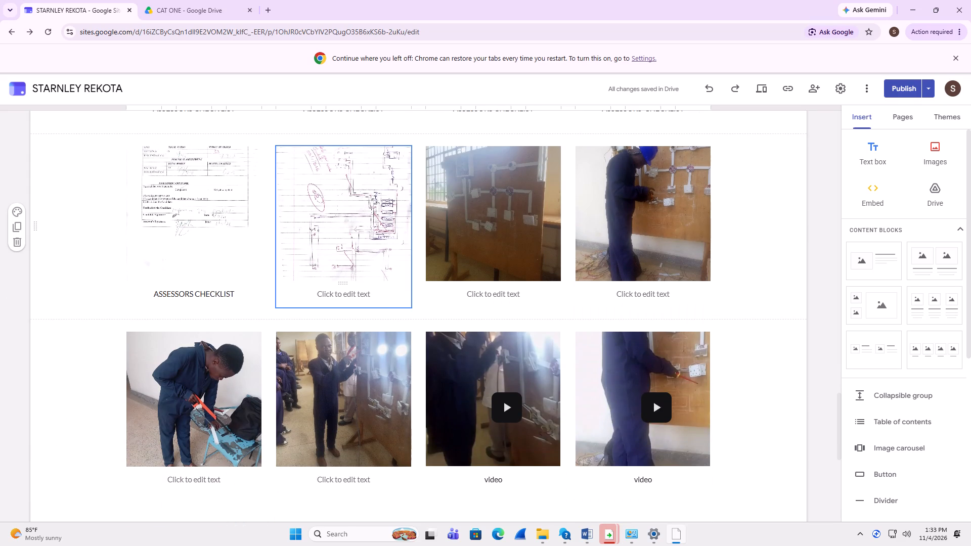
text(wirin)
text(g)
key(space)
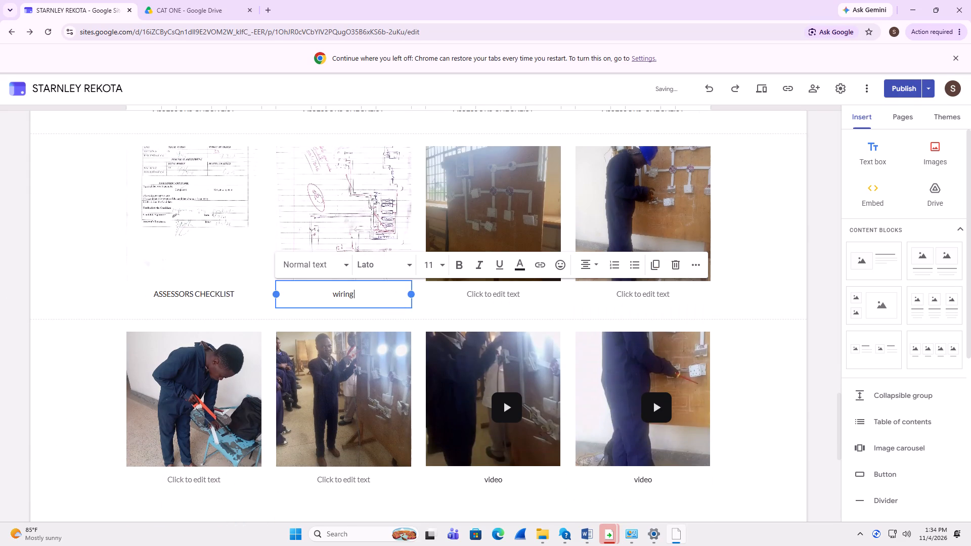
text(diagram)
In the wiring diagram's row, caption the third item, the wiring board photo, "image" and the fourth item "picture".
click(523, 297)
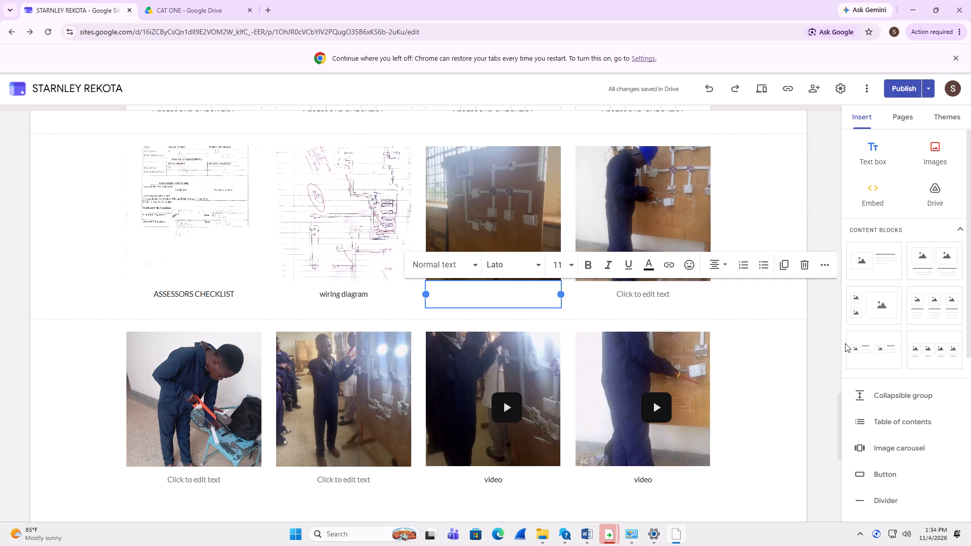
text(im)
text(age)
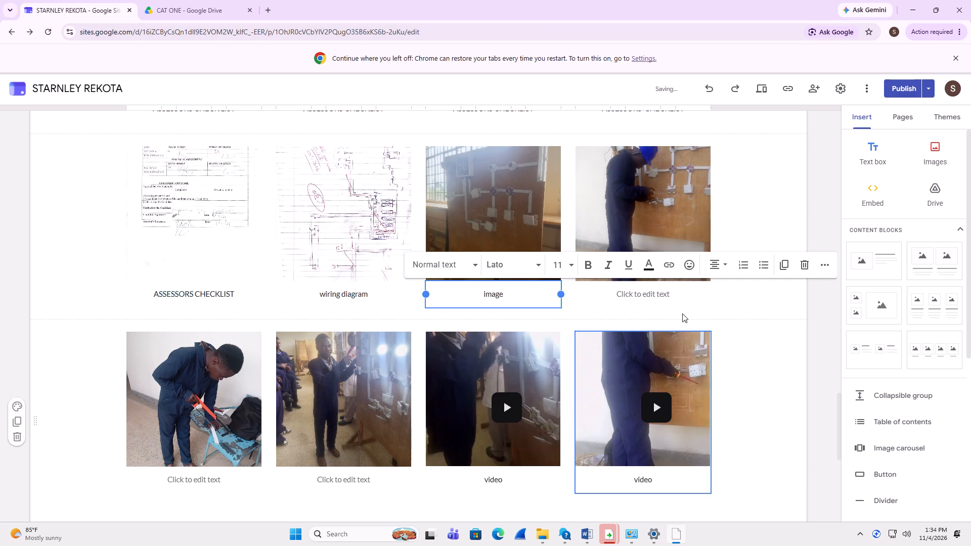
click(684, 295)
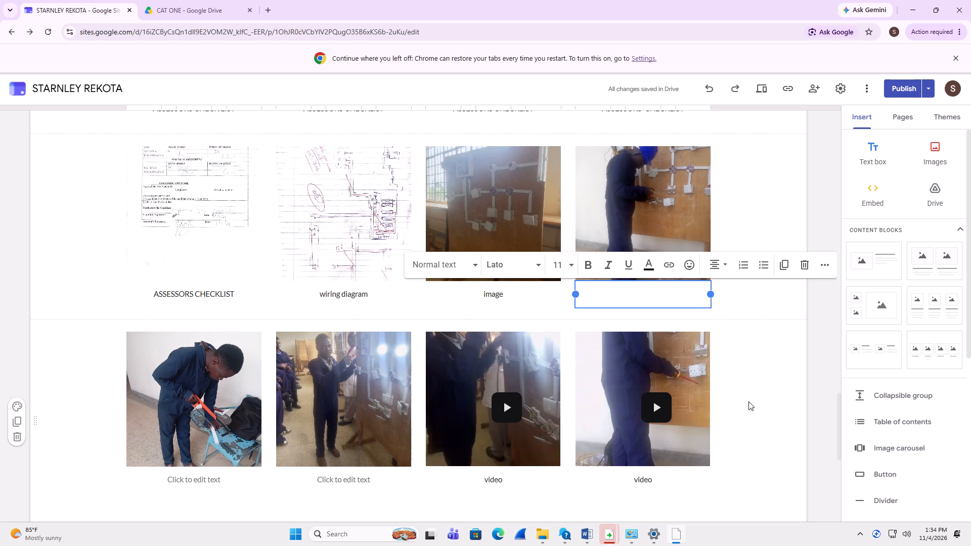
text(p[)
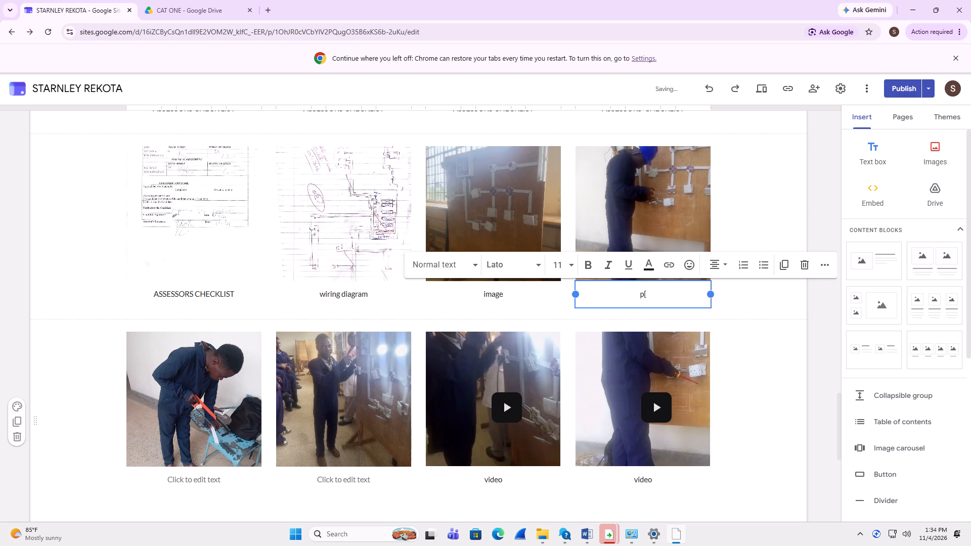
key(BackSpace)
text(icture)
In the next four-column row, caption the first photo "image" and the second photo "complete ligting".
scroll(479, 269, down, 4)
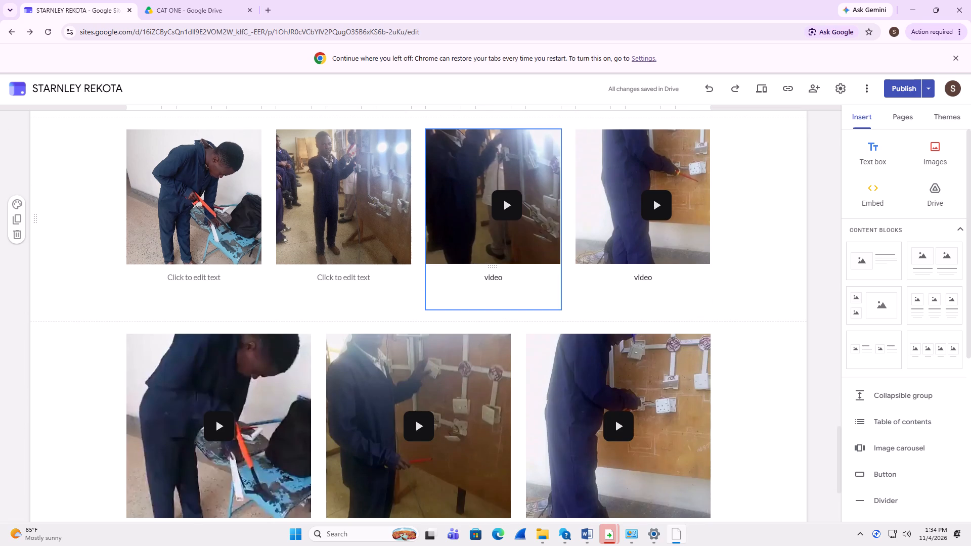
click(215, 281)
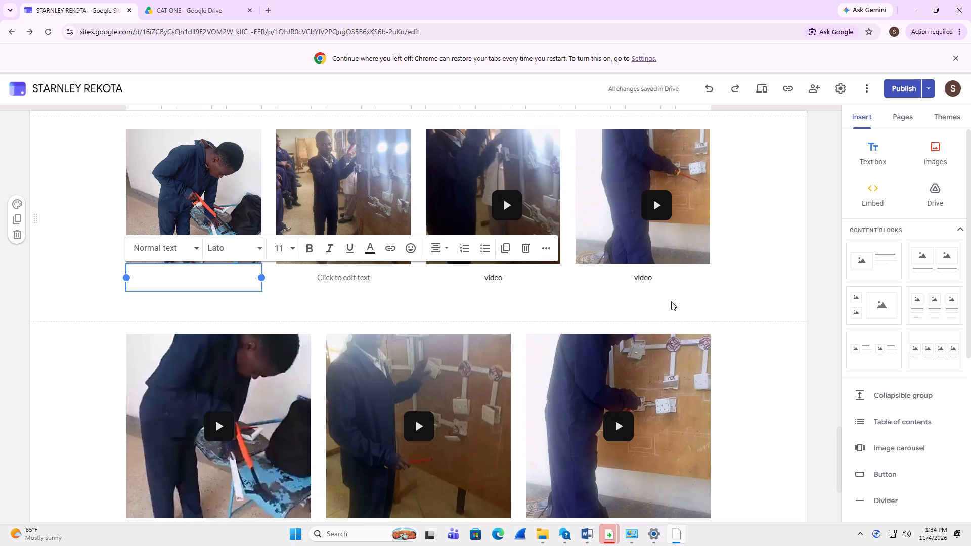
text(image)
click(362, 279)
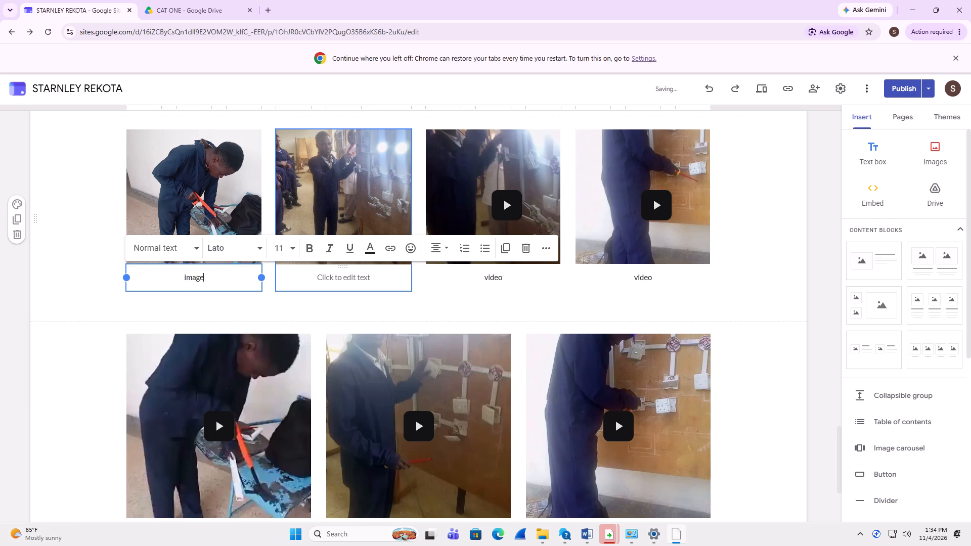
text(com)
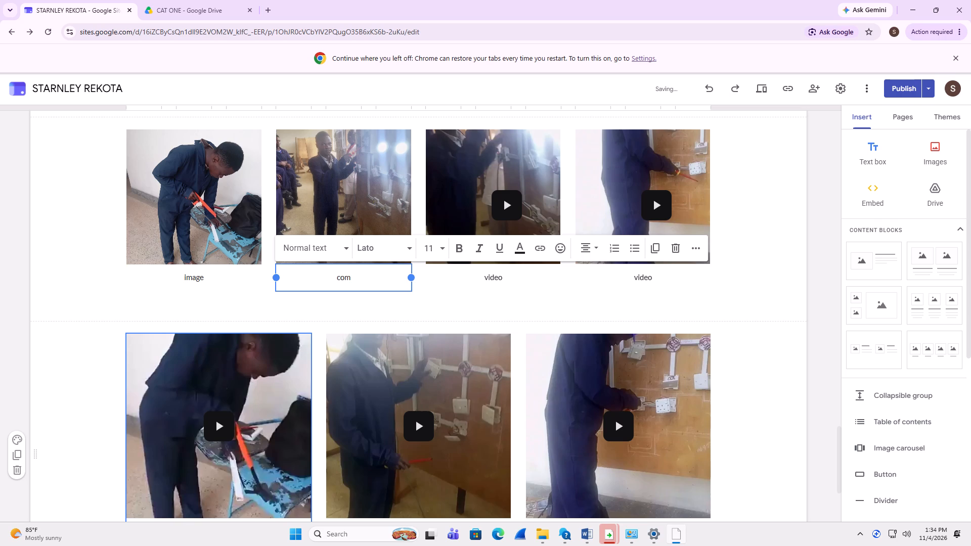
text(plete)
key(space)
text(li)
text(gt)
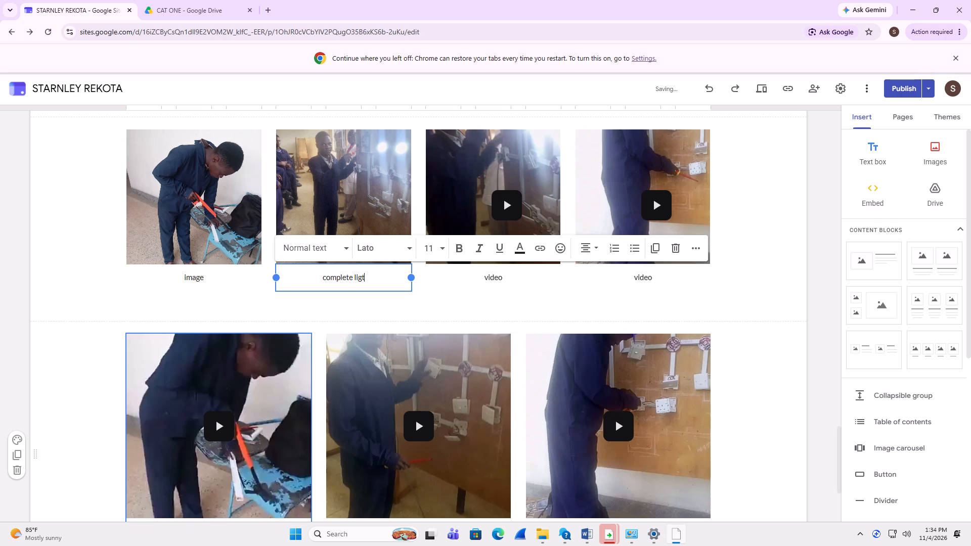
key(i)
text(ng)
click(773, 307)
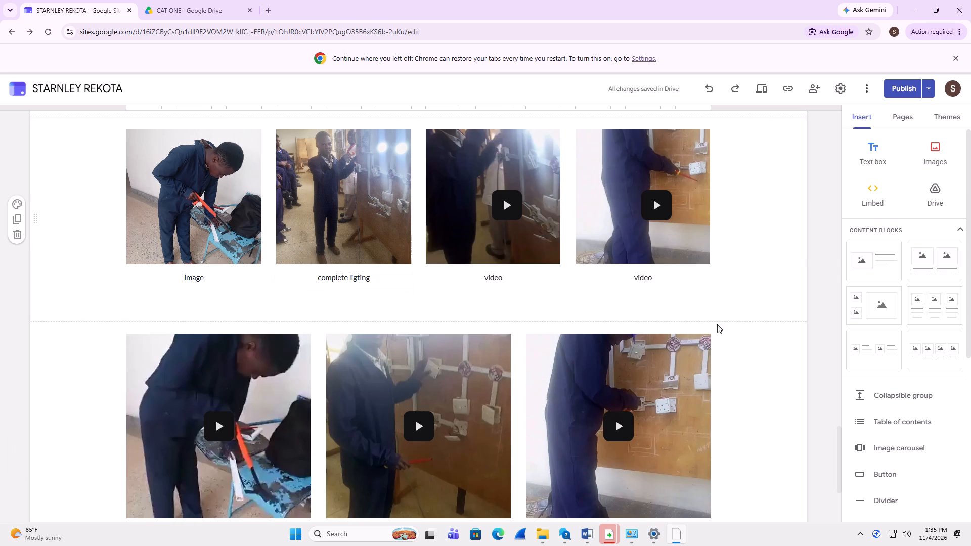
Review the Assessment Two section from its heading to the page end for captions that are still empty.
scroll(665, 341, down, 5)
scroll(643, 354, up, 8)
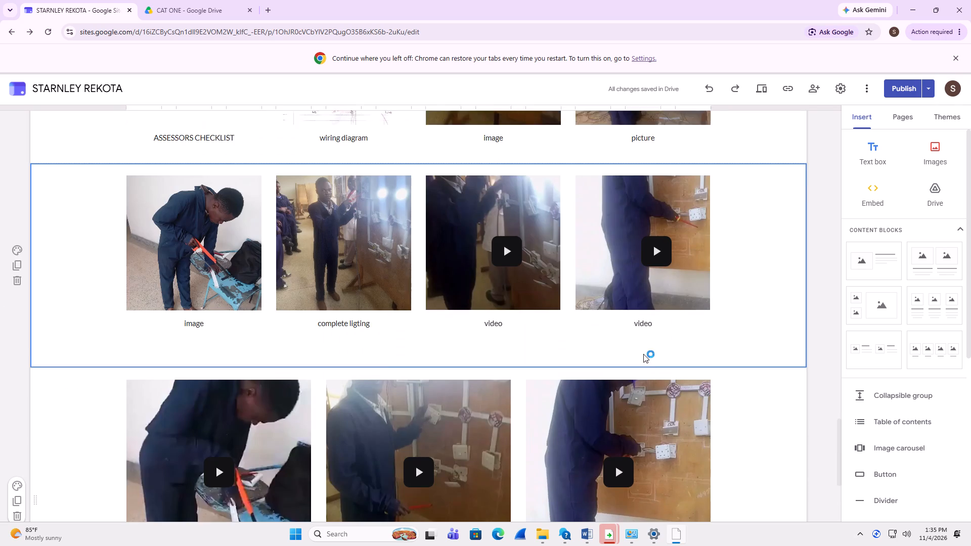
scroll(643, 354, up, 7)
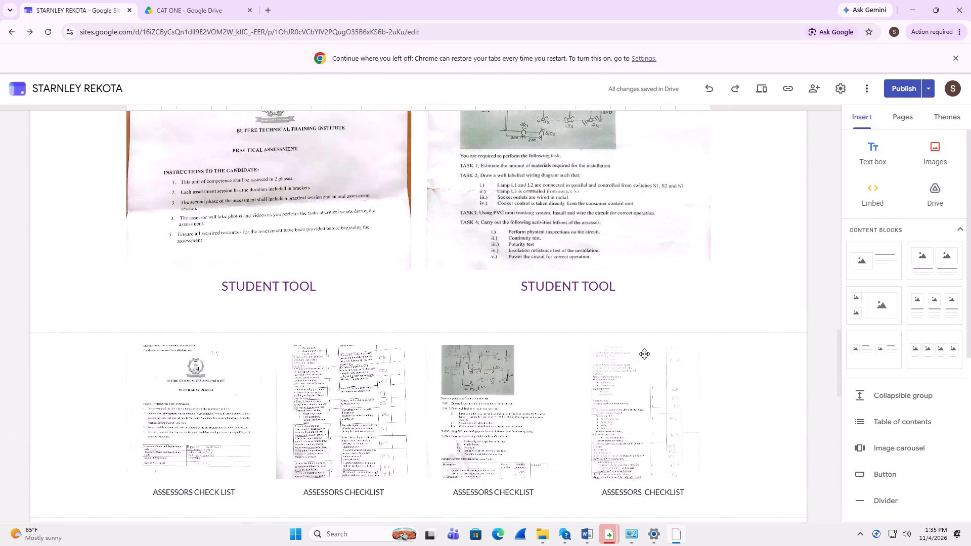
scroll(644, 354, up, 6)
scroll(630, 394, down, 4)
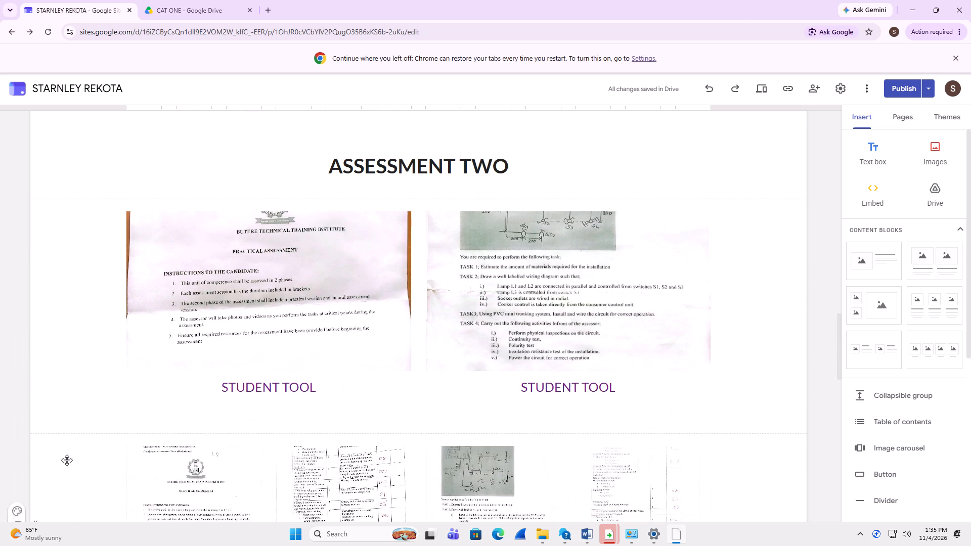
scroll(279, 320, down, 9)
scroll(407, 398, down, 4)
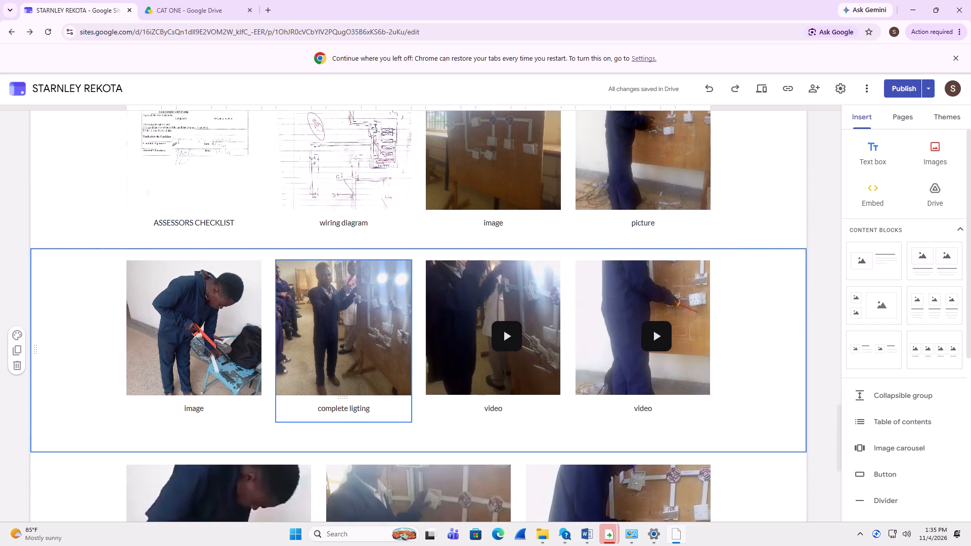
scroll(407, 422, down, 6)
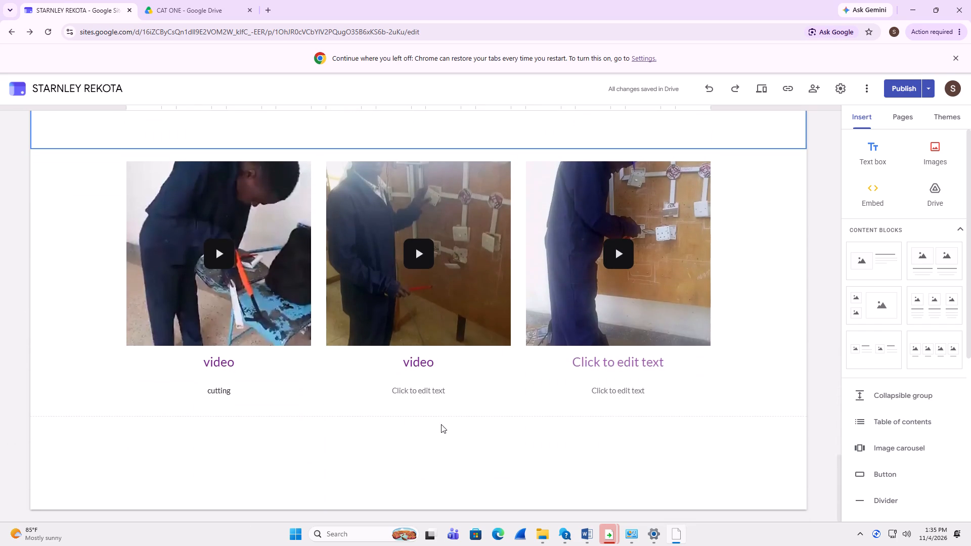
Set the heading under the third video in the final three-column row to "video".
scroll(441, 424, up, 1)
click(671, 408)
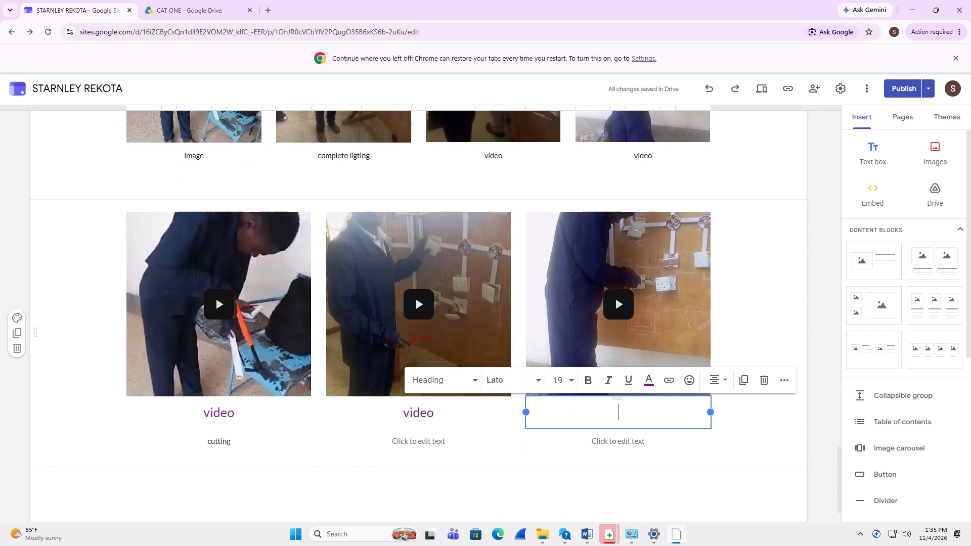
text(video)
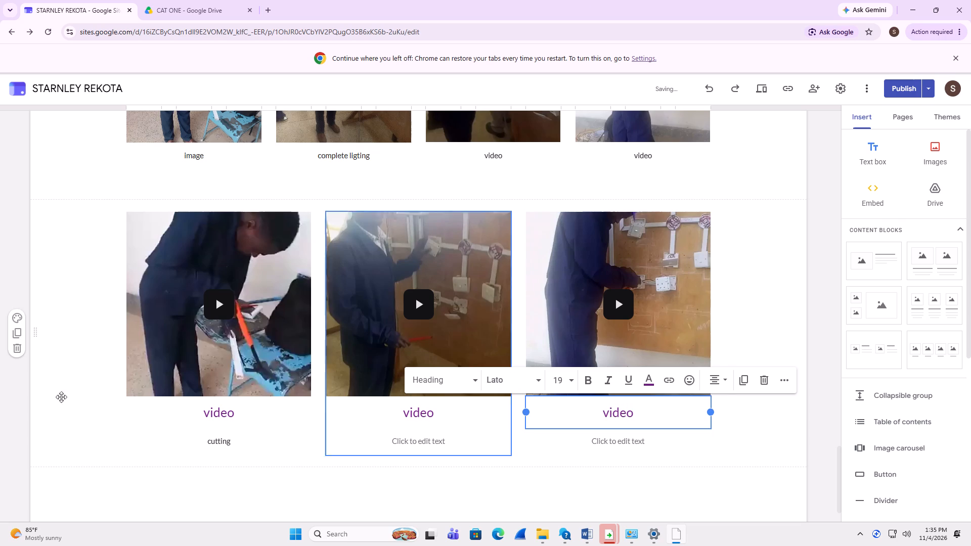
Delete the empty description text box beneath the third video's heading in the three-column row.
click(673, 447)
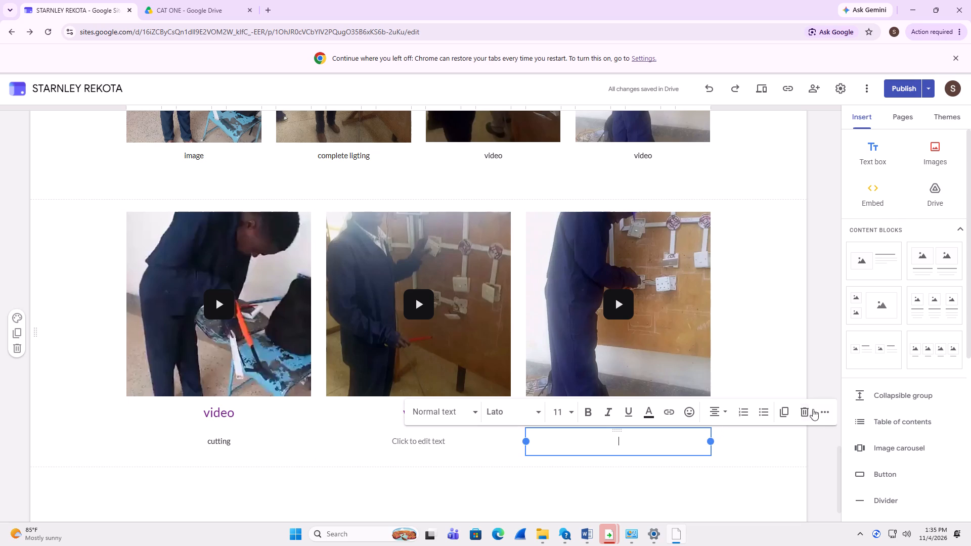
click(807, 411)
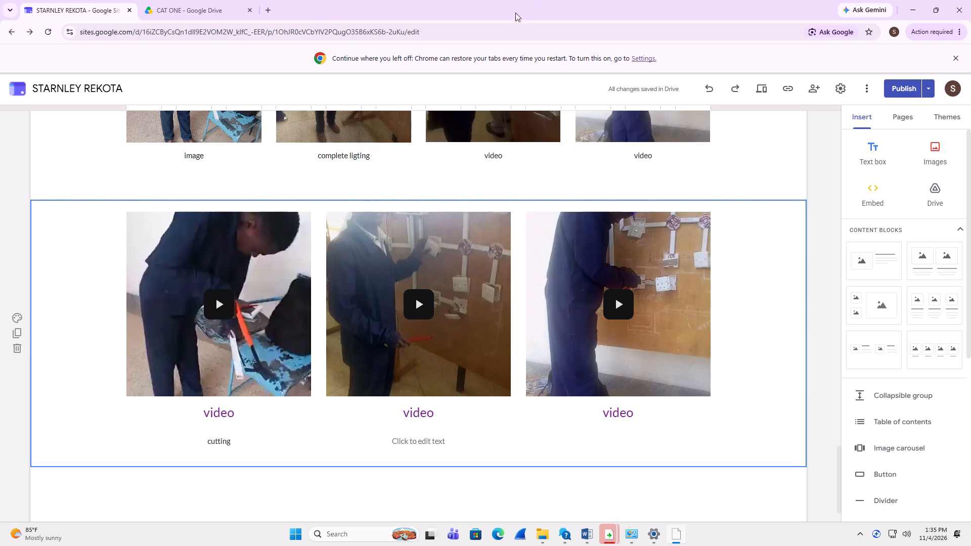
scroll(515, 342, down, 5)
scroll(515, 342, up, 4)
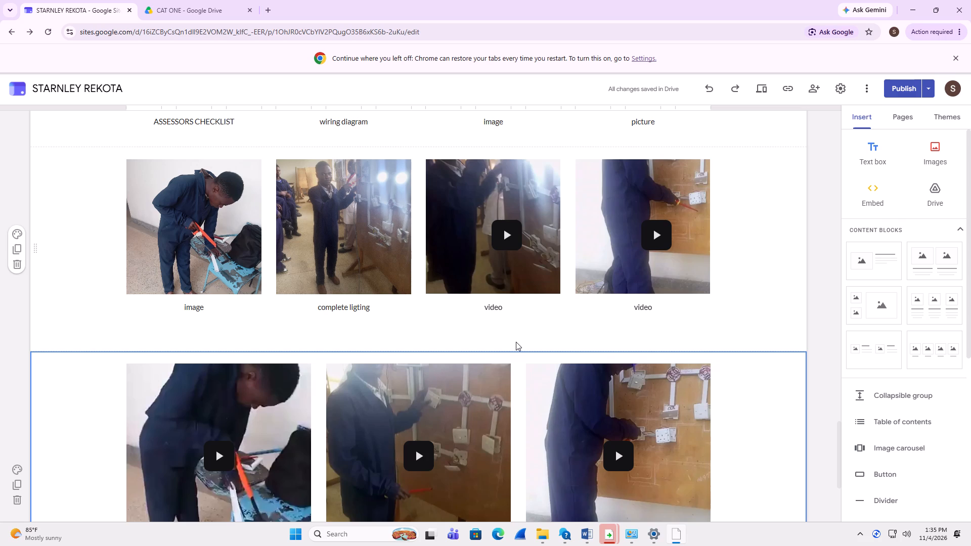
Publish the updated Install Trunking Systems page after opening the review of its changes.
scroll(577, 427, down, 2)
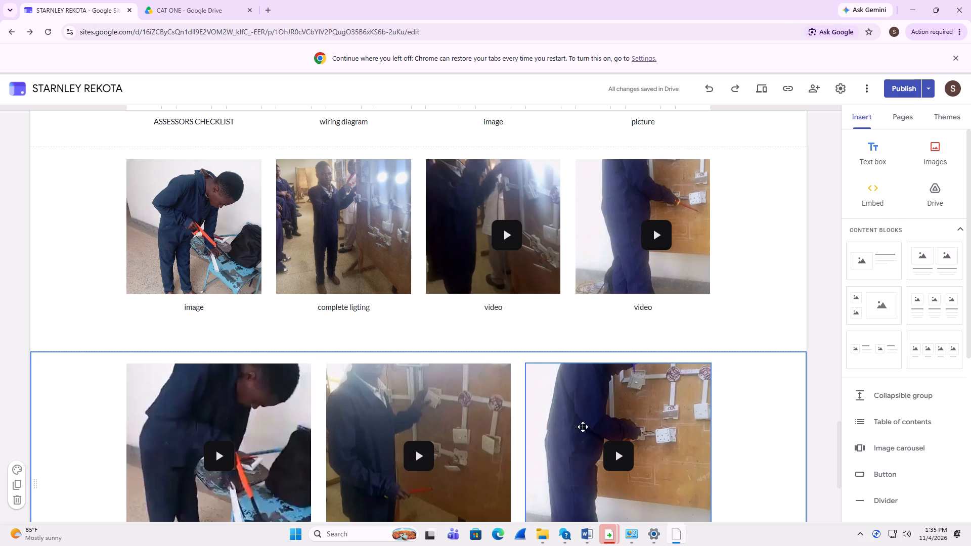
scroll(583, 427, down, 7)
click(907, 89)
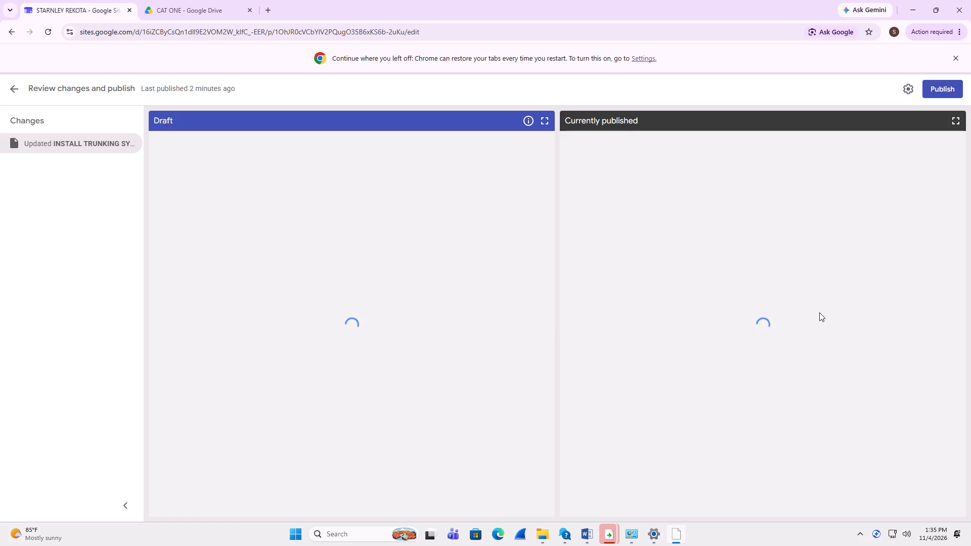
click(941, 91)
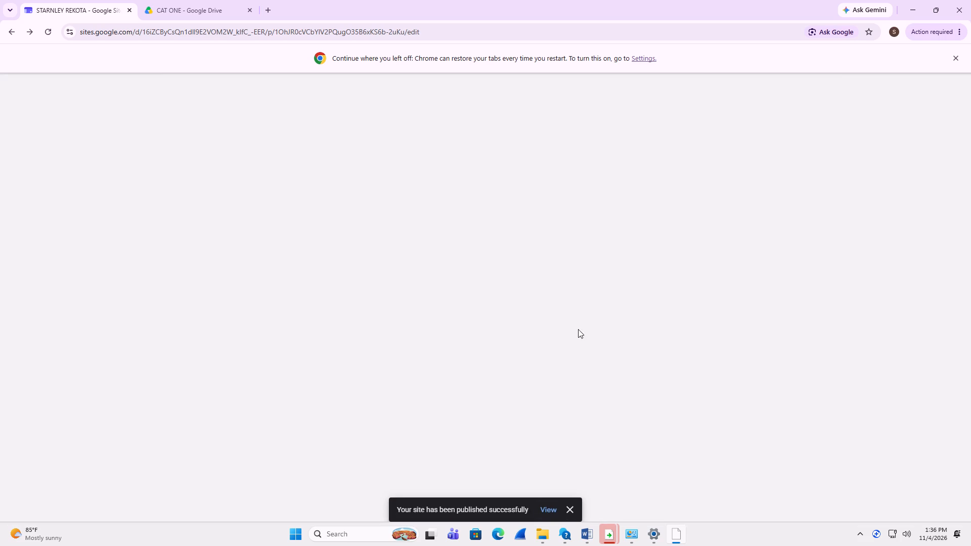
Insert a full-width text box at the page end, beneath the final three-column video row.
scroll(355, 244, down, 5)
scroll(355, 244, up, 4)
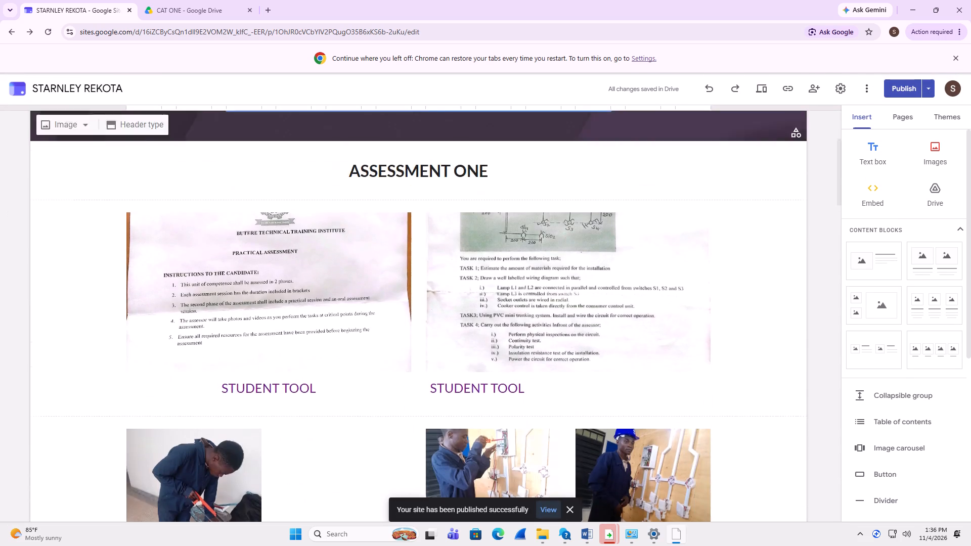
scroll(360, 243, down, 5)
scroll(369, 239, up, 5)
scroll(369, 239, down, 4)
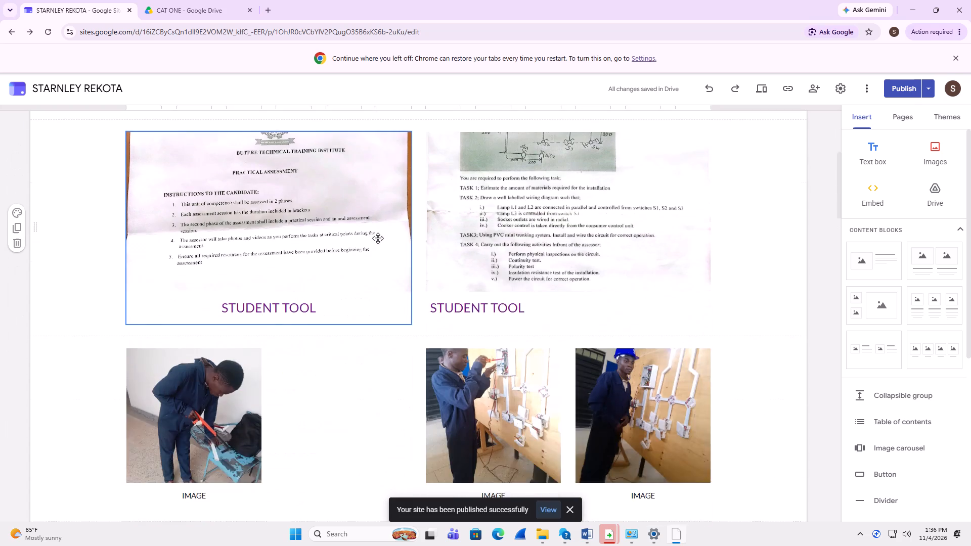
scroll(378, 238, down, 18)
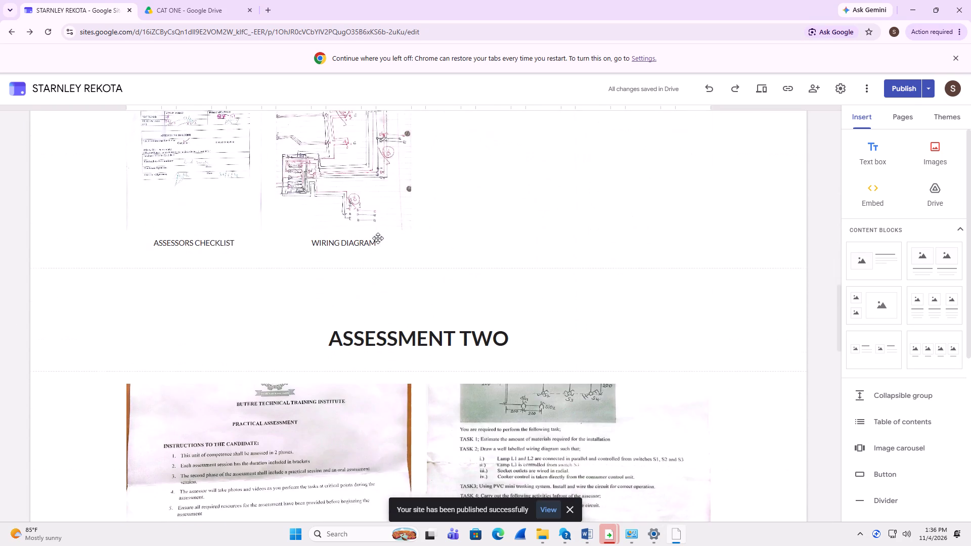
scroll(378, 238, down, 20)
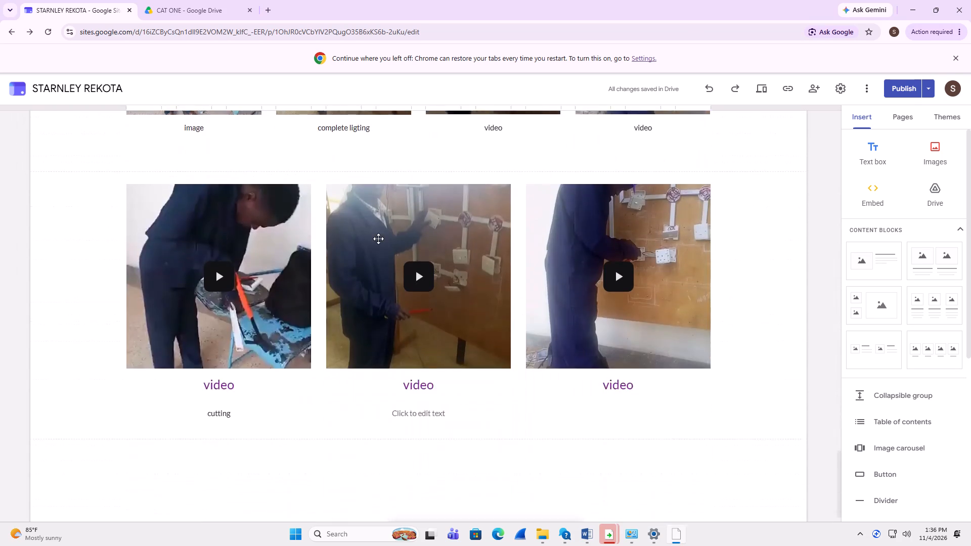
scroll(378, 239, down, 6)
click(867, 155)
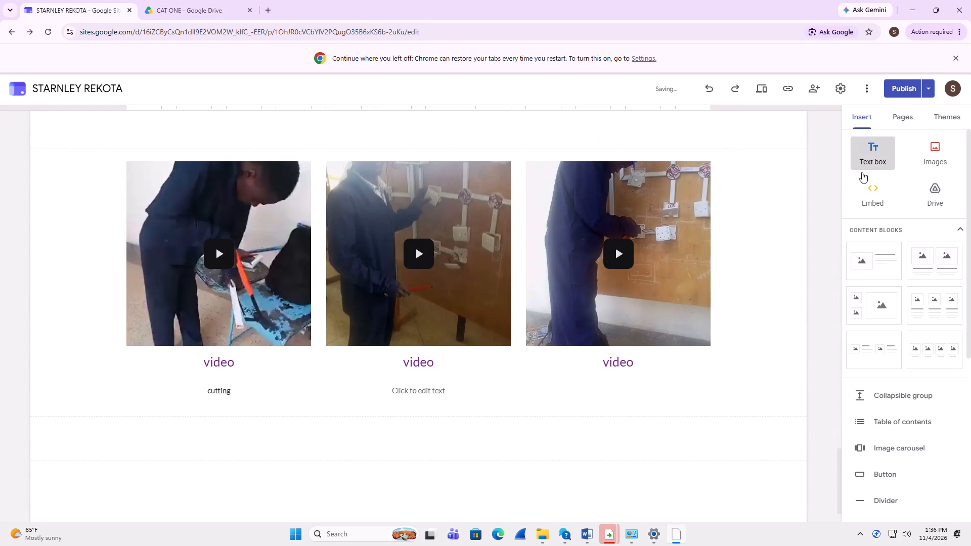
click(555, 399)
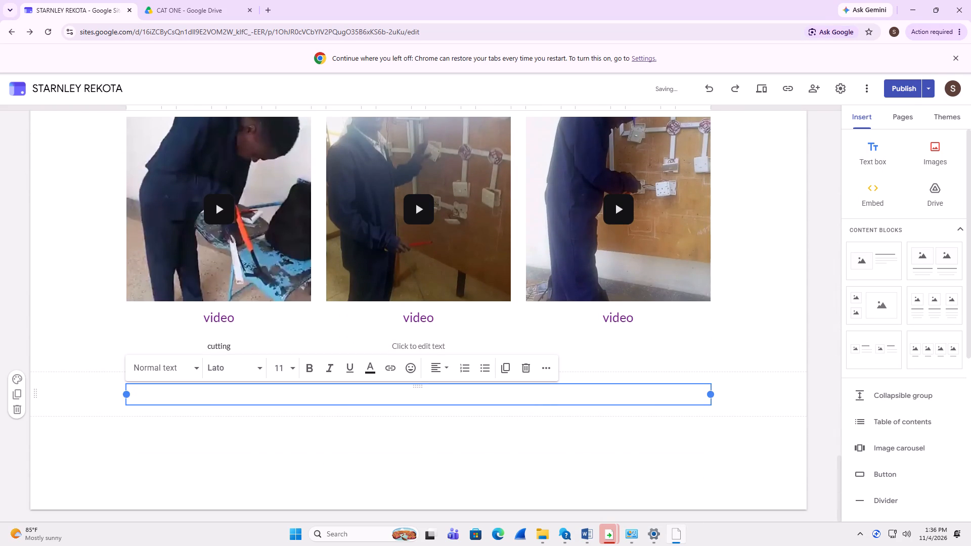
Enter the heading "ASSESSMENT THREE" in the new text box, centred, bold and at size 24.
click(446, 367)
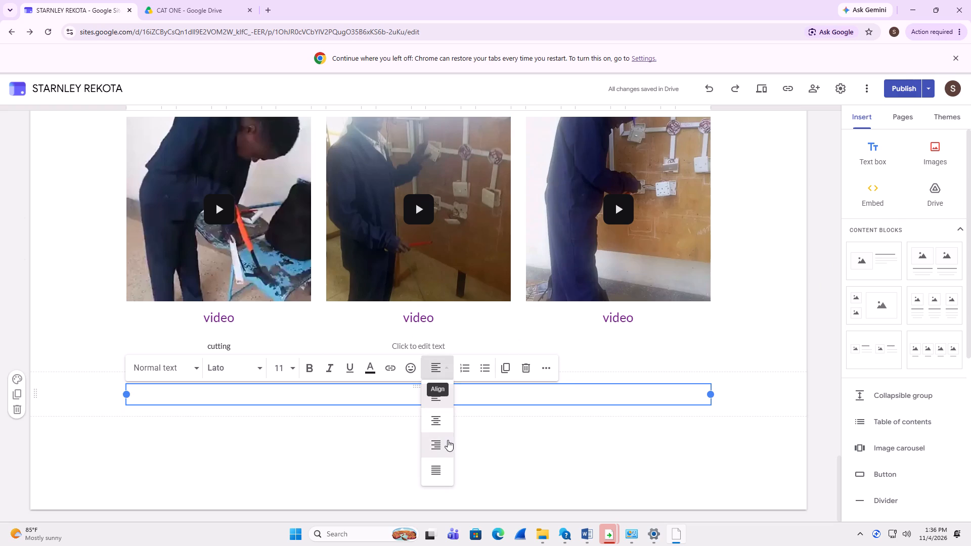
click(443, 424)
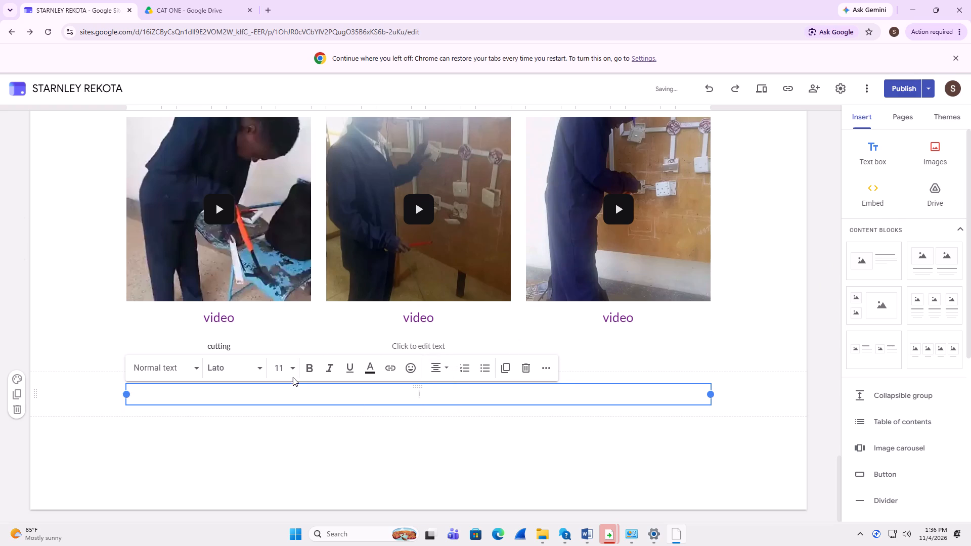
click(290, 372)
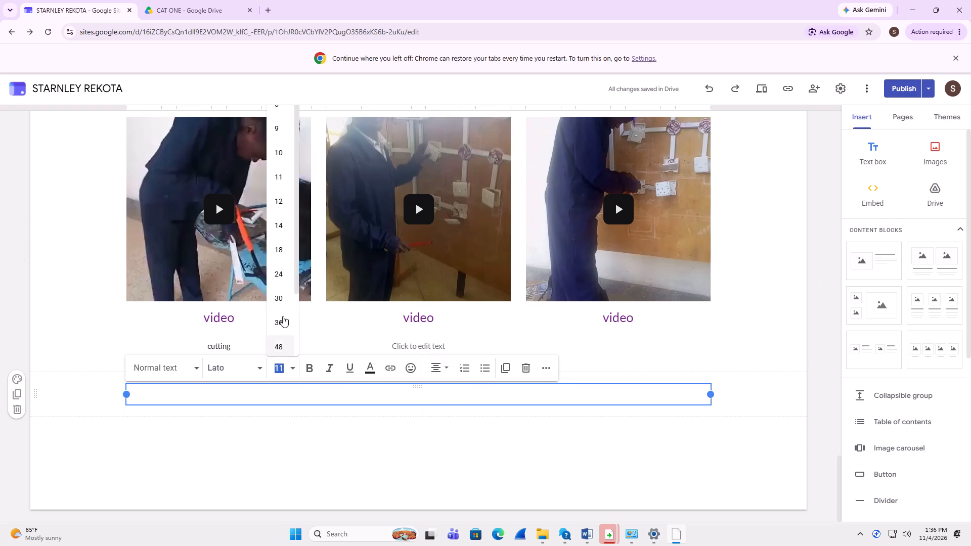
click(279, 276)
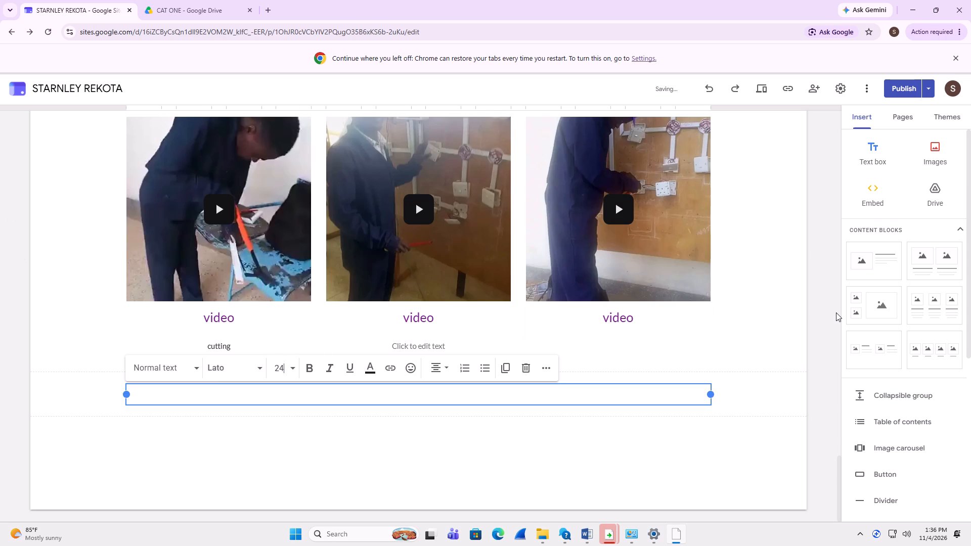
click(312, 371)
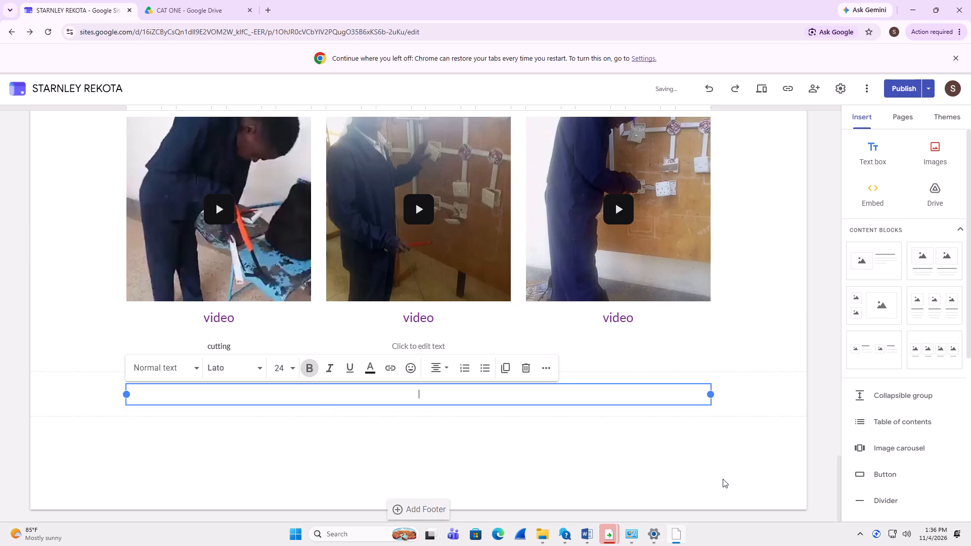
key(a)
key(BackSpace)
text(ASS)
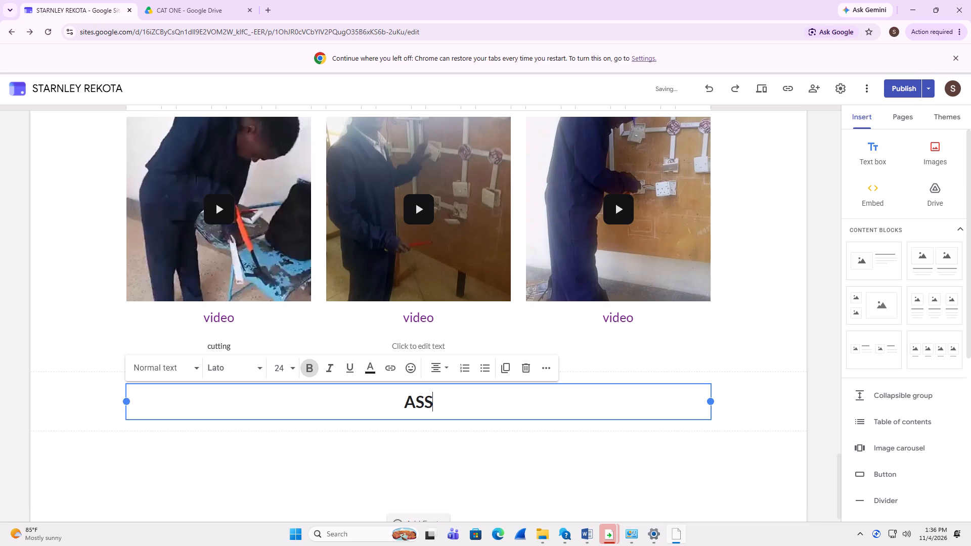
text(ESS)
text(MENT)
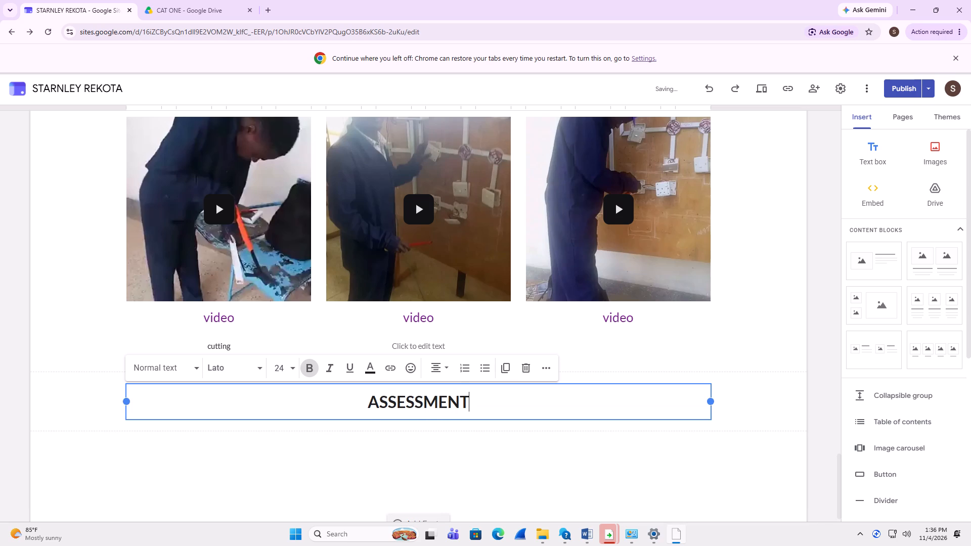
key(space)
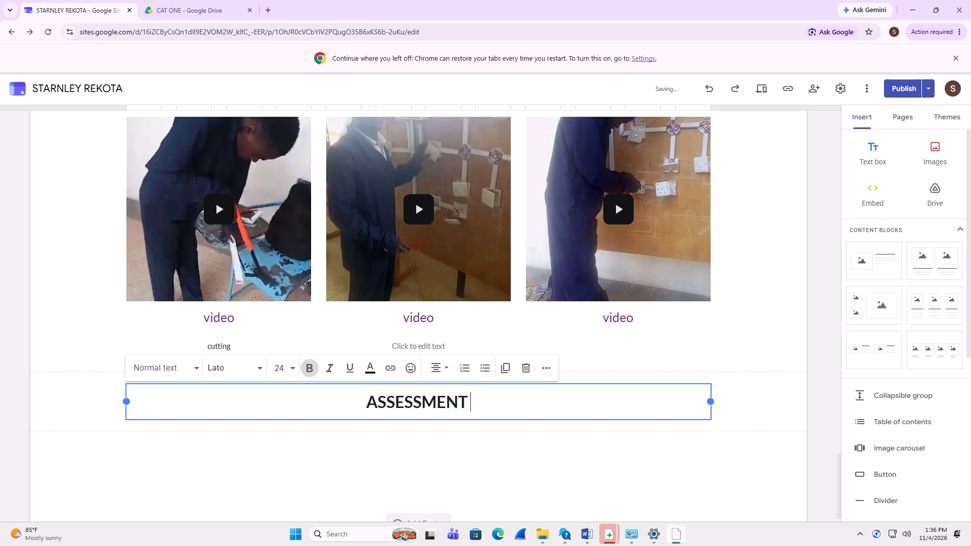
text(THREE)
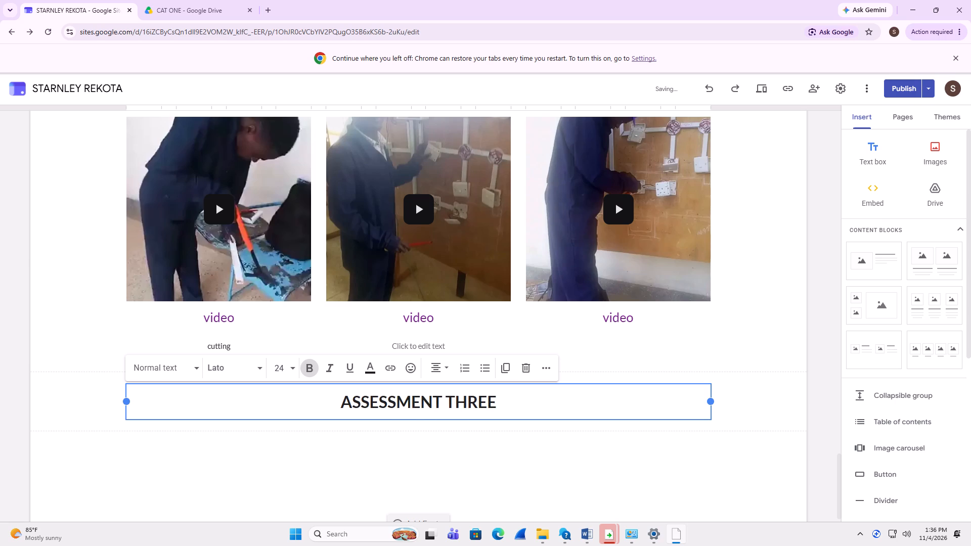
Add three blank lines above the "ASSESSMENT THREE" text within its text box.
click(337, 407)
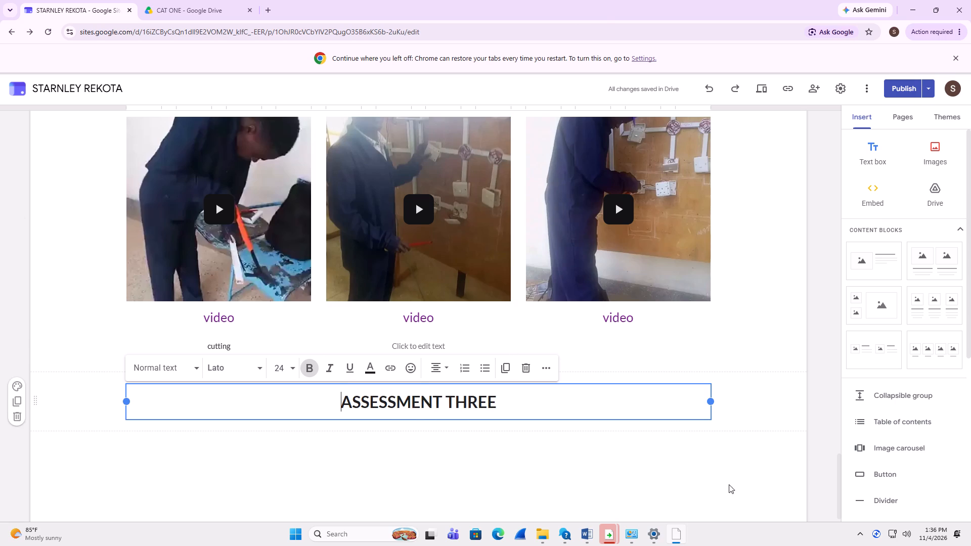
key(Return)
key(Return)
key(Return)
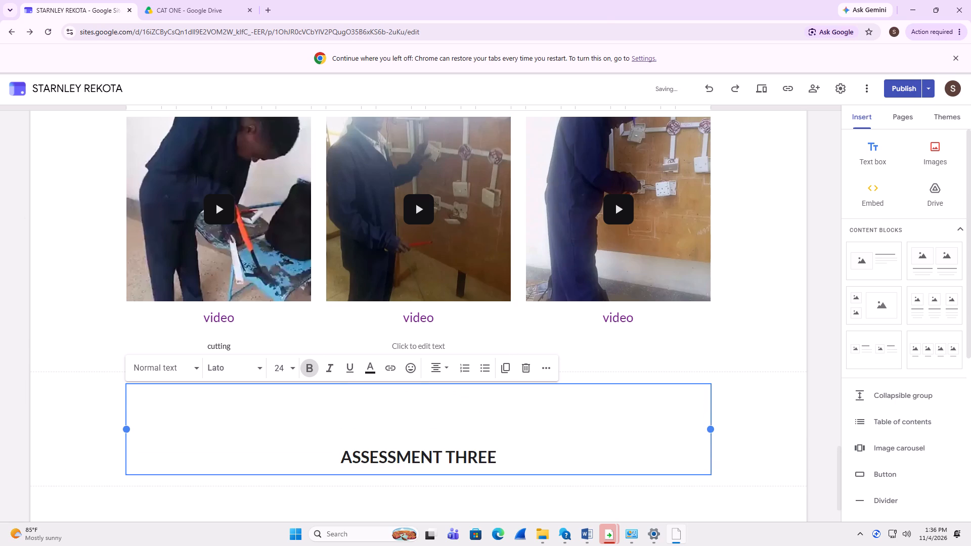
click(757, 434)
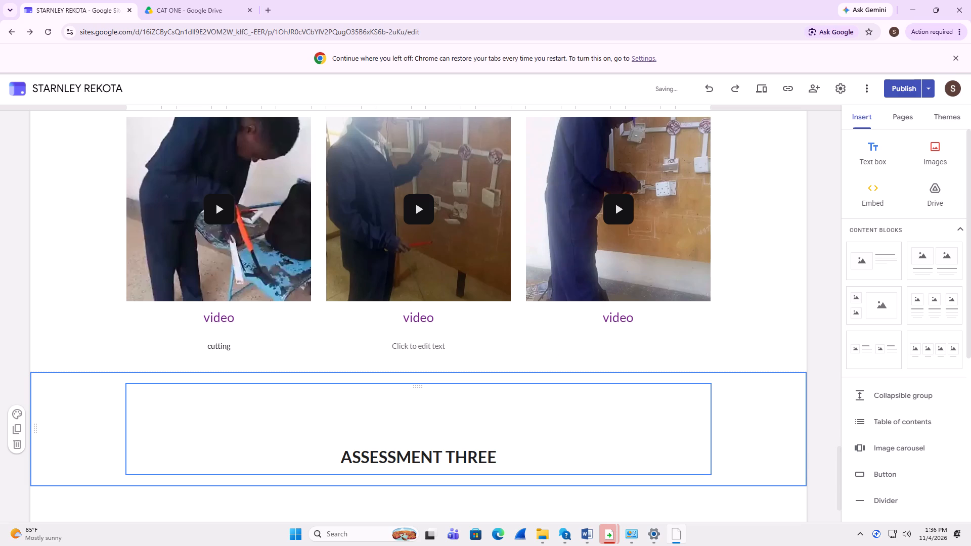
Insert the two-column content block with image placeholders above headings and descriptions, beneath the ASSESSMENT THREE section.
scroll(731, 353, down, 9)
scroll(561, 441, up, 3)
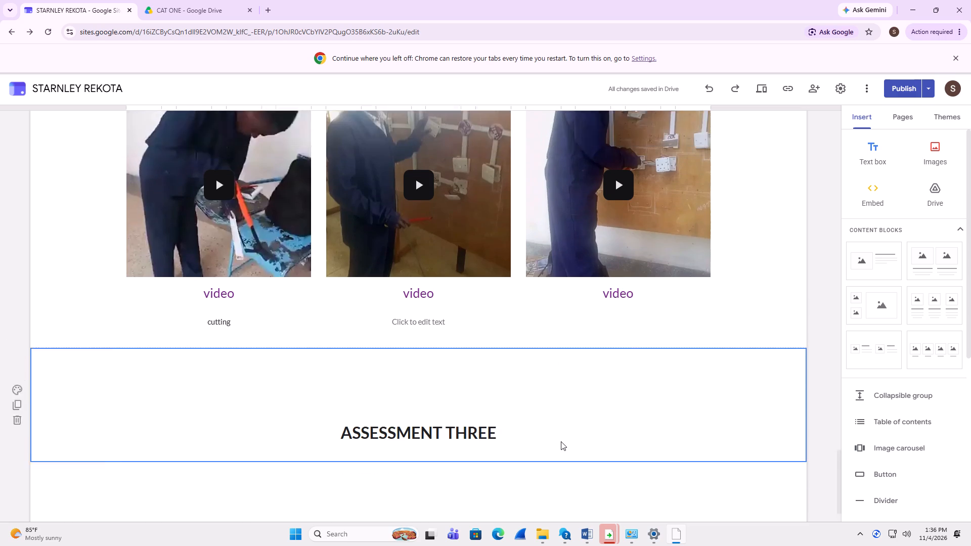
scroll(561, 441, down, 7)
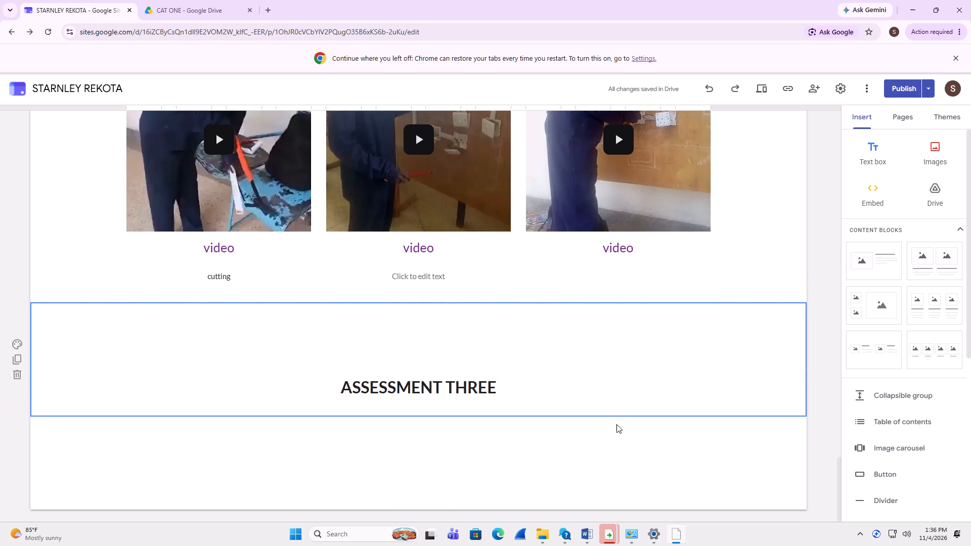
double_click(935, 269)
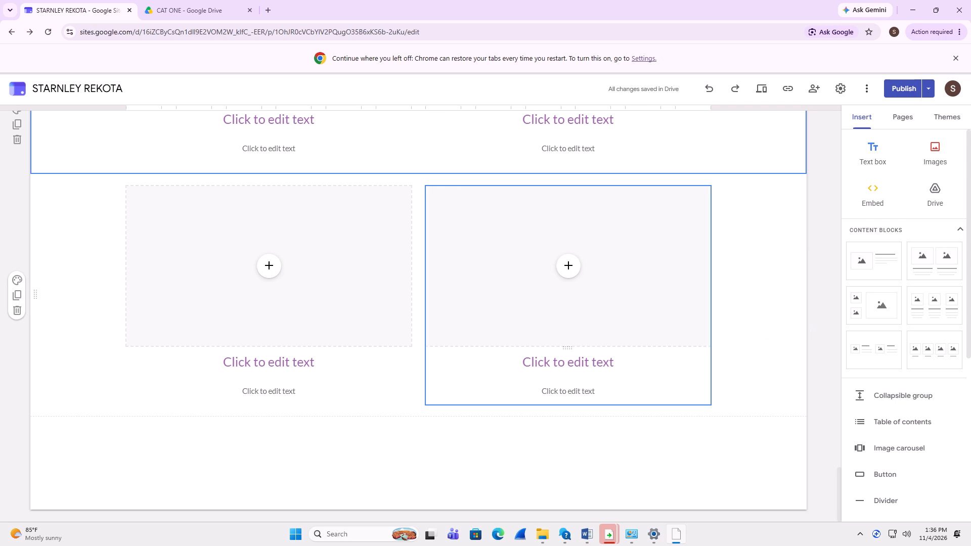
Delete the surplus two-column section directly beneath the ASSESSMENT THREE heading, keeping a single such block.
scroll(592, 365, up, 7)
scroll(596, 367, down, 1)
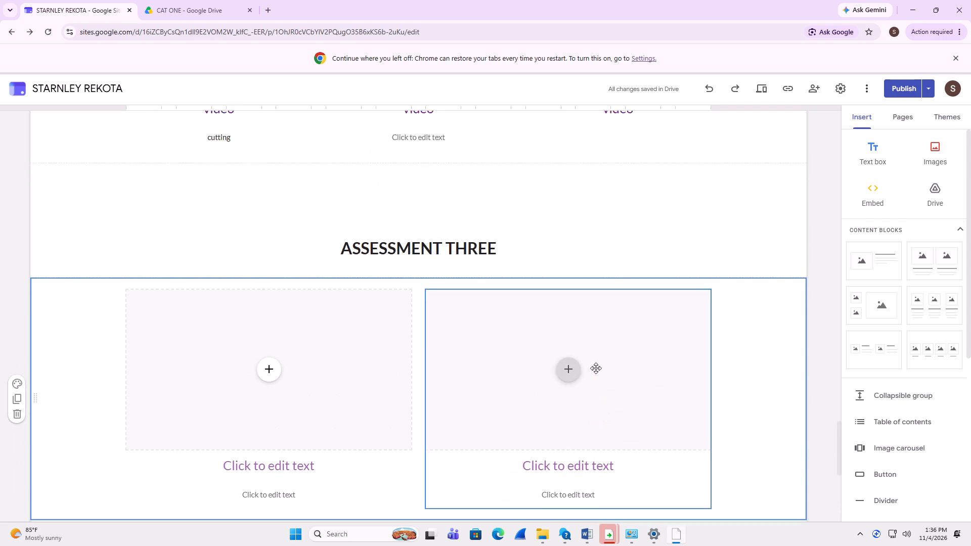
scroll(596, 368, down, 1)
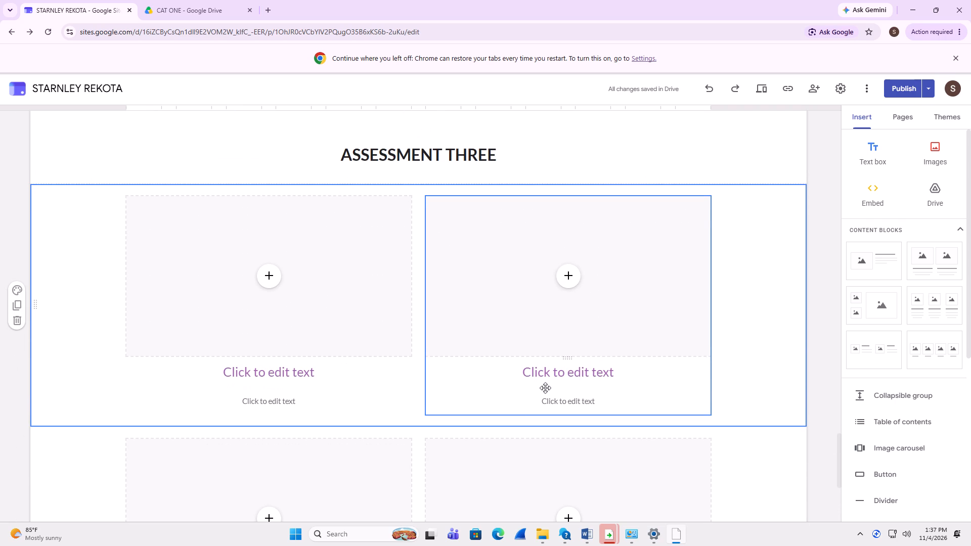
click(331, 375)
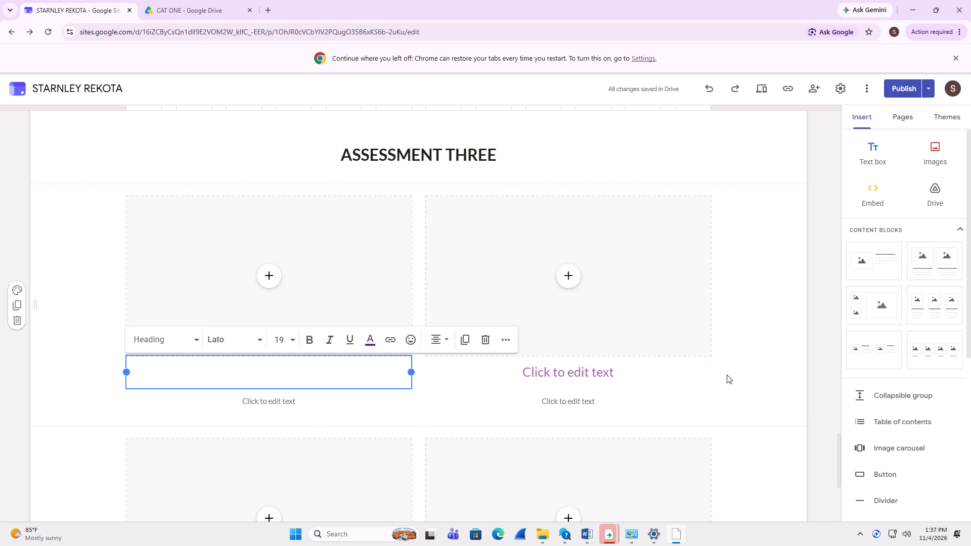
click(788, 373)
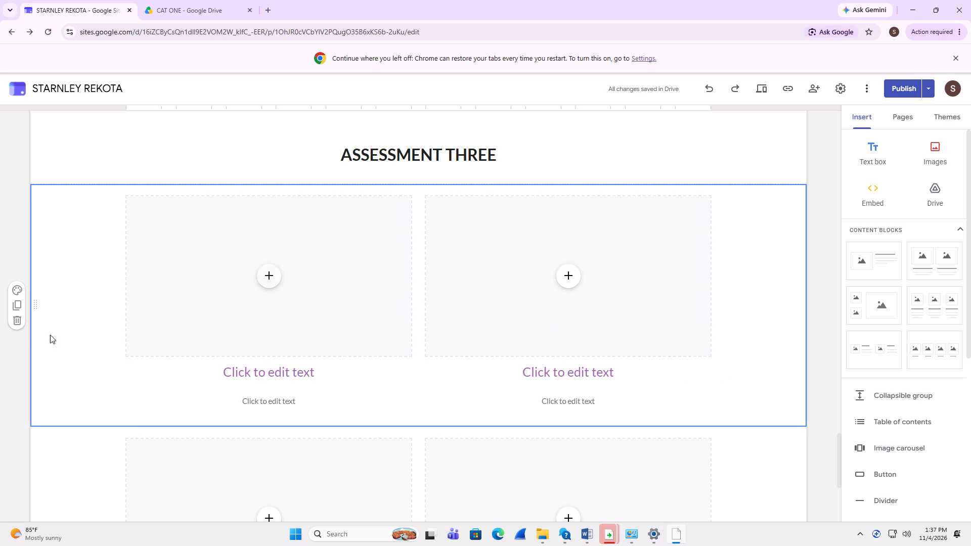
click(16, 326)
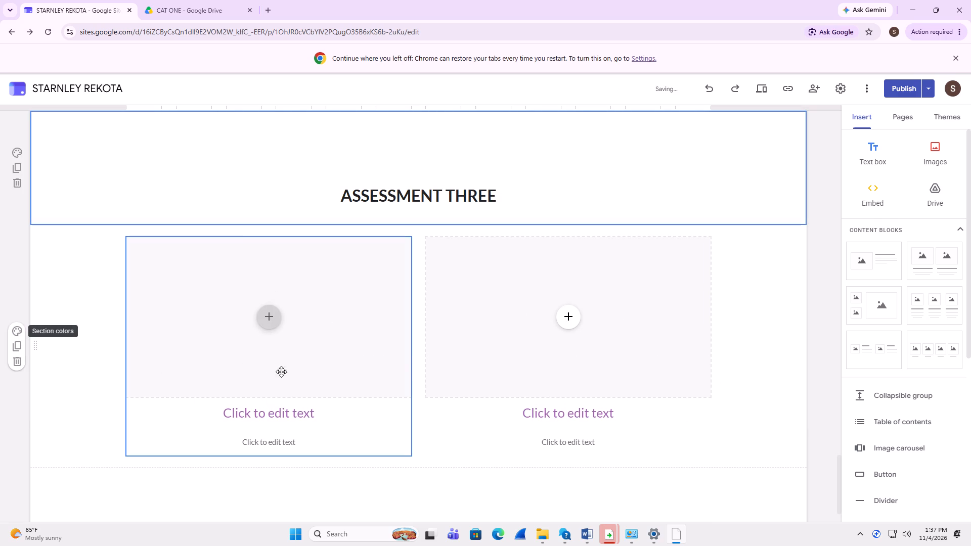
Set the heading under the first image placeholder in the ASSESSMENT THREE block to "STUDENT TOOL".
scroll(370, 397, down, 3)
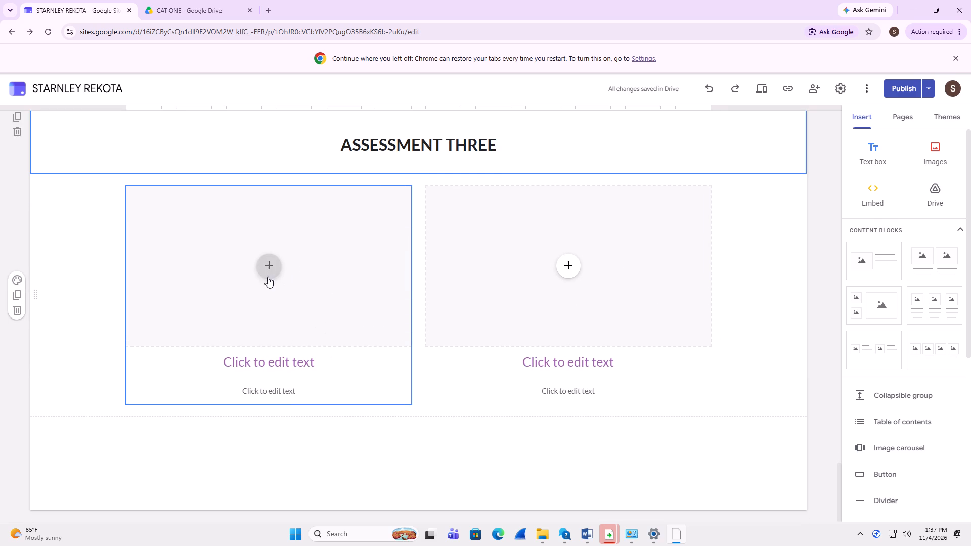
click(327, 369)
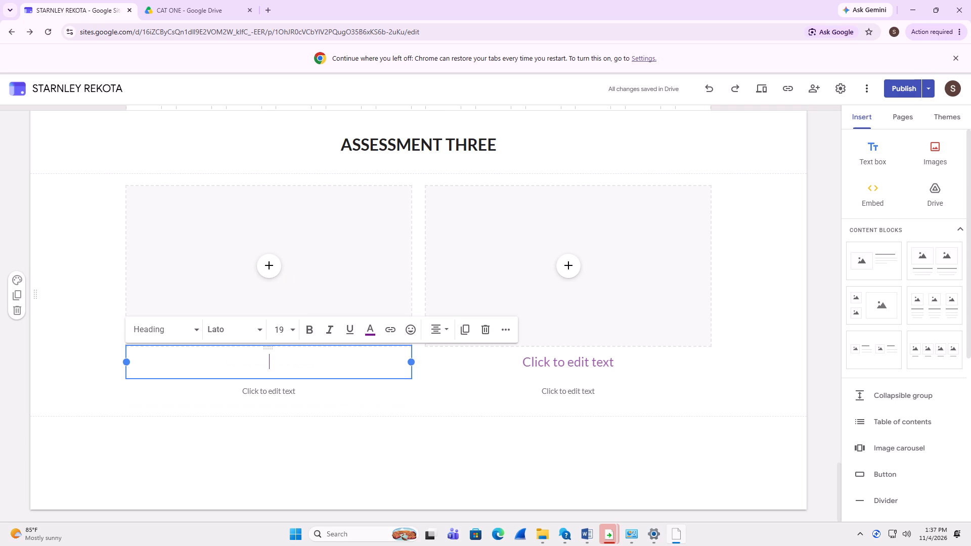
text(ST)
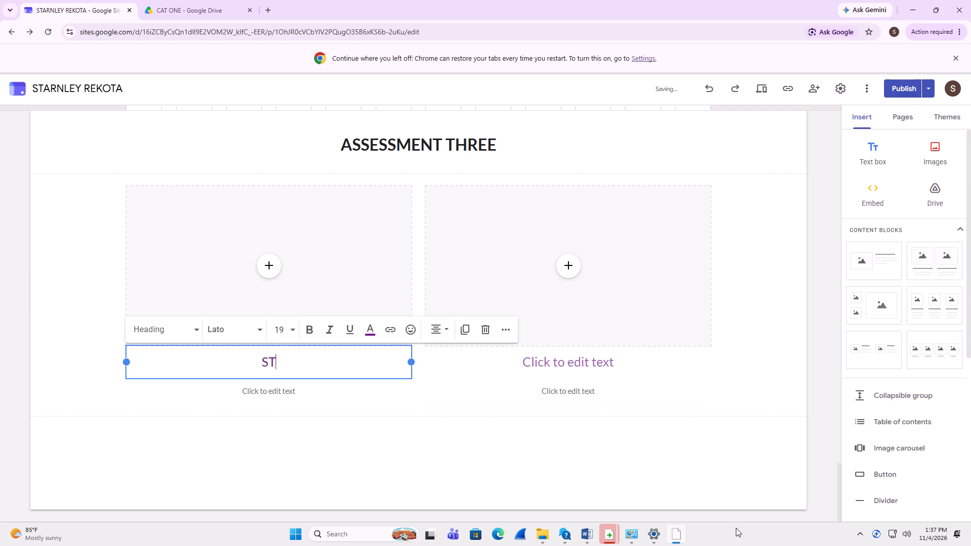
key(u)
text(DENT TOOL)
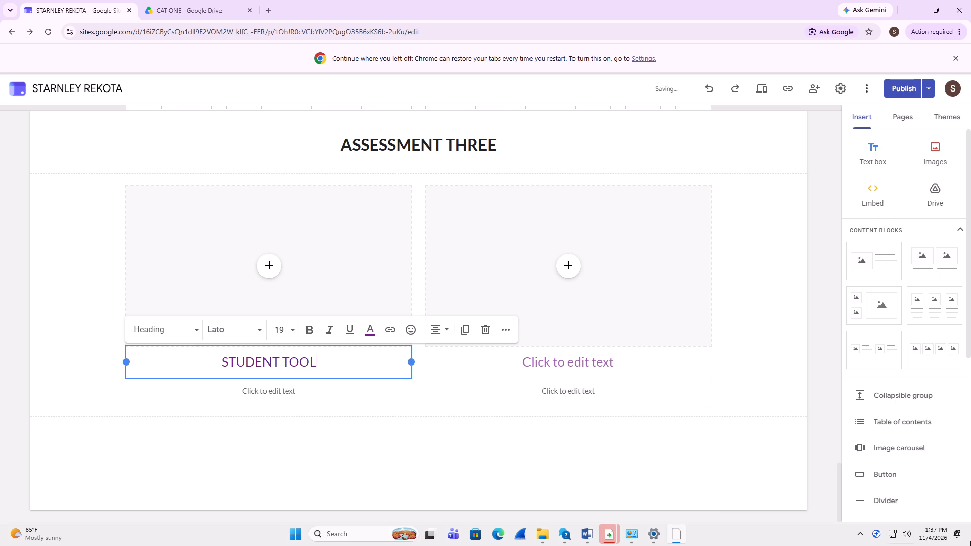
Set the heading under the second image placeholder in the ASSESSMENT THREE block to "STUDENT TOOL".
click(638, 367)
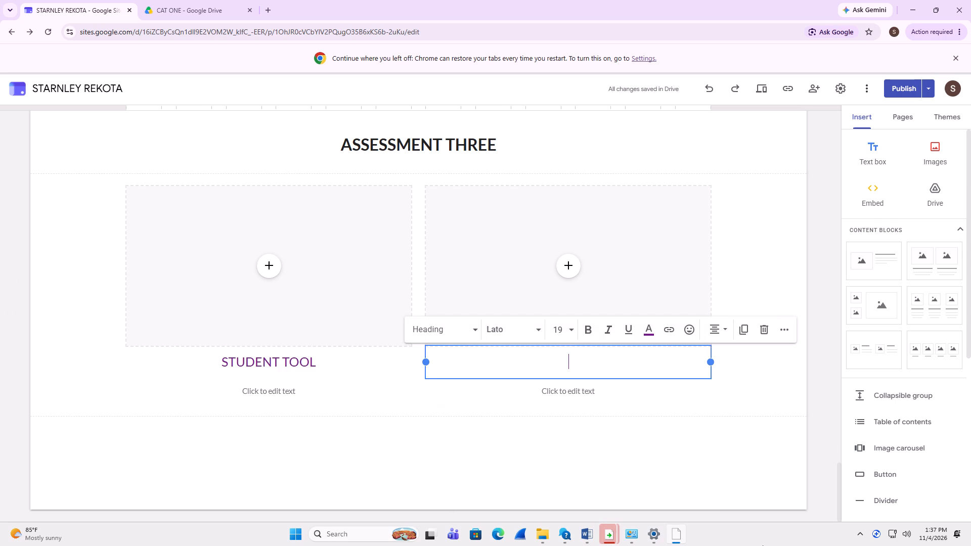
text(STUDENT)
key(space)
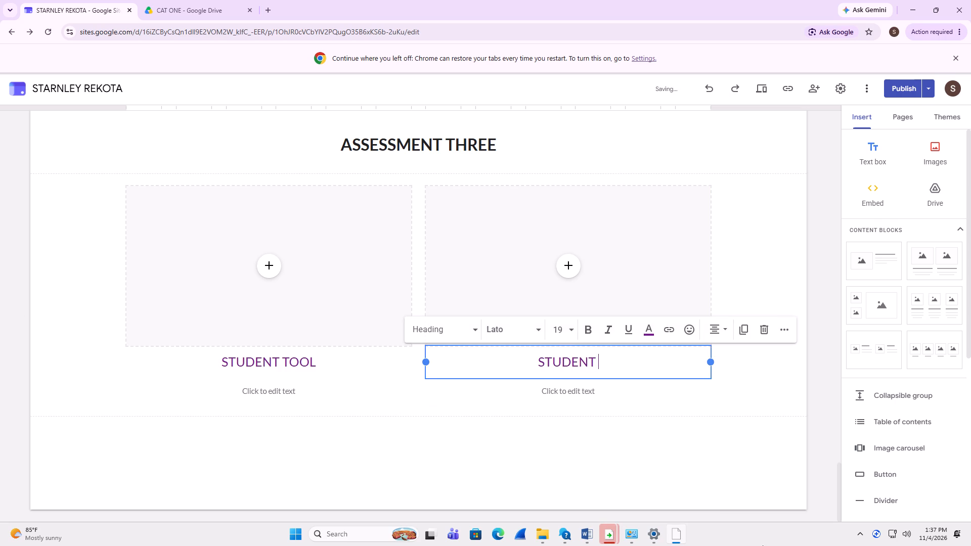
text(TOO)
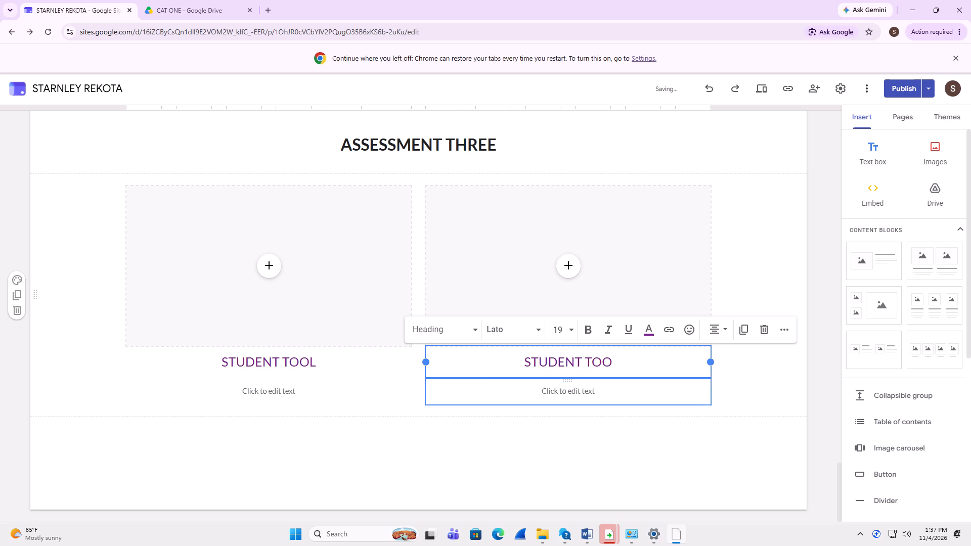
key(l)
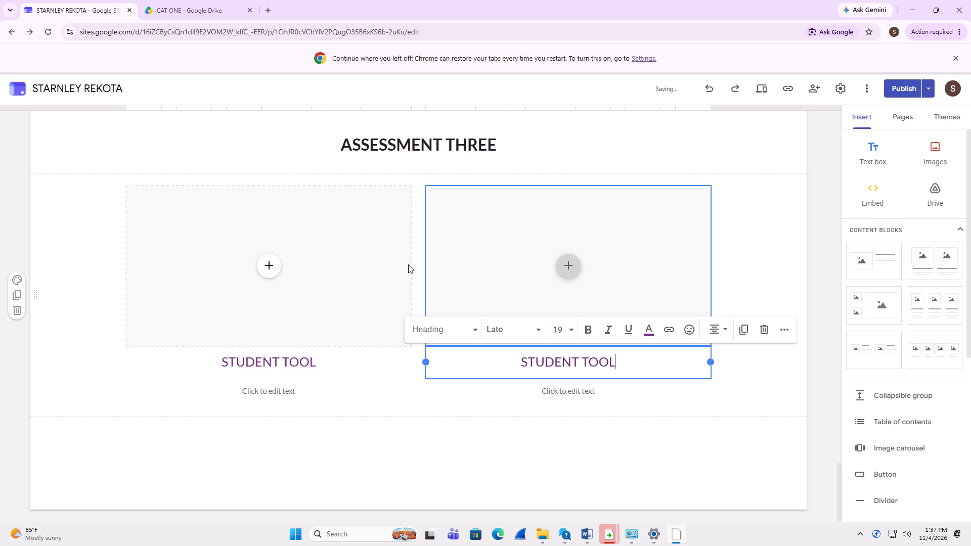
For the first ASSESSMENT THREE image placeholder, browse Drive to the CAT THREE folder within MODULE ONE's INSTALL TRUNKING SYSTEM folder.
click(259, 263)
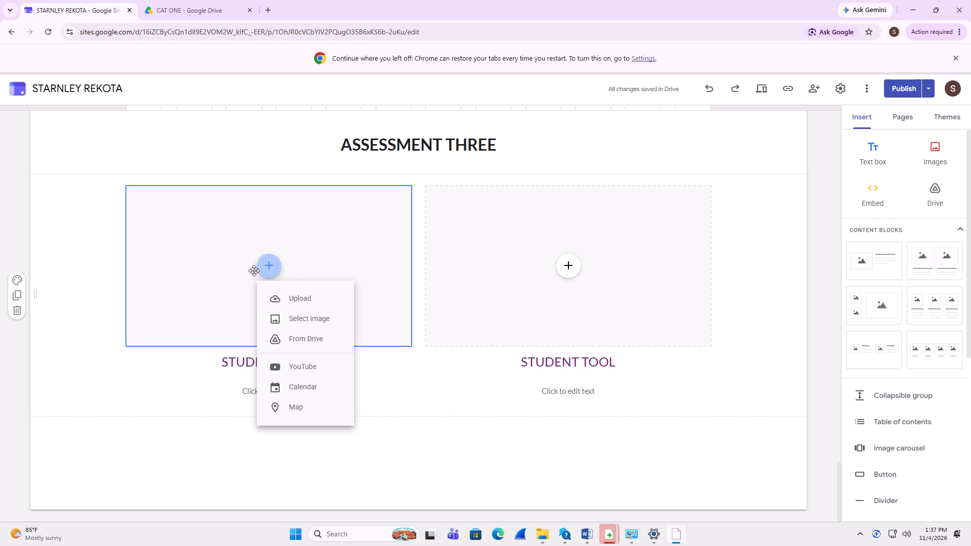
click(275, 265)
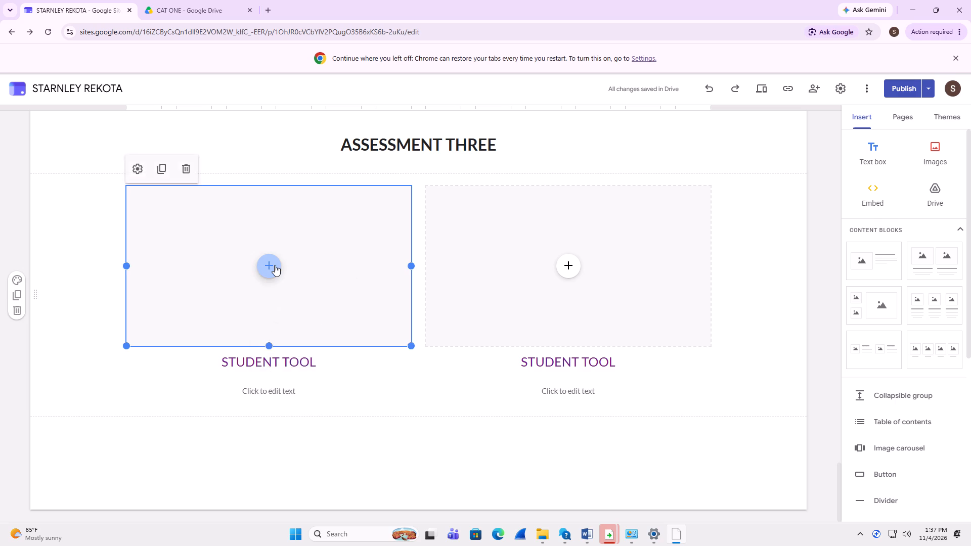
click(275, 265)
click(314, 339)
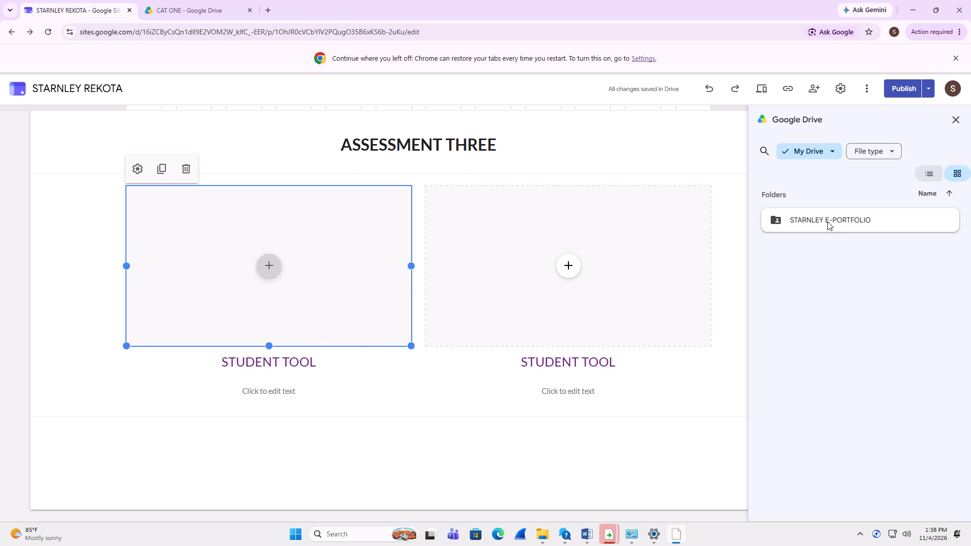
double_click(827, 221)
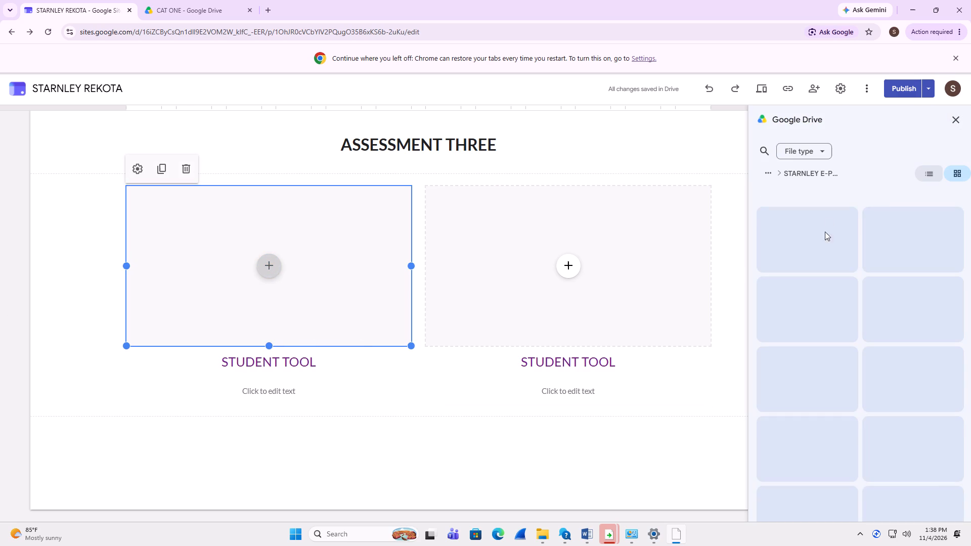
double_click(826, 222)
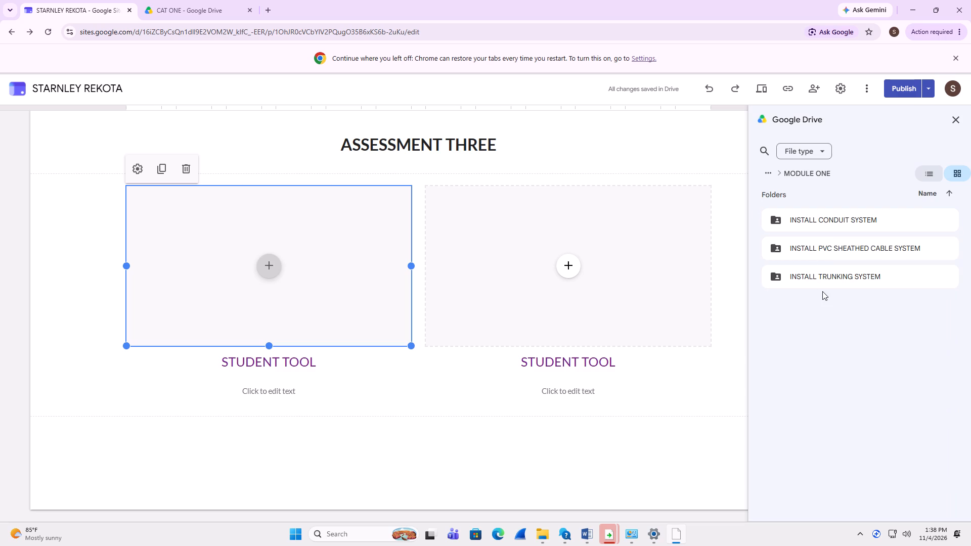
double_click(826, 274)
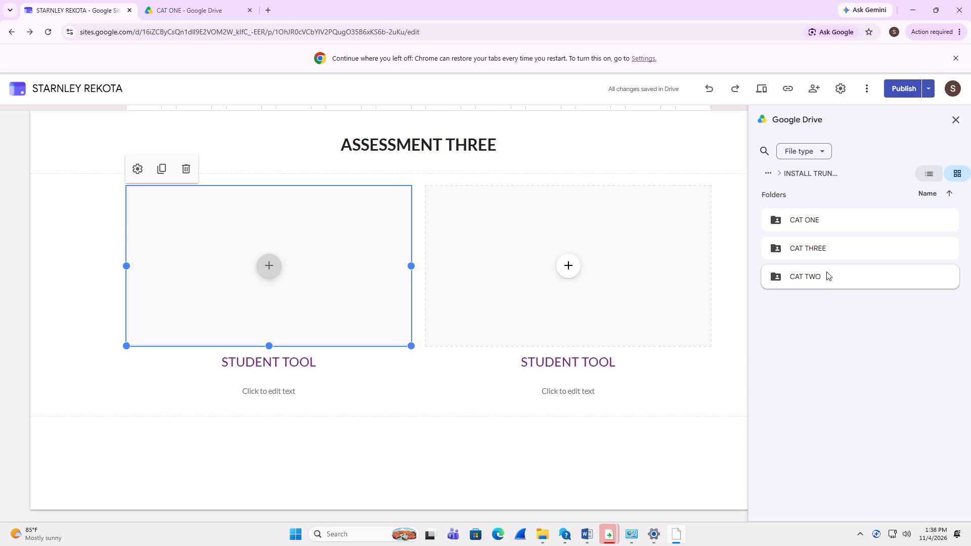
double_click(831, 249)
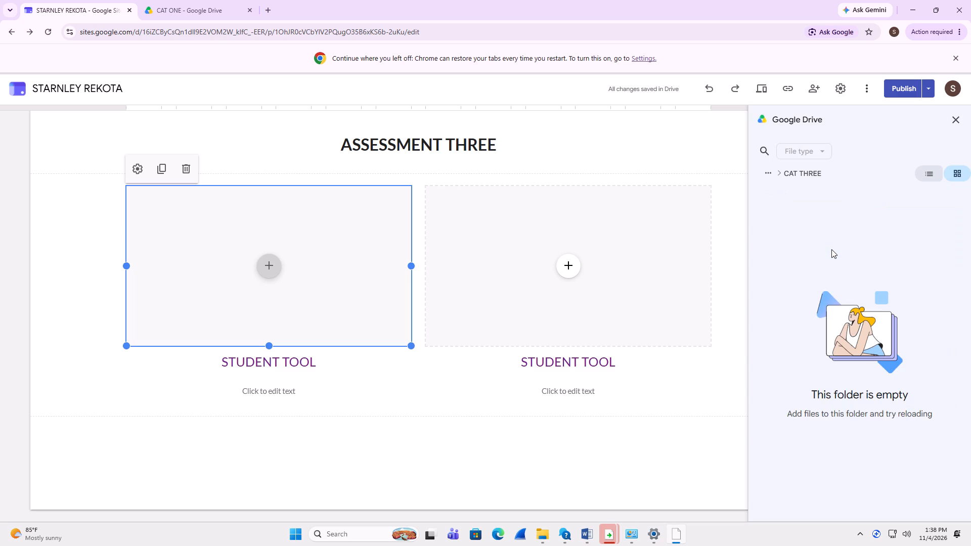
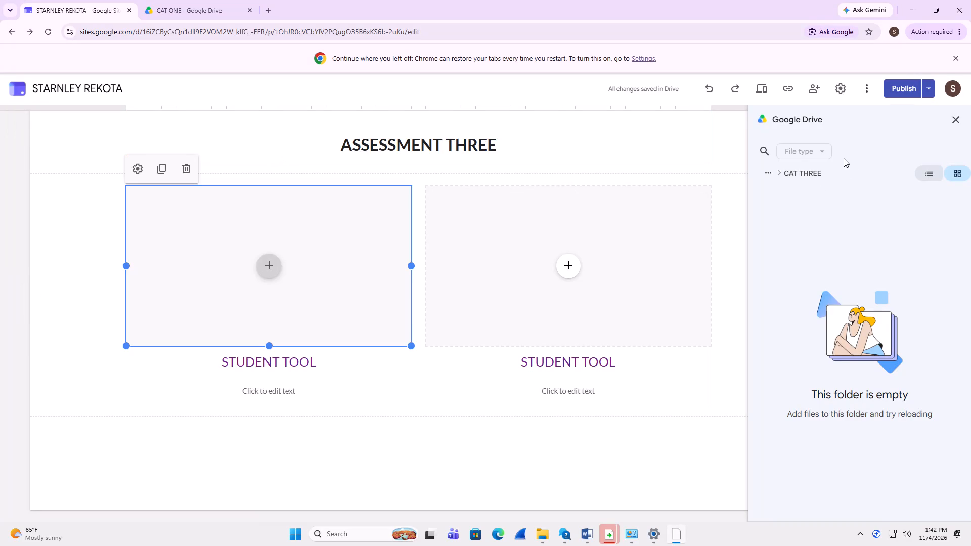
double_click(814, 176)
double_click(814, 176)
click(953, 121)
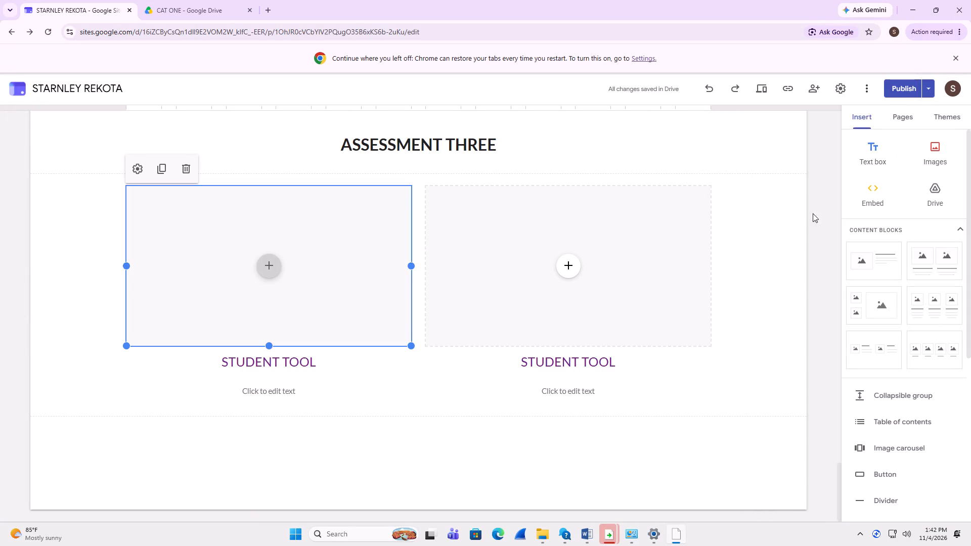
Fill the first ASSESSMENT THREE placeholder with the practical assessment instructions scan from MODULE ONE > INSTALL TRUNKING SYSTEM > CAT THREE in Drive.
double_click(278, 271)
double_click(321, 332)
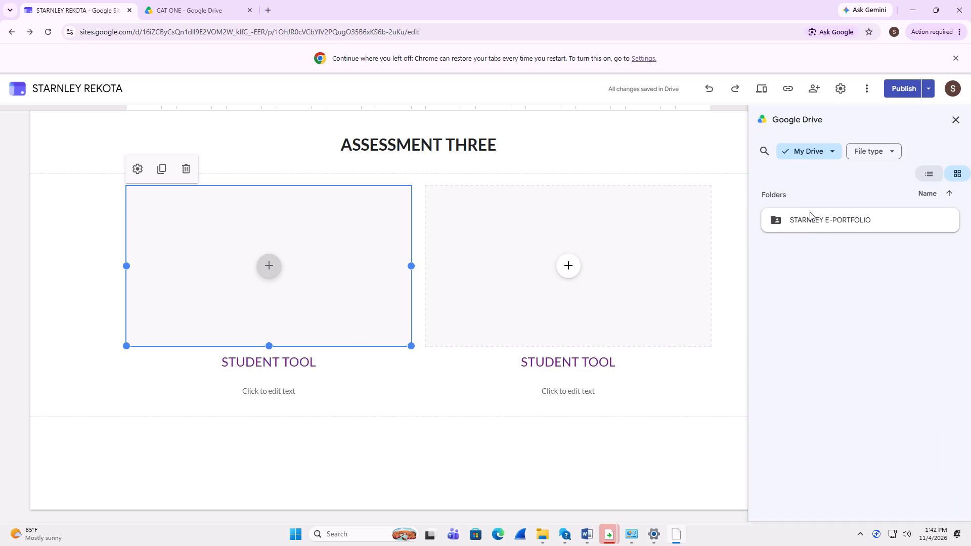
double_click(820, 220)
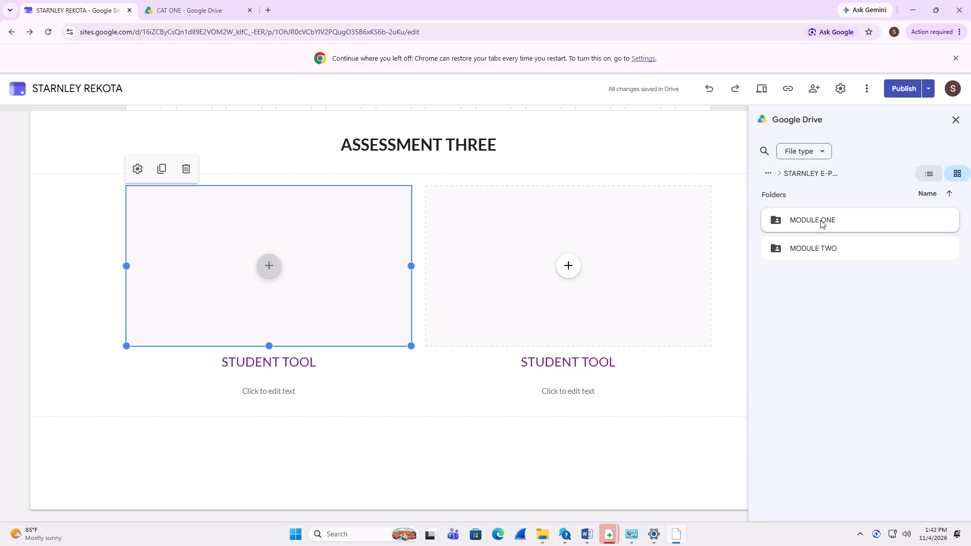
double_click(822, 218)
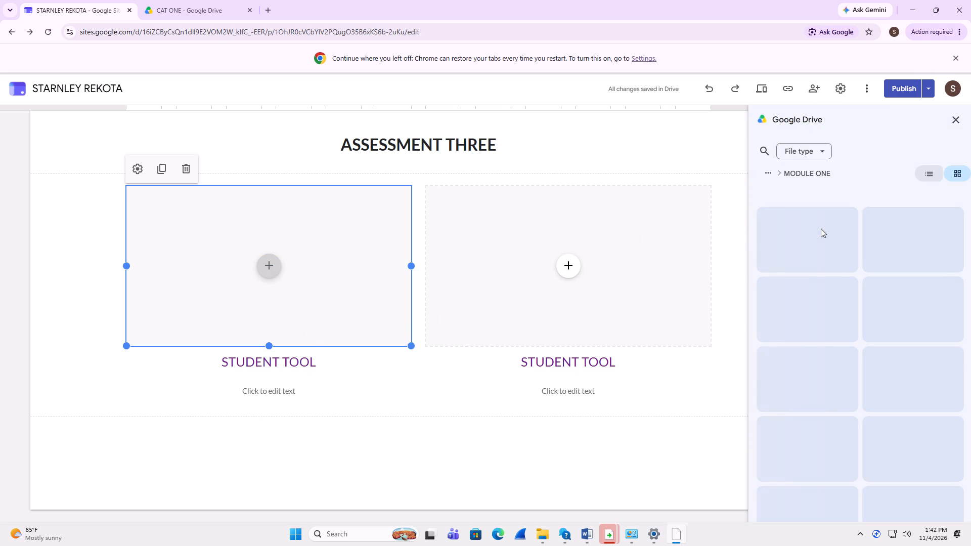
double_click(831, 276)
double_click(830, 253)
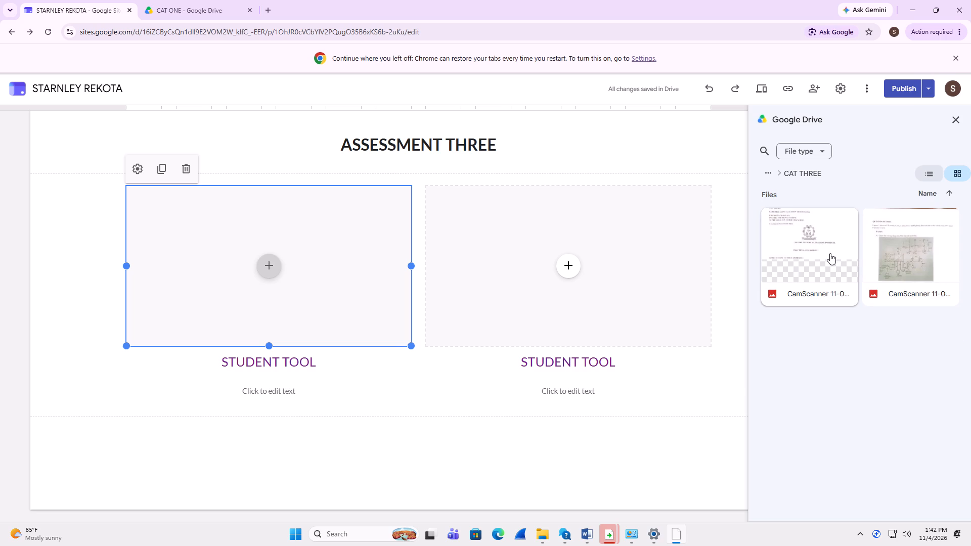
double_click(821, 259)
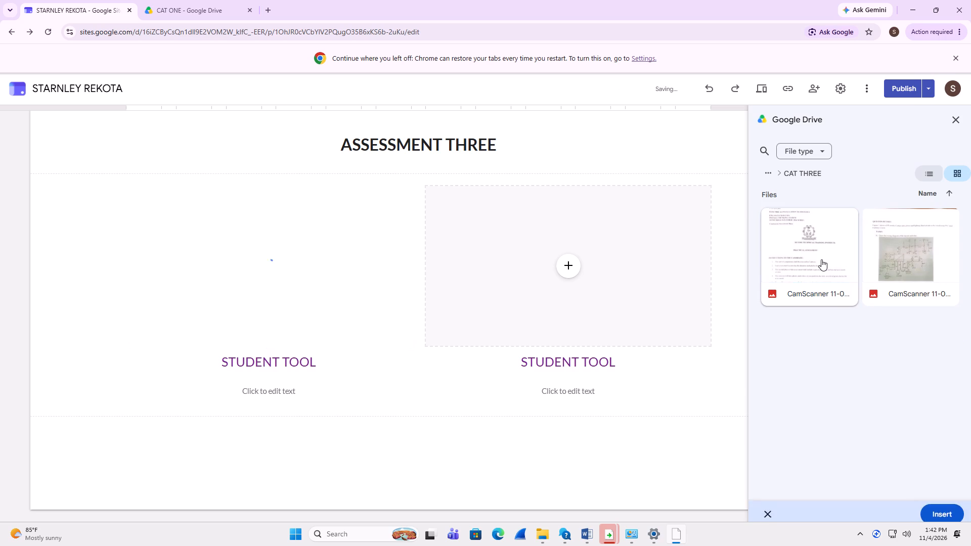
Fill the second ASSESSMENT THREE placeholder with the circuit diagram and tasks scan from the same CAT THREE folder in Drive.
click(574, 268)
click(638, 333)
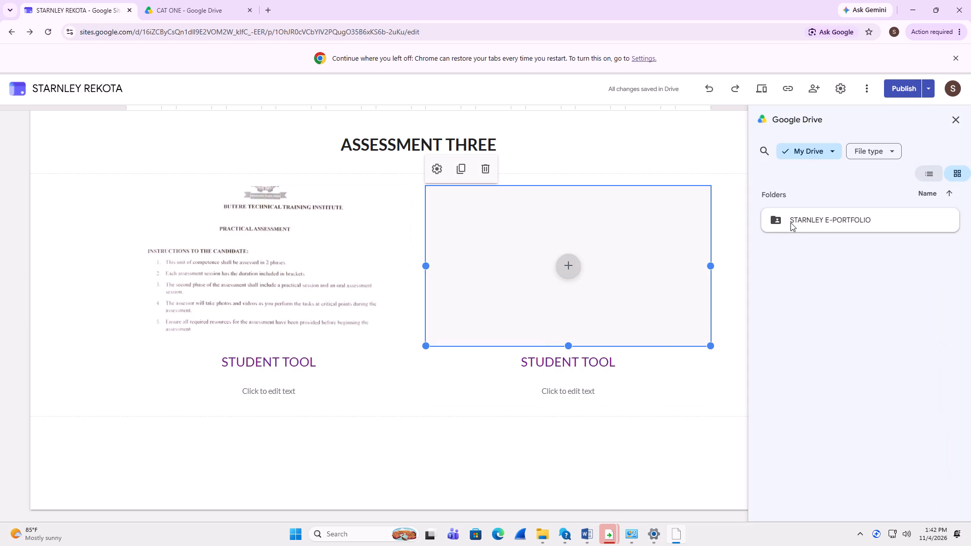
double_click(806, 225)
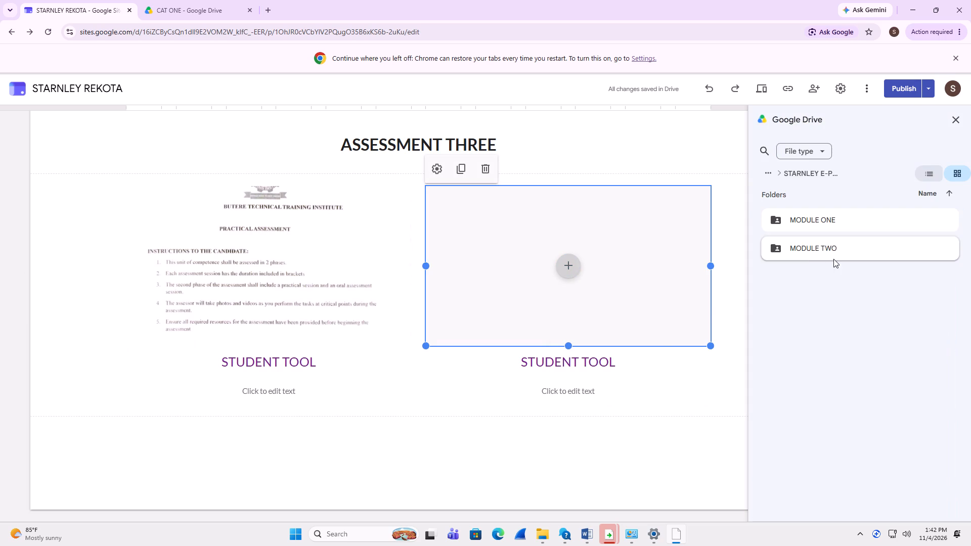
double_click(849, 222)
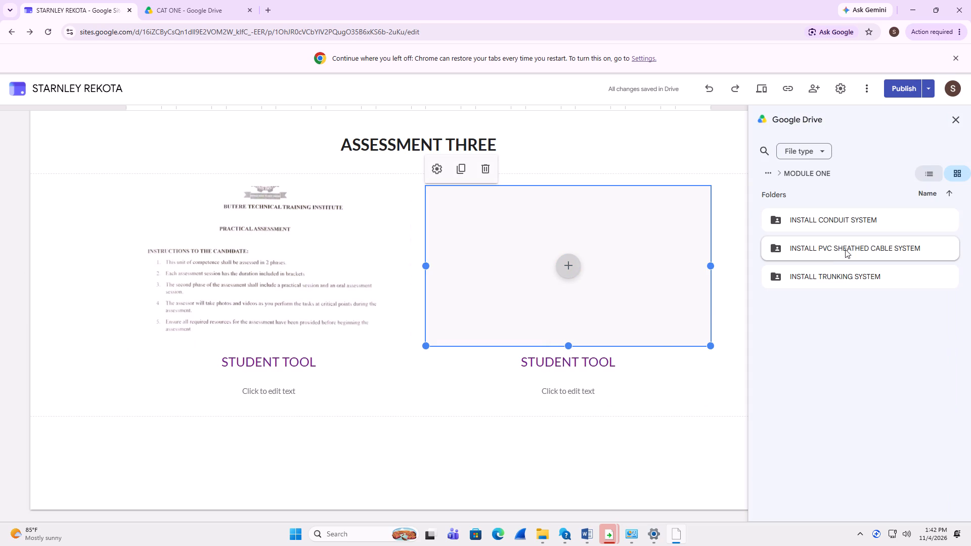
double_click(869, 282)
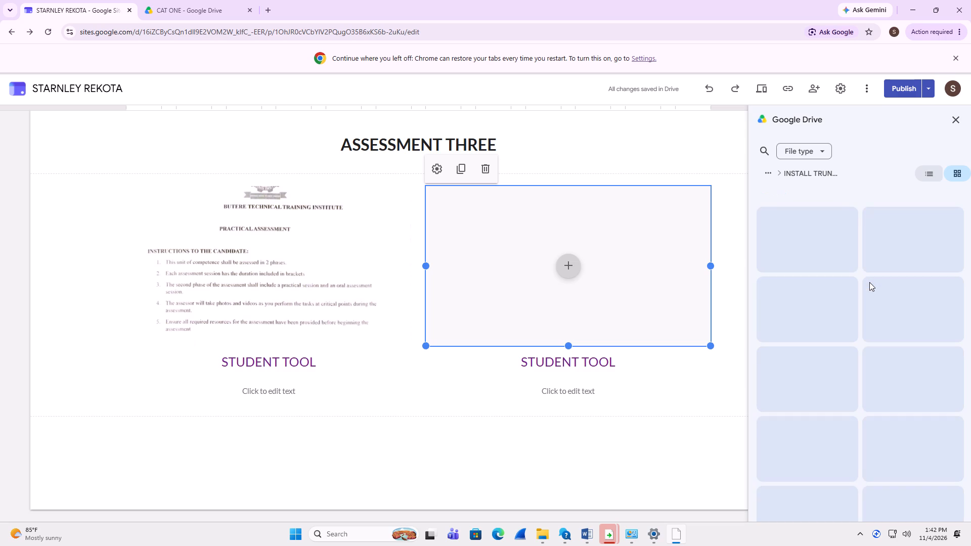
double_click(876, 248)
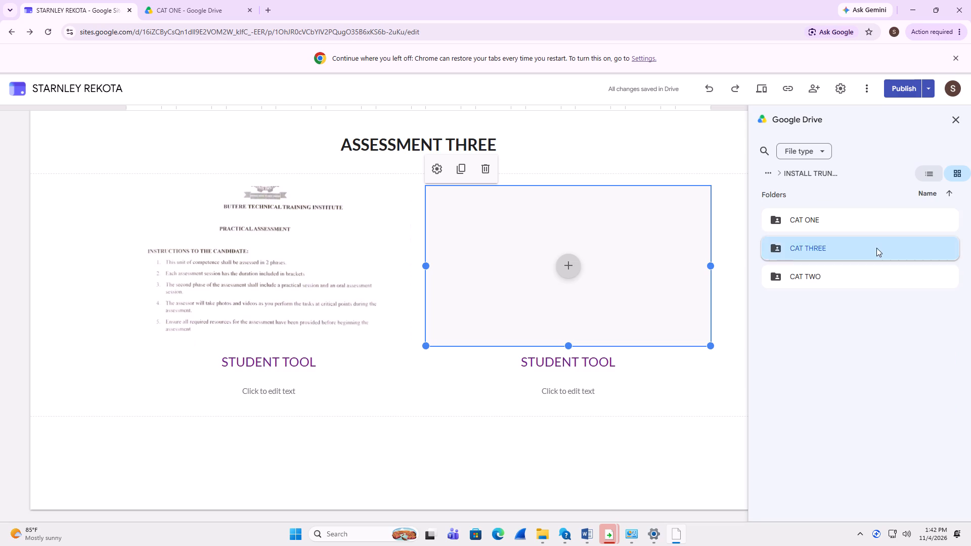
double_click(900, 251)
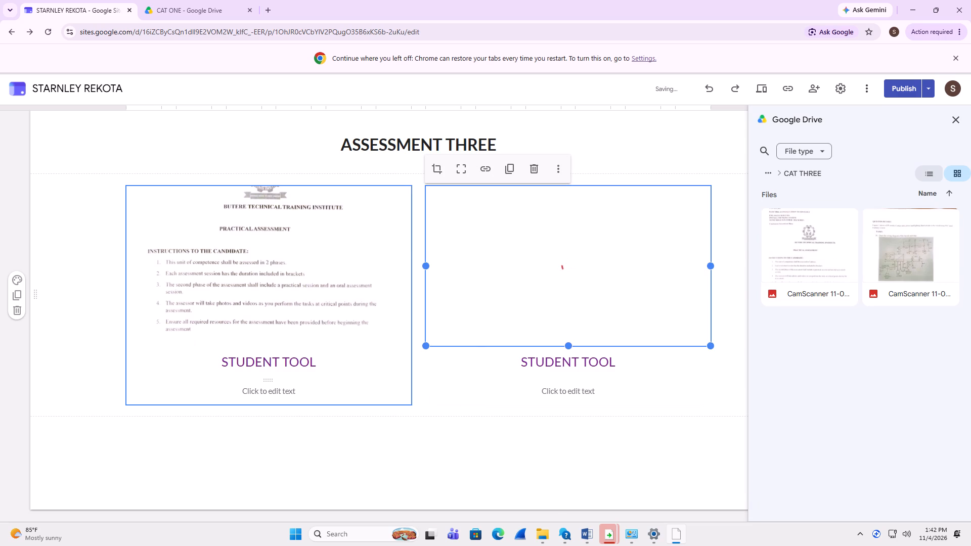
Delete the empty text boxes beneath both STUDENT TOOL headings in the ASSESSMENT THREE block.
click(282, 391)
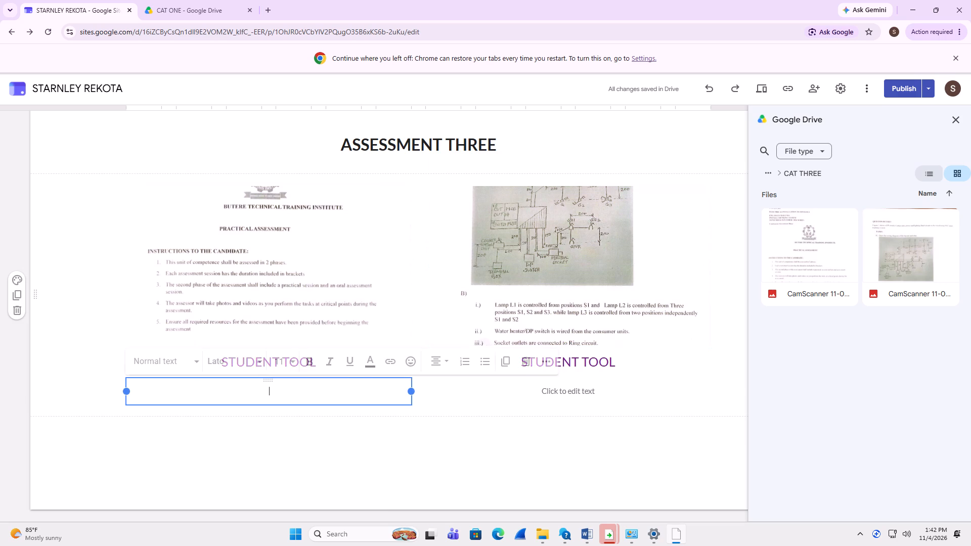
click(524, 369)
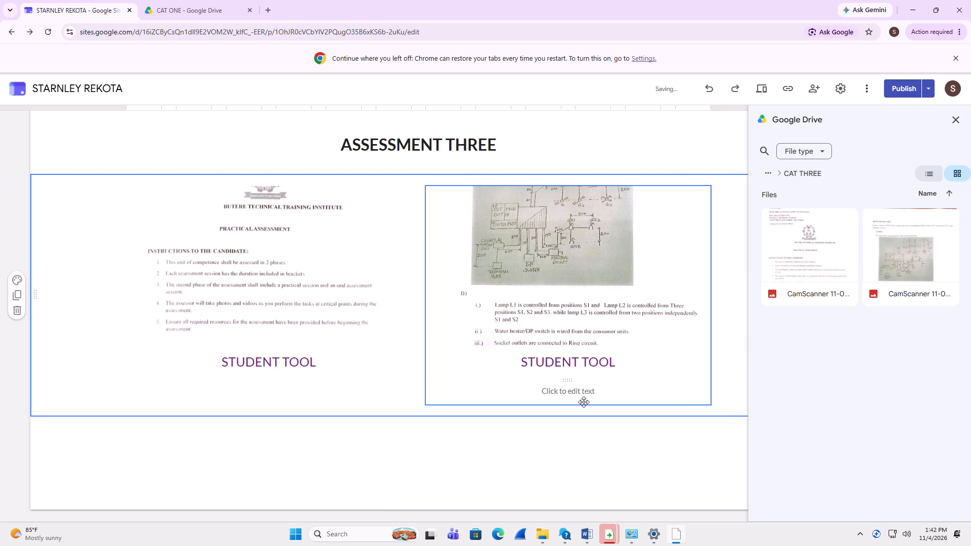
click(584, 396)
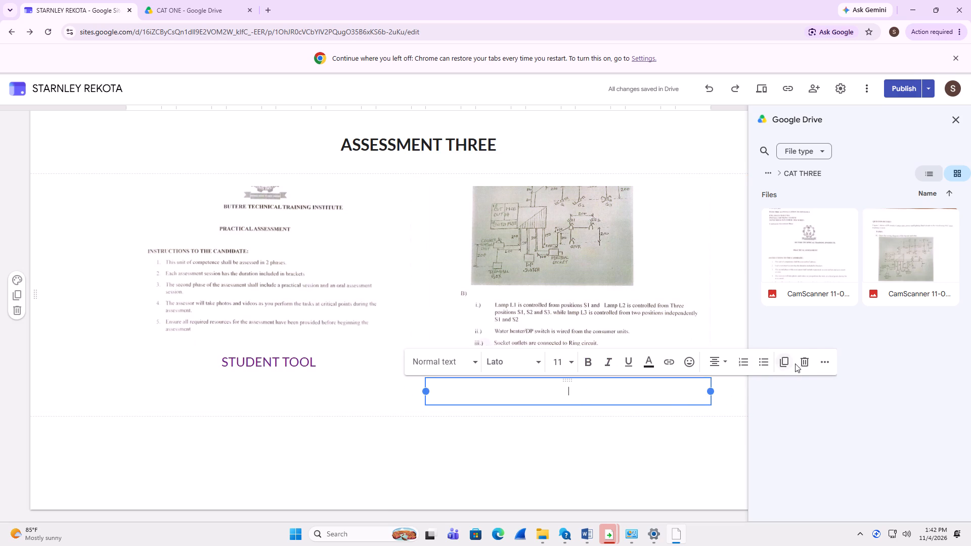
click(802, 362)
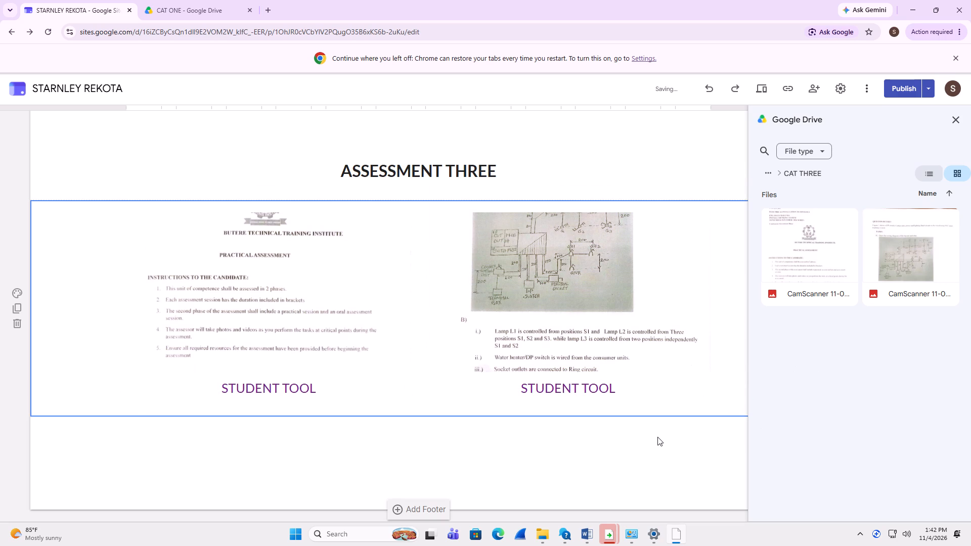
Look back over the page's content from ASSESSMENT THREE up to ASSESSMENT ONE before publishing.
scroll(656, 437, down, 3)
scroll(656, 437, up, 6)
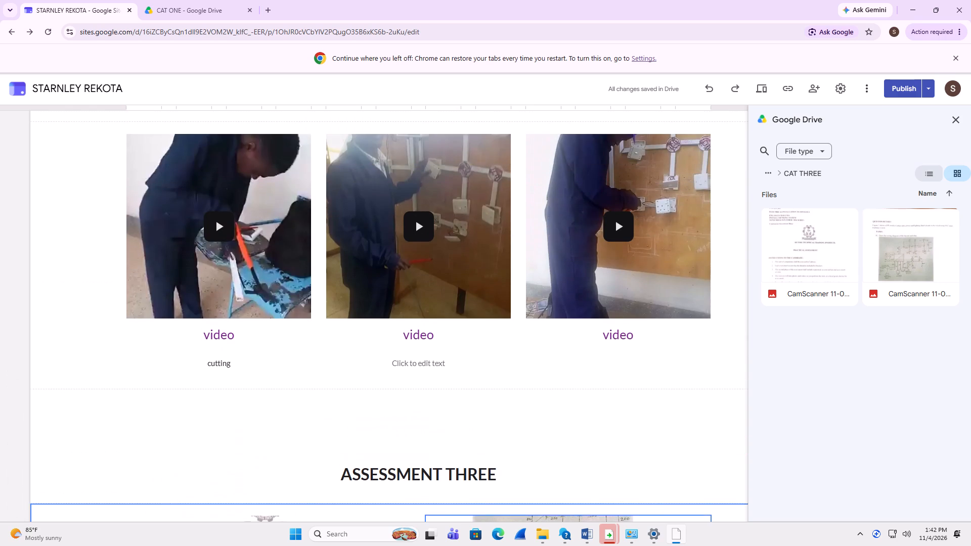
scroll(254, 330, up, 3)
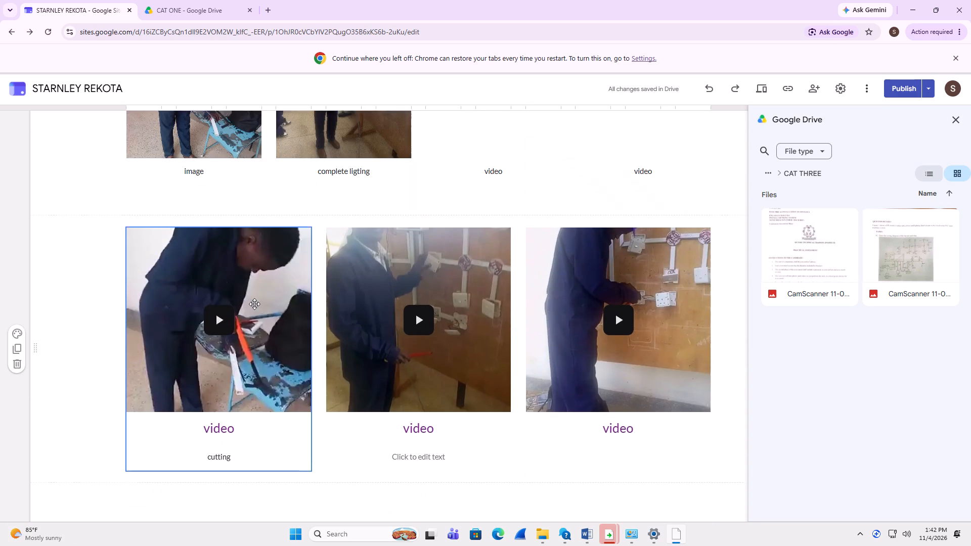
scroll(217, 284, up, 4)
scroll(241, 332, up, 3)
scroll(296, 333, up, 18)
scroll(304, 335, up, 14)
scroll(305, 333, down, 3)
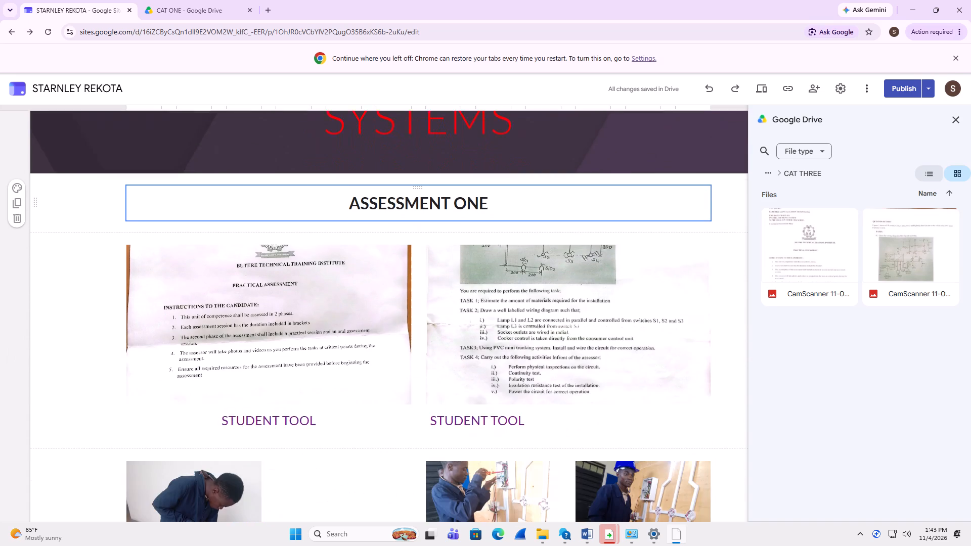
scroll(305, 333, down, 9)
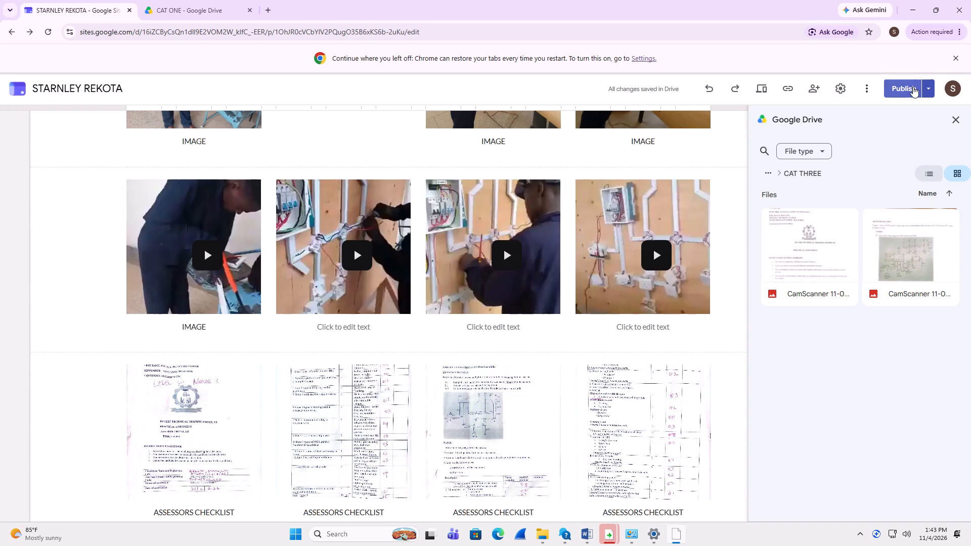
Publish the updated Install Trunking Systems page.
click(913, 86)
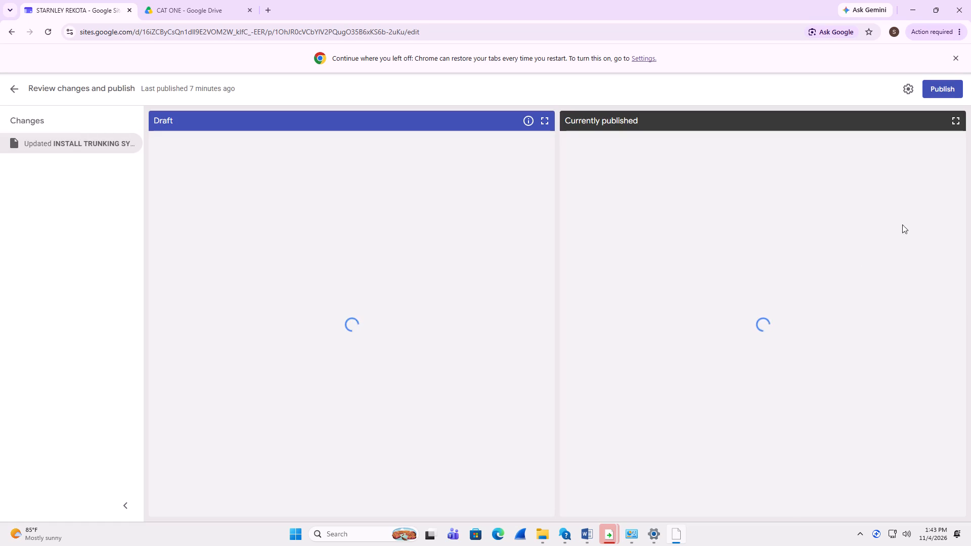
click(951, 86)
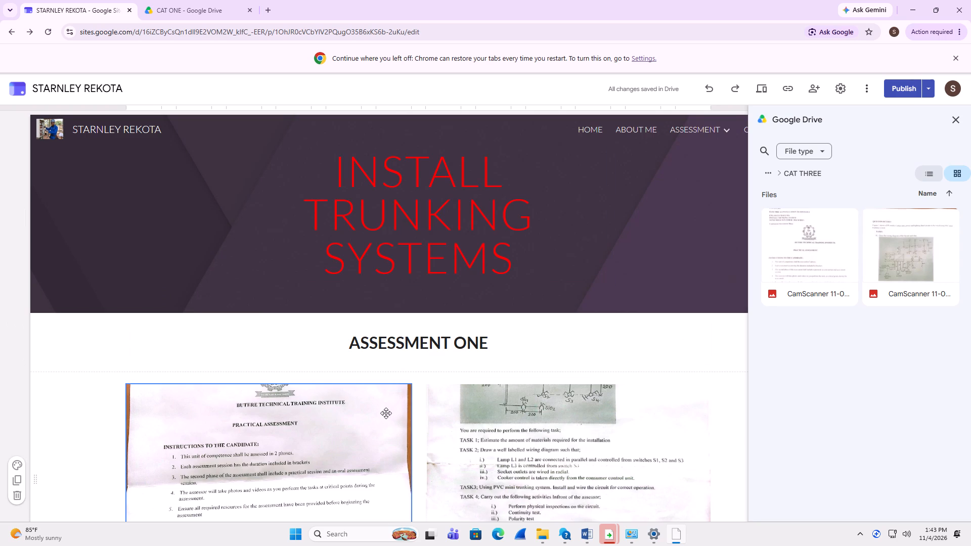
Check the images, videos and captions in all three assessment sections, down to ASSESSMENT THREE and back to the page banner.
scroll(361, 439, down, 7)
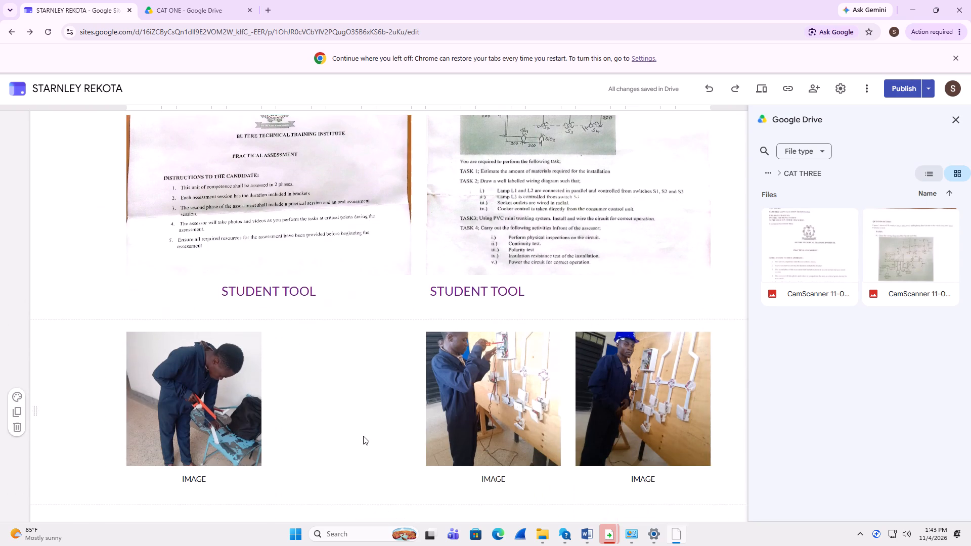
scroll(363, 436, down, 16)
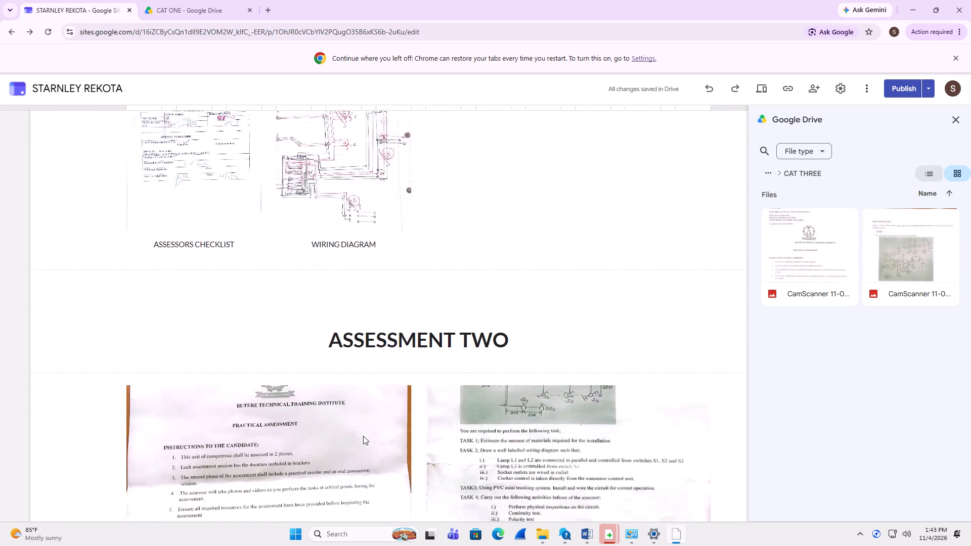
scroll(363, 436, down, 18)
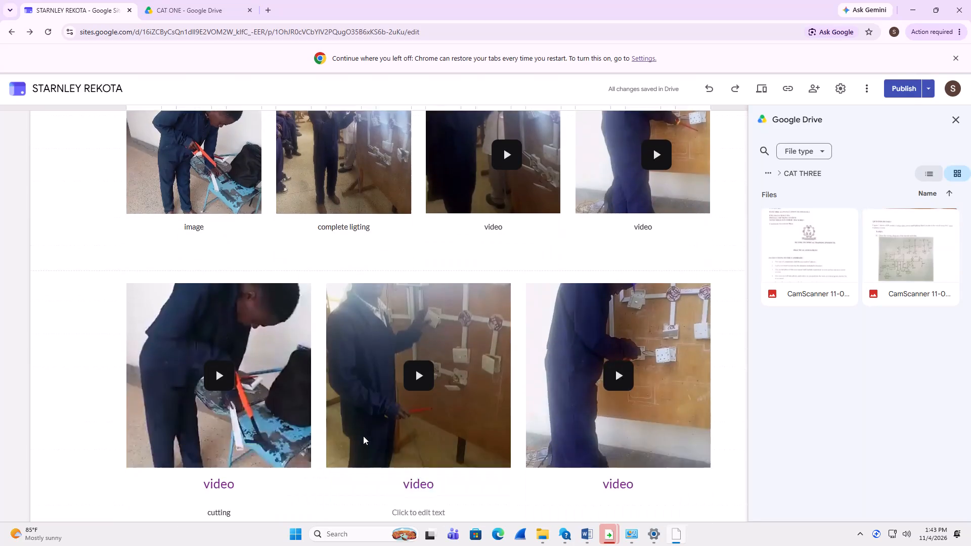
scroll(363, 436, down, 7)
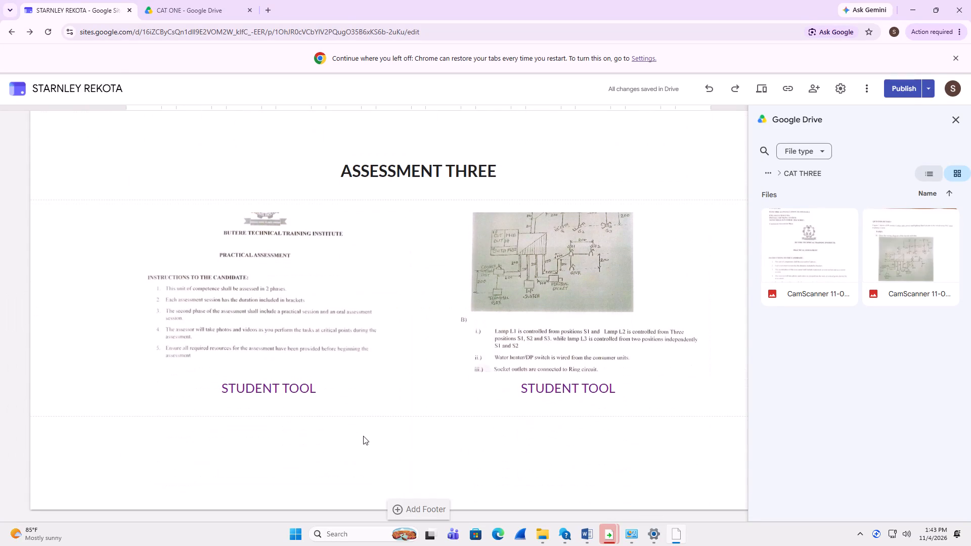
scroll(297, 417, down, 4)
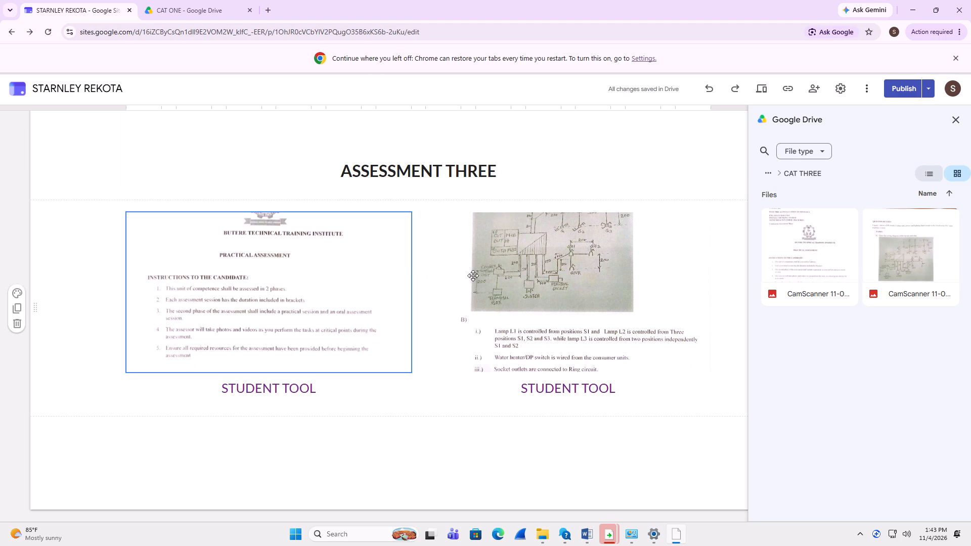
scroll(473, 269, up, 9)
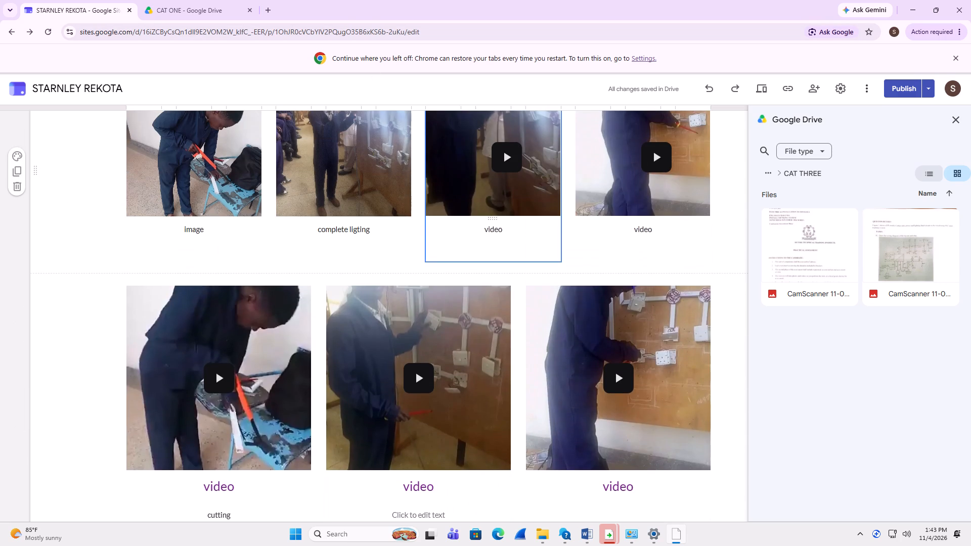
scroll(476, 247, up, 4)
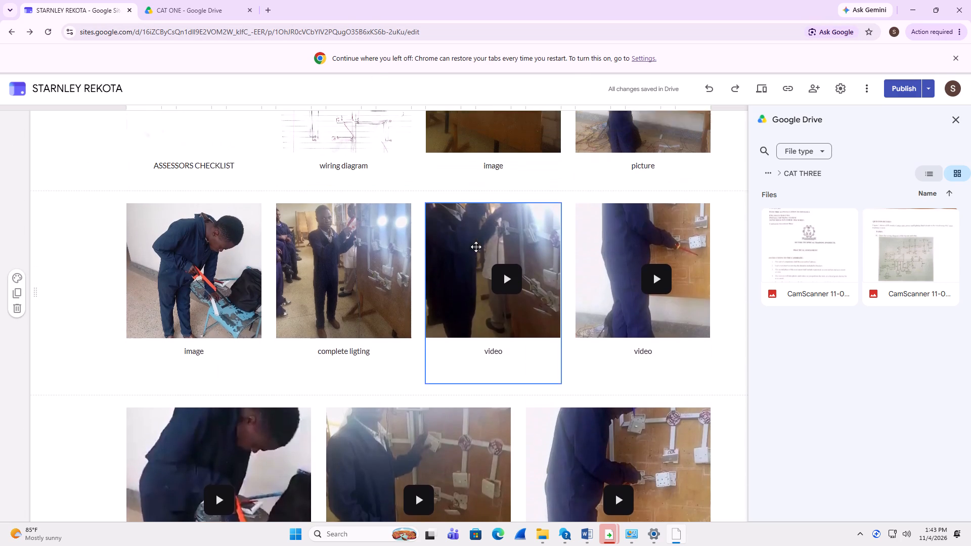
scroll(476, 247, up, 1)
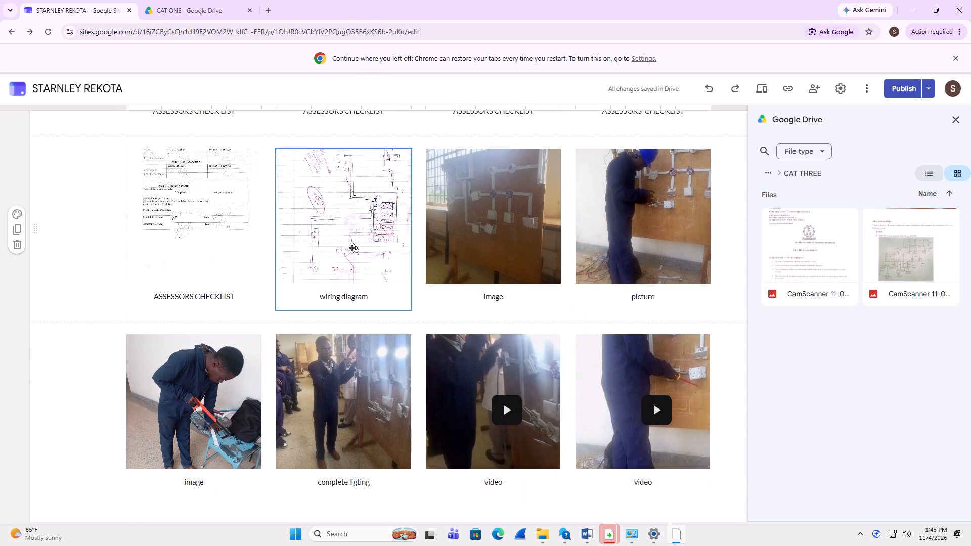
scroll(304, 306, up, 6)
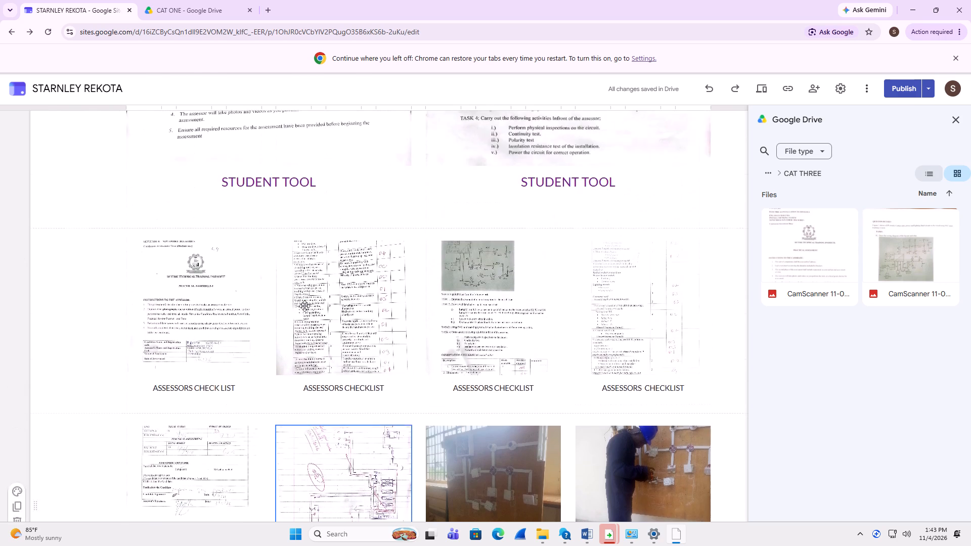
scroll(304, 306, up, 12)
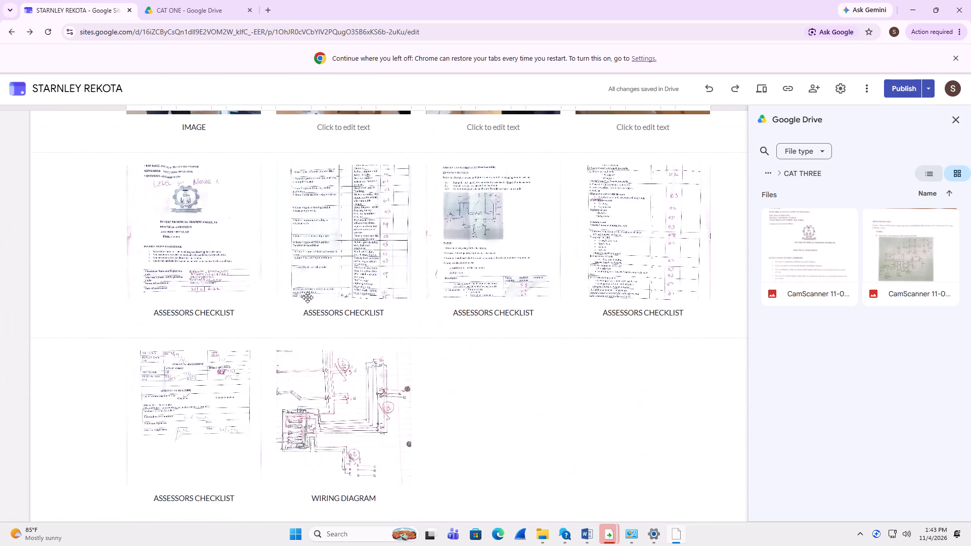
scroll(316, 285, up, 12)
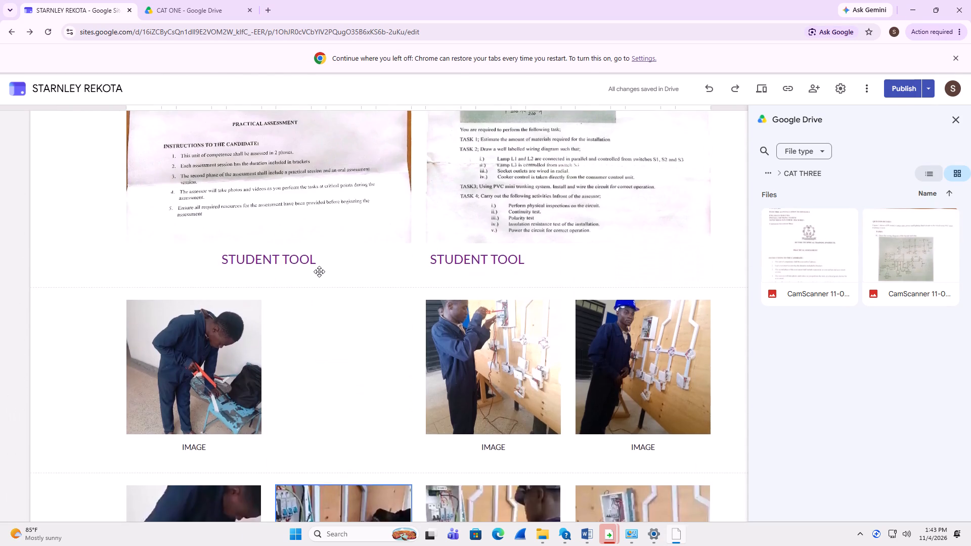
scroll(319, 271, up, 10)
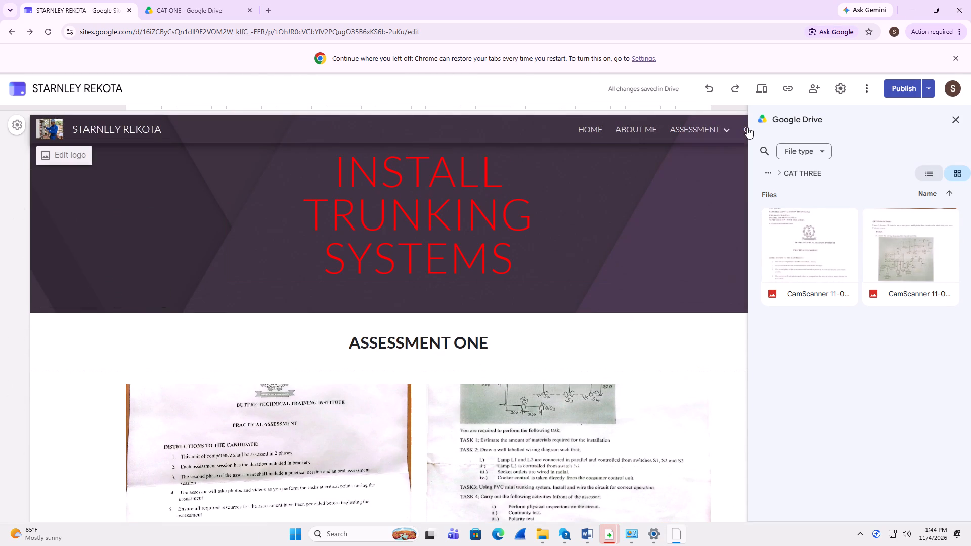
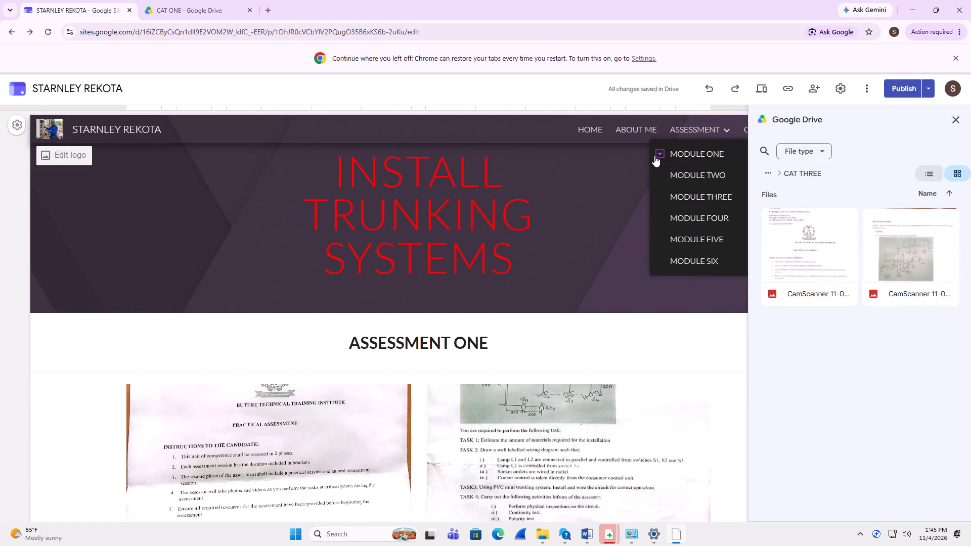
Open the INSTALL PVC SHEATHED CABLE SYSTEMS page under MODULE ONE.
click(656, 154)
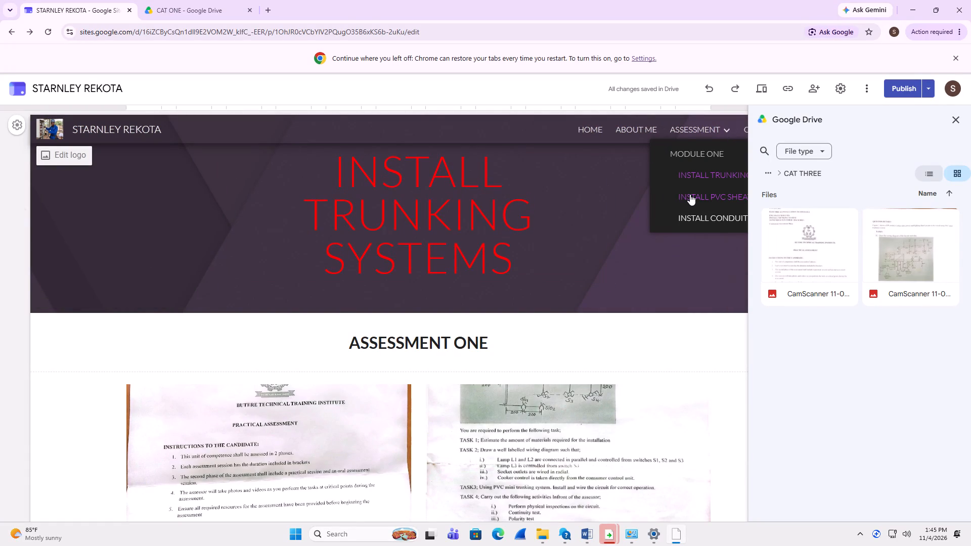
double_click(690, 194)
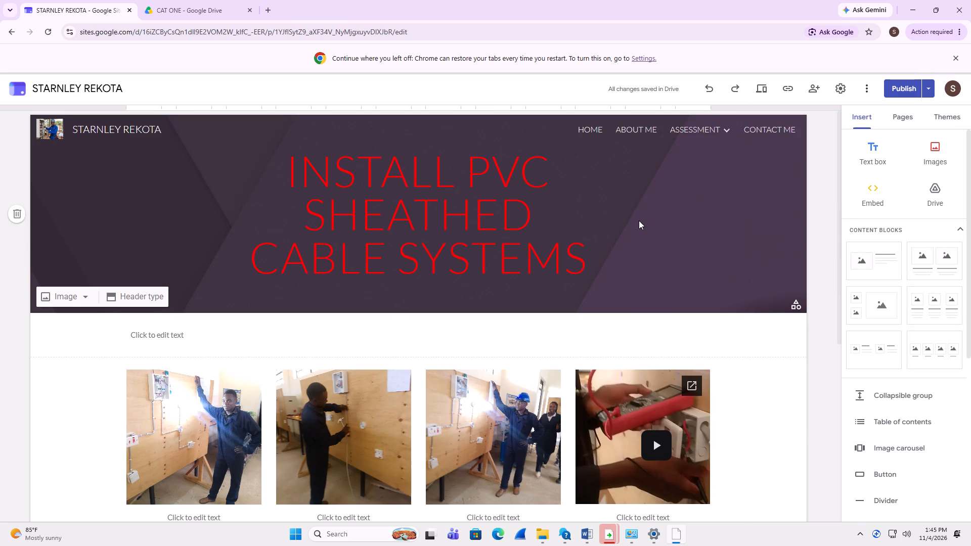
Open the INSTALL CONDUIT SYSTEMS page under MODULE ONE for editing.
click(724, 127)
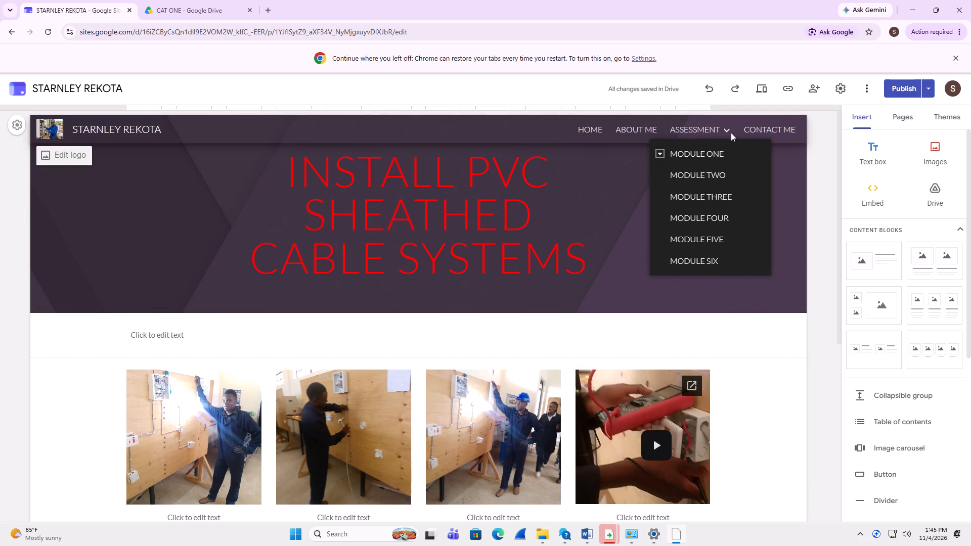
click(661, 155)
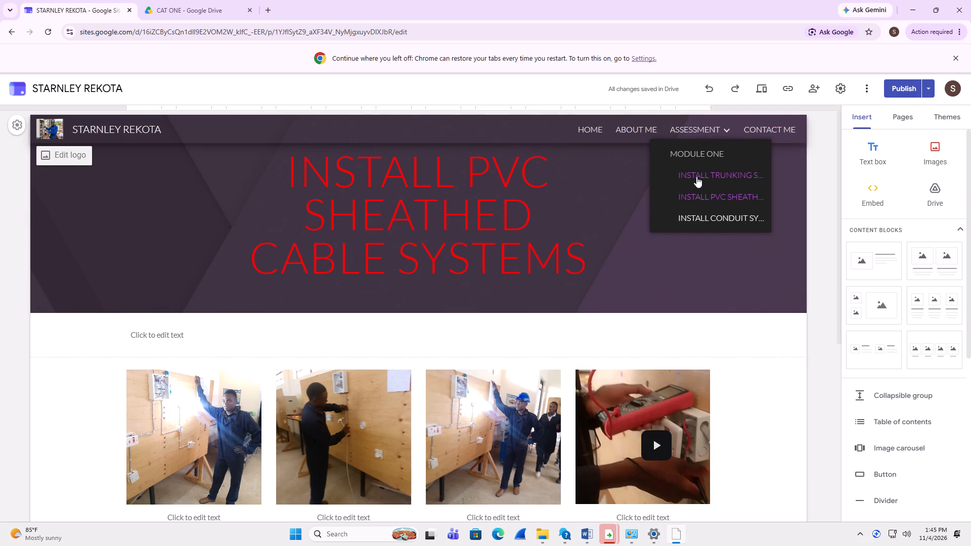
click(706, 215)
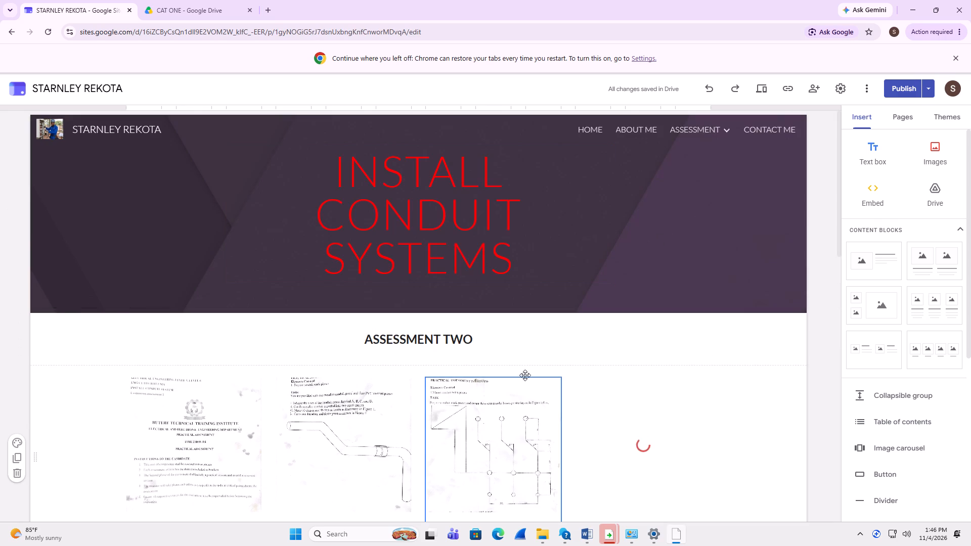
scroll(520, 368, up, 3)
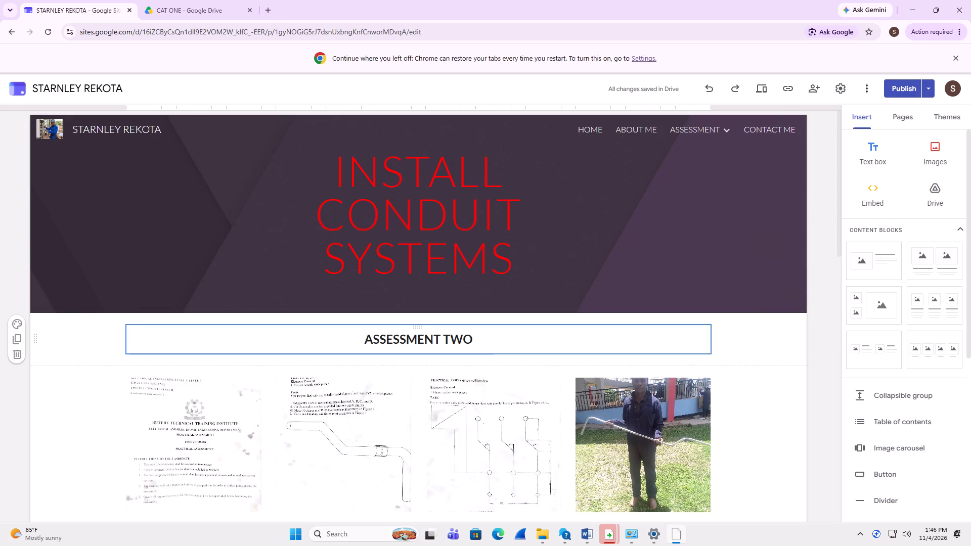
Insert a content block with two side-by-side image placeholders and text beneath each, directly below the ASSESSMENT TWO heading.
click(281, 316)
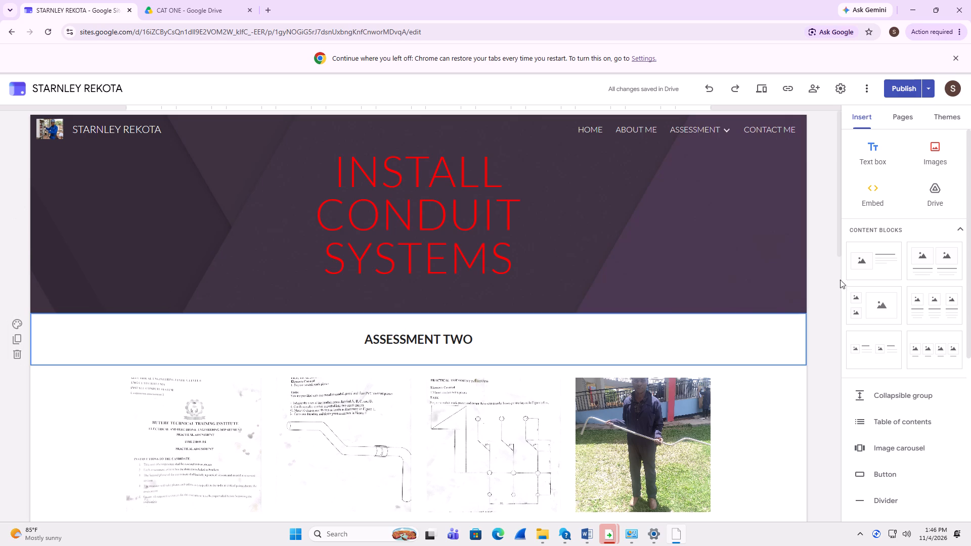
click(924, 255)
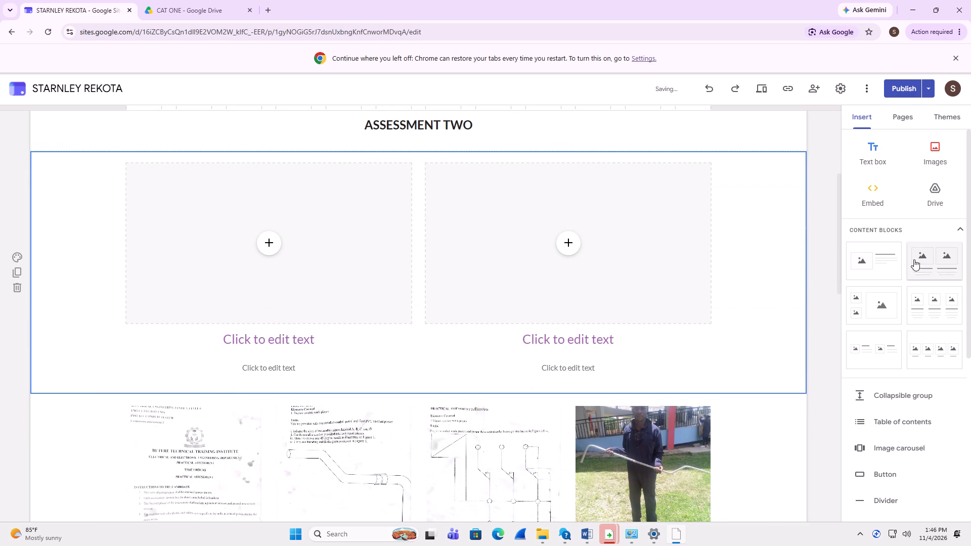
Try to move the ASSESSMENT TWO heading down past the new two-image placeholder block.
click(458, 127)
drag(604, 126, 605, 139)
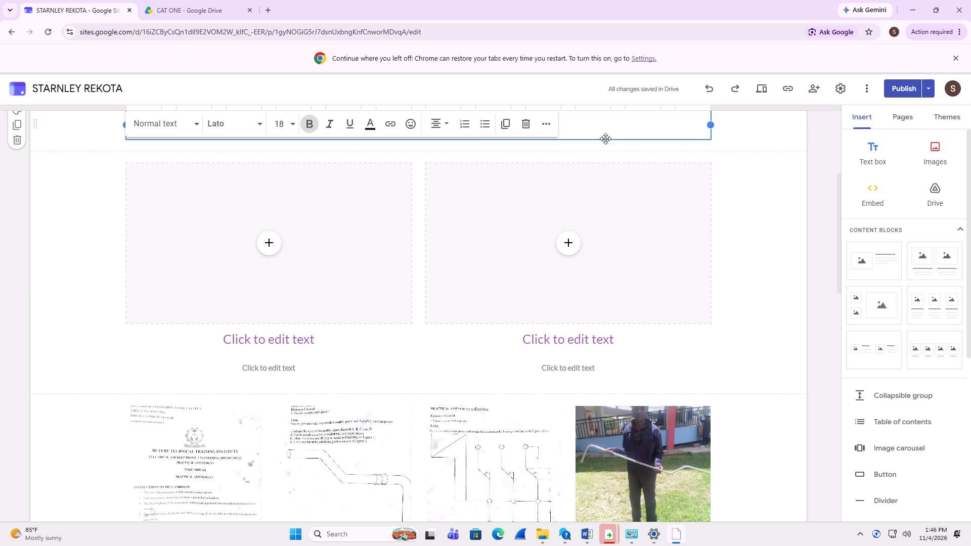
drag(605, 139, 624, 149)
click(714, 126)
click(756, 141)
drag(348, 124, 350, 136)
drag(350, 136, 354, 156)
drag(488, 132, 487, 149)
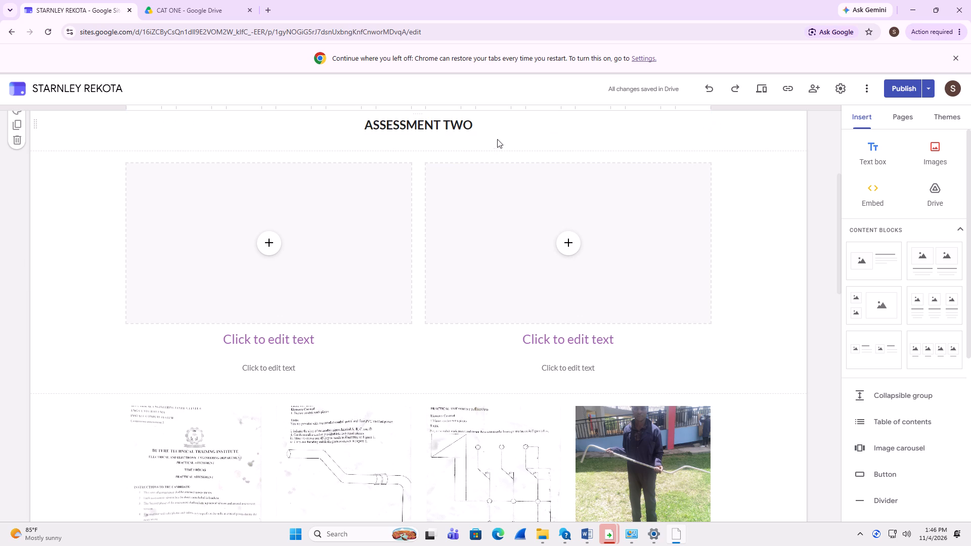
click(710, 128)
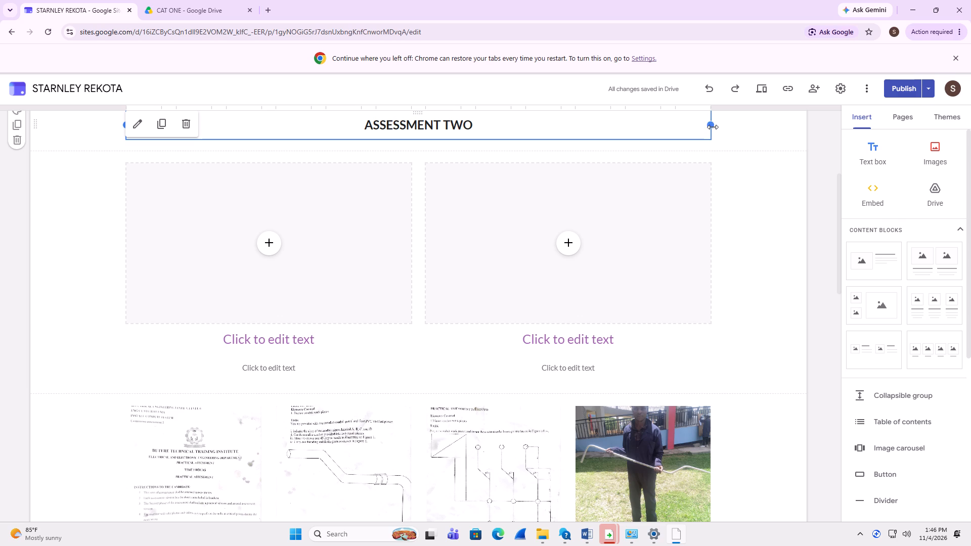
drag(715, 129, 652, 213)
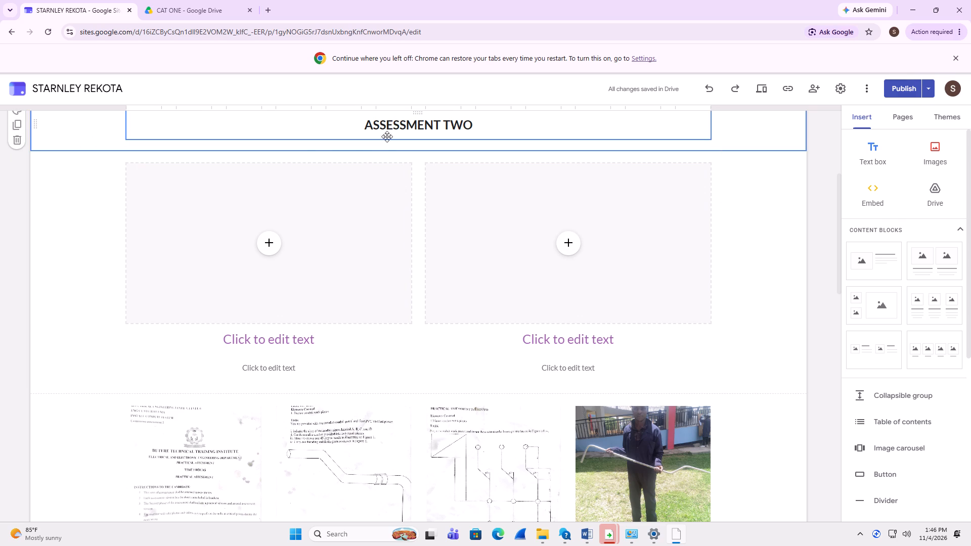
Move the ASSESSMENT TWO heading below the two-image placeholder block, into its own section above the STUDENT TOOL image row.
drag(388, 136, 388, 147)
drag(388, 147, 323, 357)
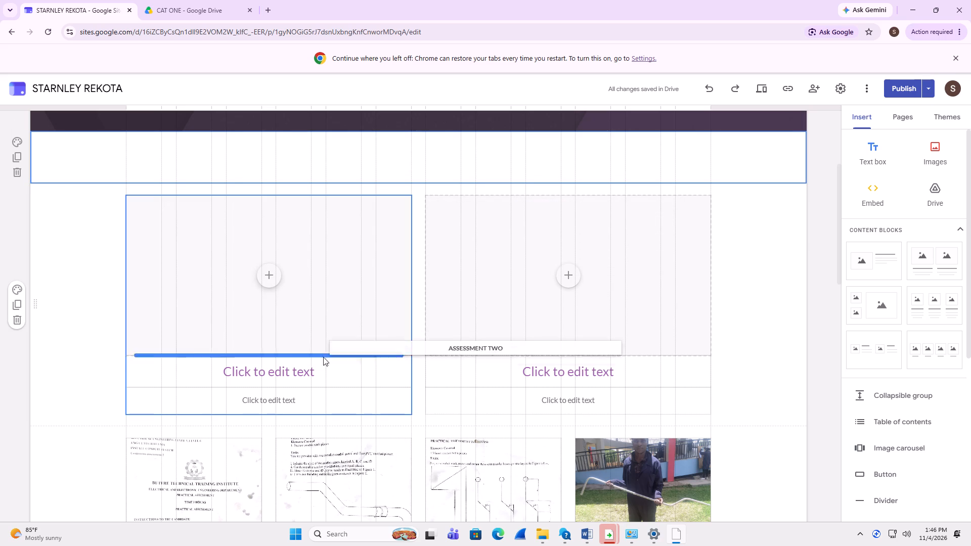
drag(323, 357, 289, 428)
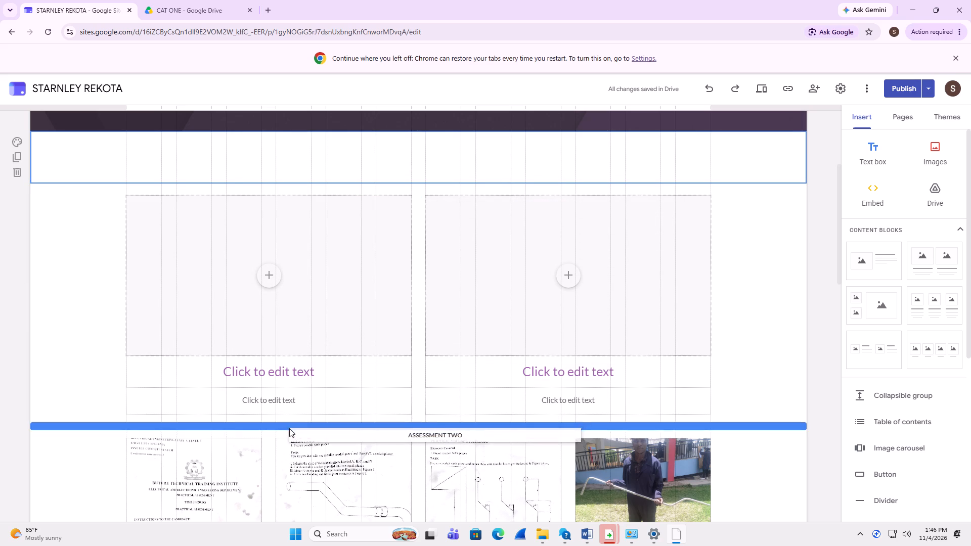
drag(289, 428, 285, 420)
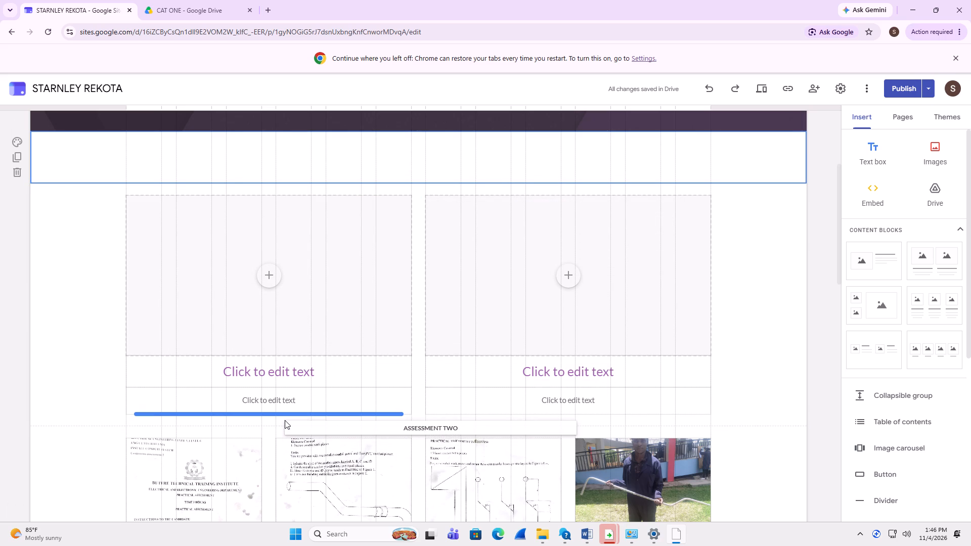
drag(285, 420, 285, 417)
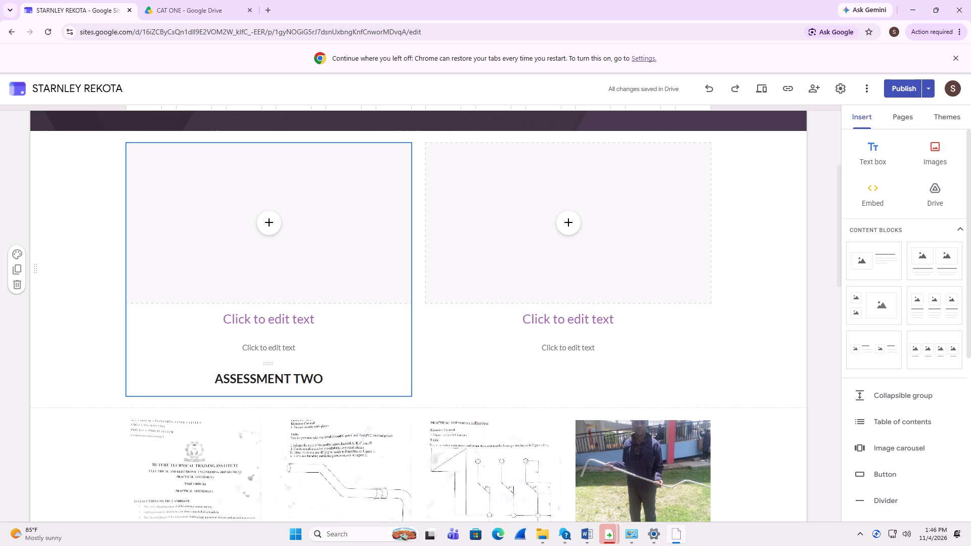
drag(337, 376, 334, 368)
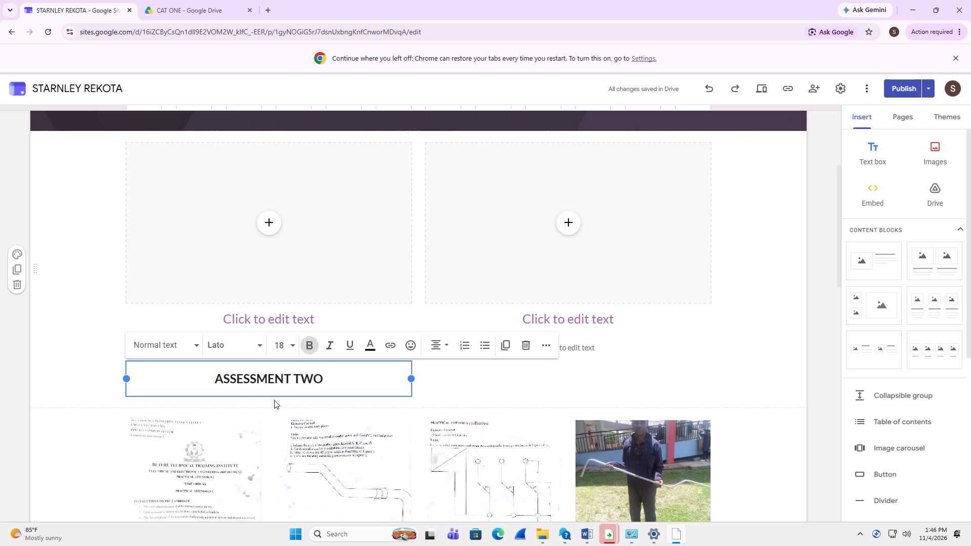
drag(290, 391, 291, 404)
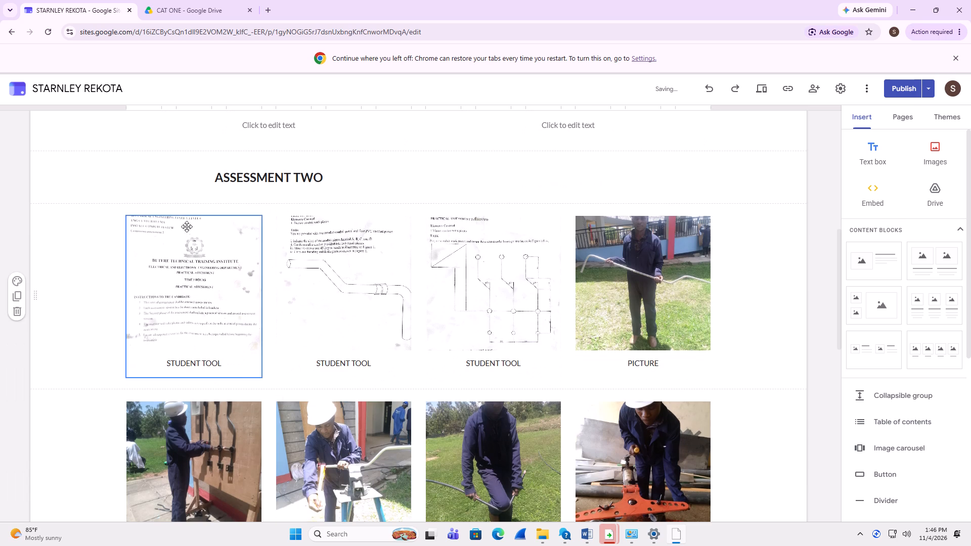
Insert leading spaces before the ASSESSMENT TWO heading text to shift it towards the middle of the page.
click(213, 177)
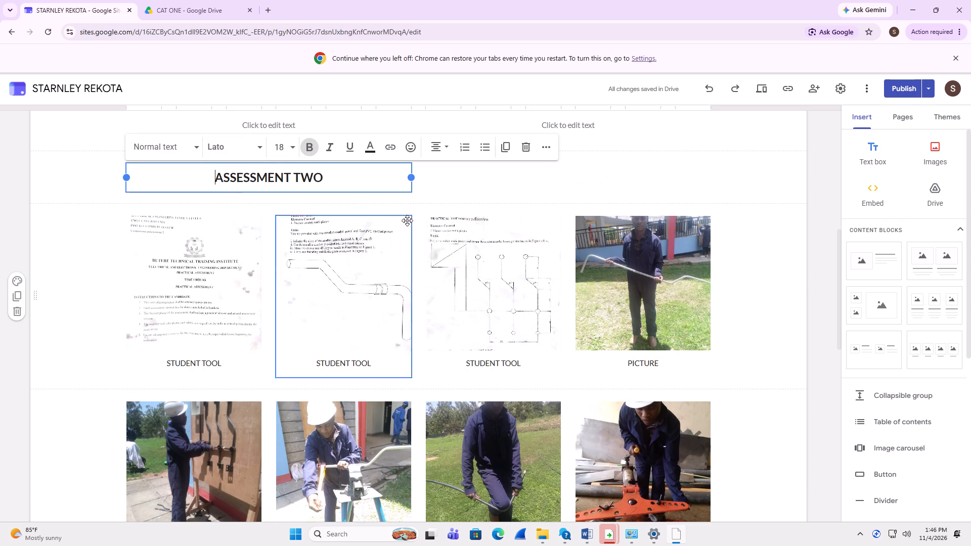
key(space)
key(space)
key(space)
key(space)
key(space)
key(space)
key(space)
key(space)
key(space)
key(space)
key(space)
key(space)
key(space)
key(space)
key(space)
key(space)
key(space)
key(space)
key(space)
key(space)
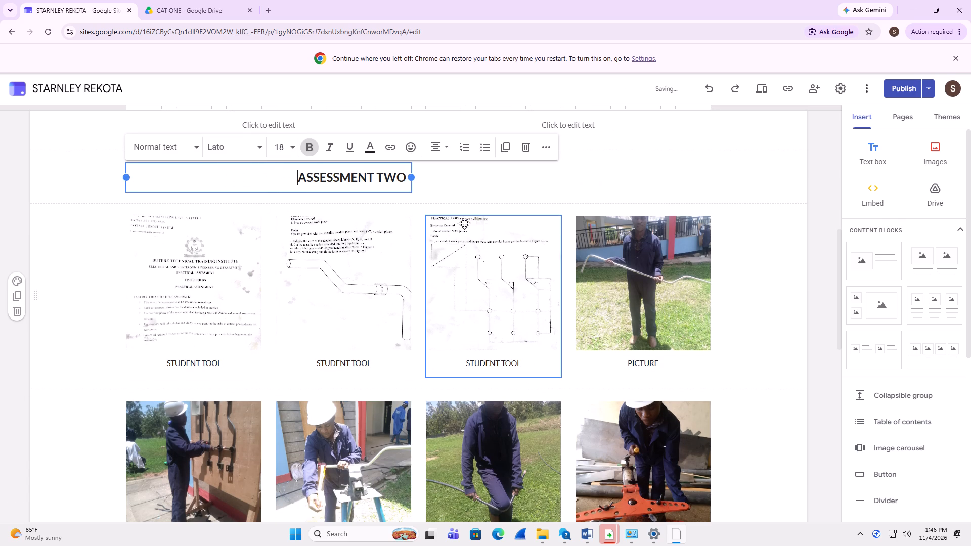
Apply centre alignment to the ASSESSMENT TWO heading.
click(444, 147)
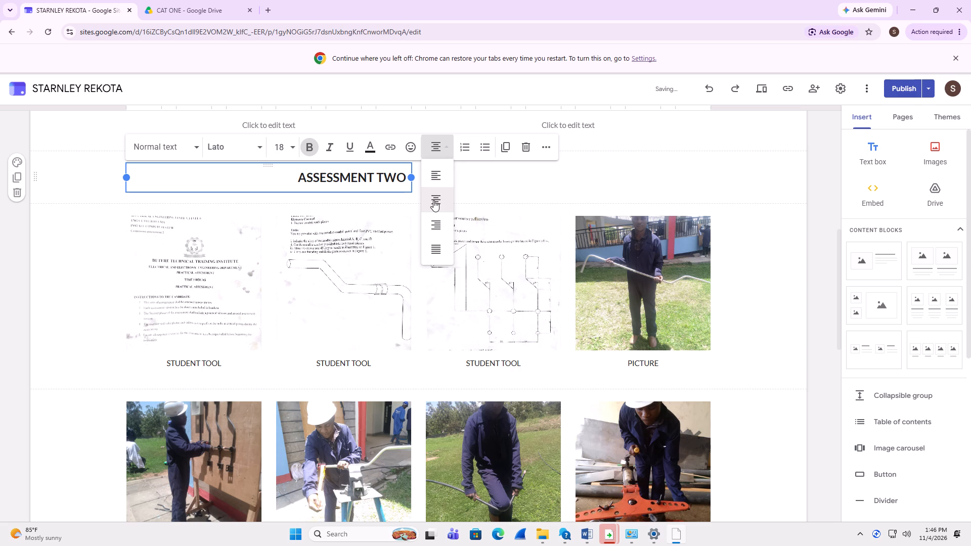
click(433, 200)
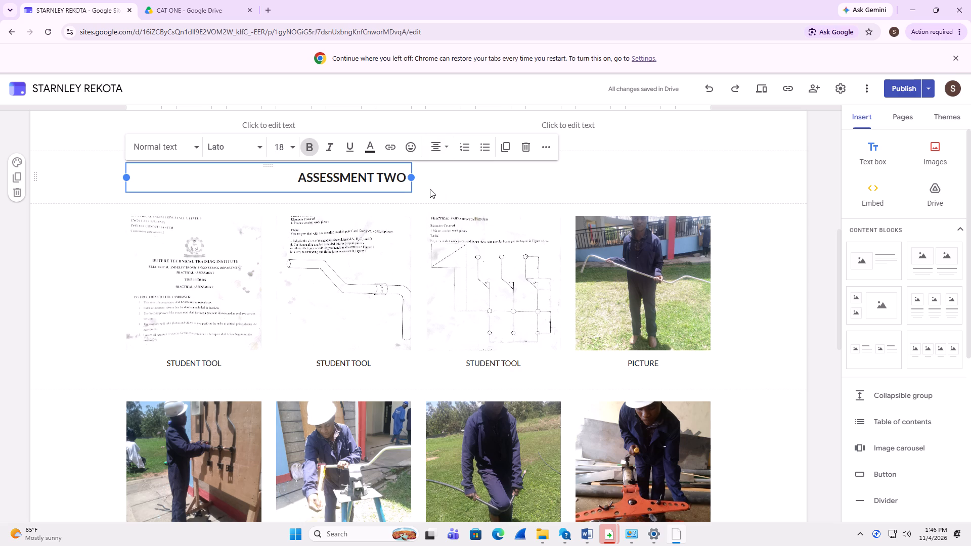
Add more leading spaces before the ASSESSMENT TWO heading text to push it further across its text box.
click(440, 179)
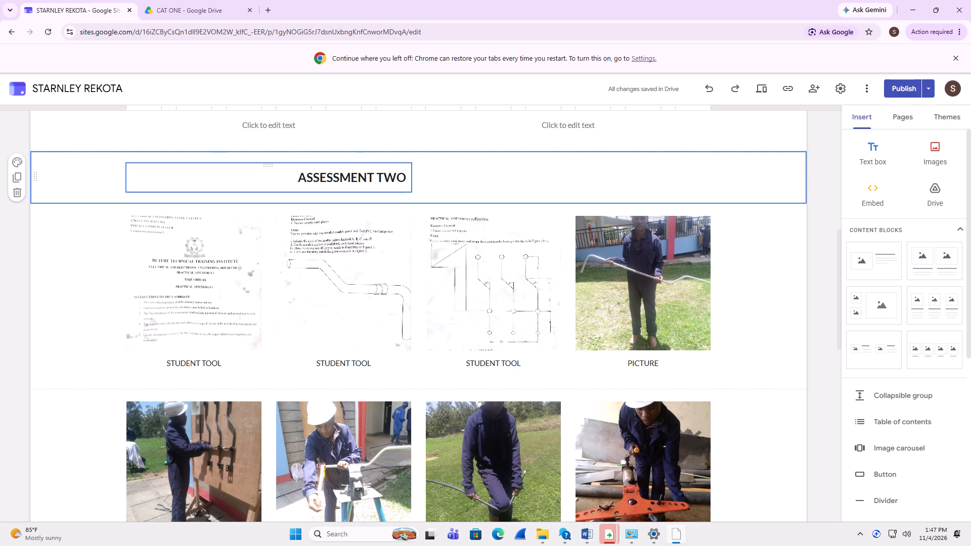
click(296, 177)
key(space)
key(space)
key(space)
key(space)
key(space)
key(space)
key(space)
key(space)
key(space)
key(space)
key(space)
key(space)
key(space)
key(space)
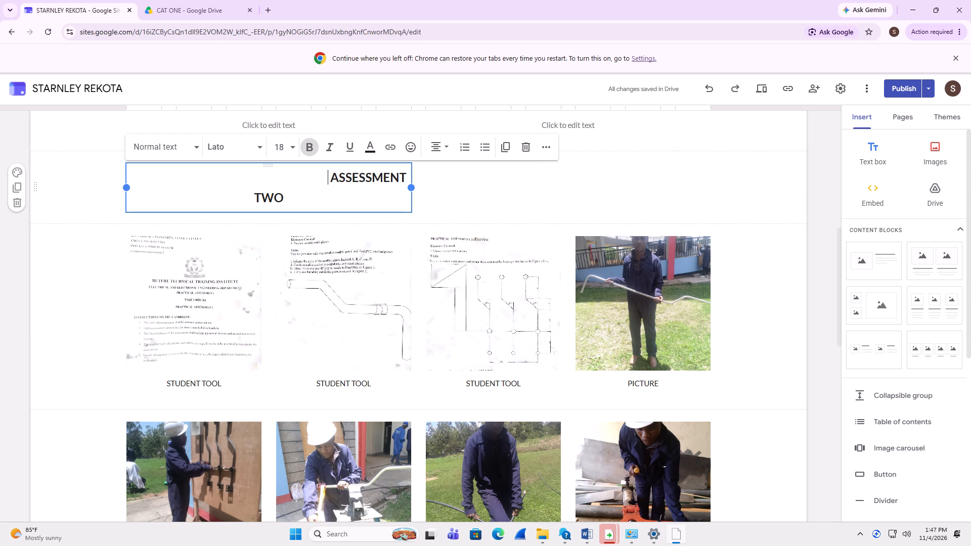
Remove the excess leading spaces before ASSESSMENT TWO so the heading fits on one line of its text box.
key(BackSpace)
key(BackSpace)
key(BackSpace)
key(BackSpace)
key(BackSpace)
key(BackSpace)
key(BackSpace)
key(BackSpace)
key(BackSpace)
key(BackSpace)
key(BackSpace)
key(BackSpace)
key(BackSpace)
key(BackSpace)
key(BackSpace)
key(BackSpace)
key(BackSpace)
key(BackSpace)
key(BackSpace)
key(BackSpace)
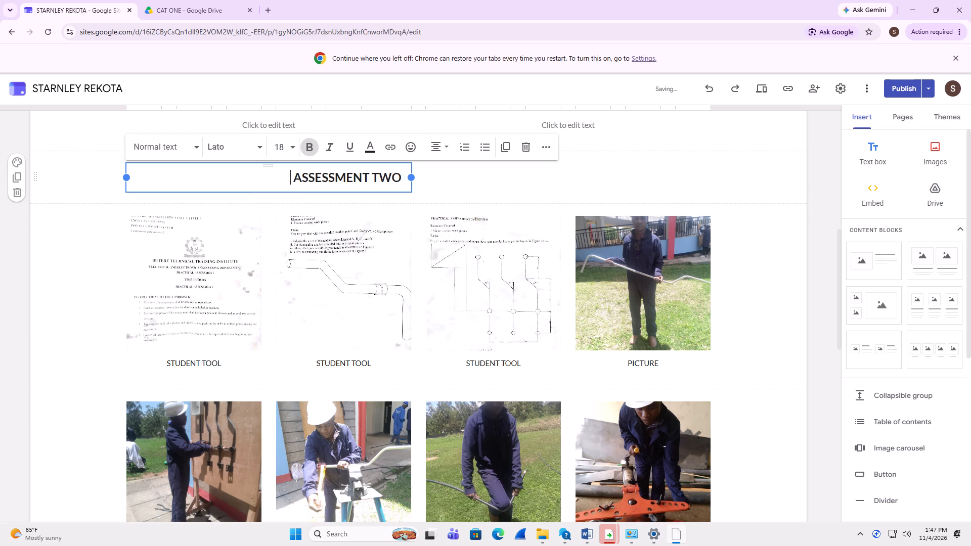
Widen the ASSESSMENT TWO text box to span the first three image columns of the row below.
drag(413, 177, 506, 181)
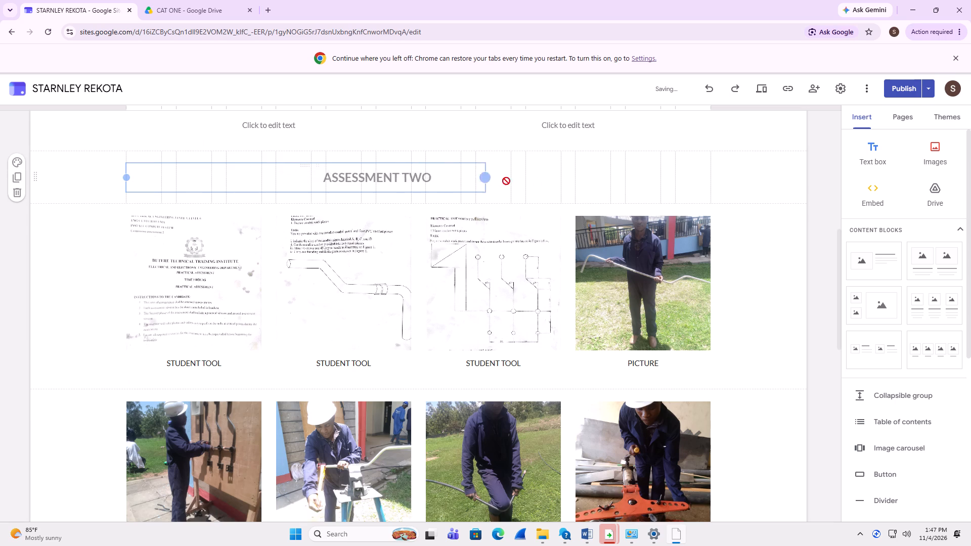
drag(506, 181, 560, 185)
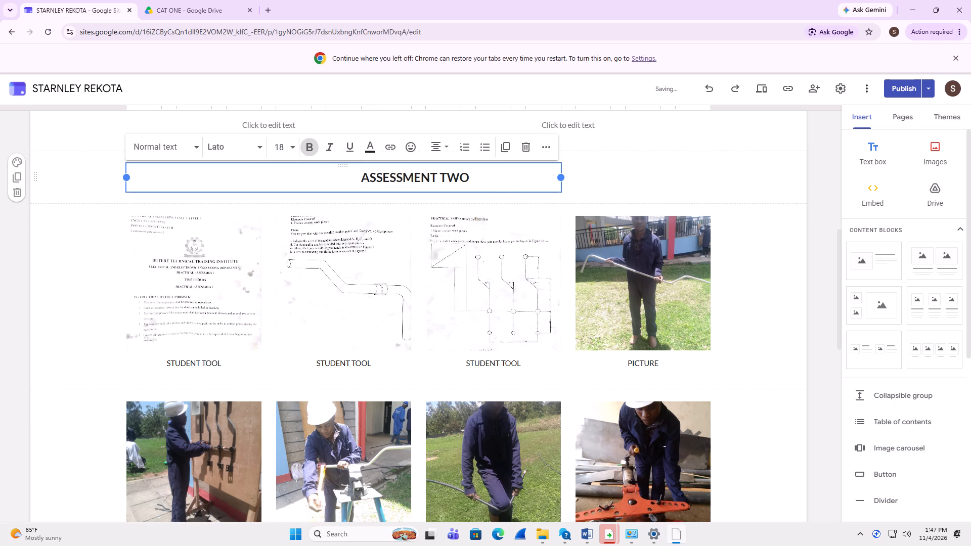
Set the font size of the ASSESSMENT TWO heading text to 24.
drag(474, 174, 358, 187)
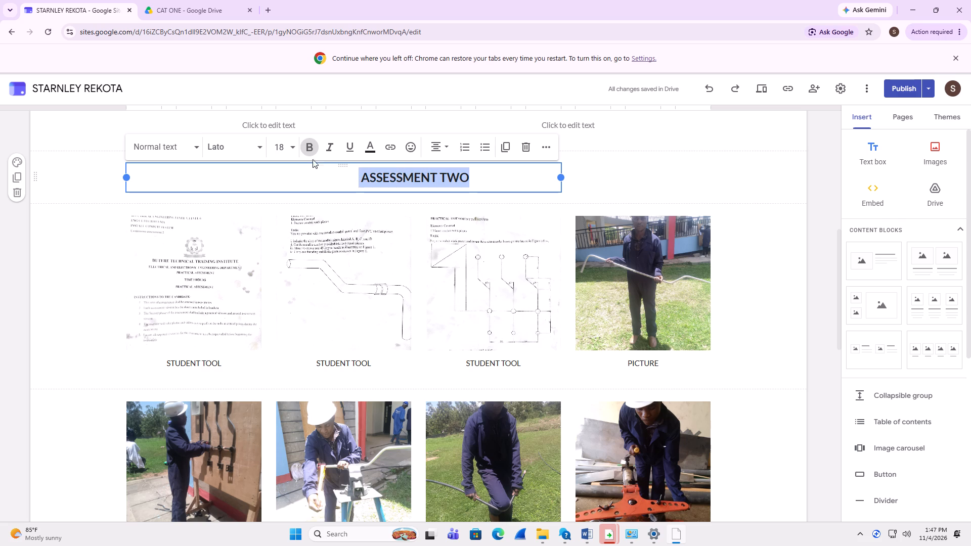
click(291, 145)
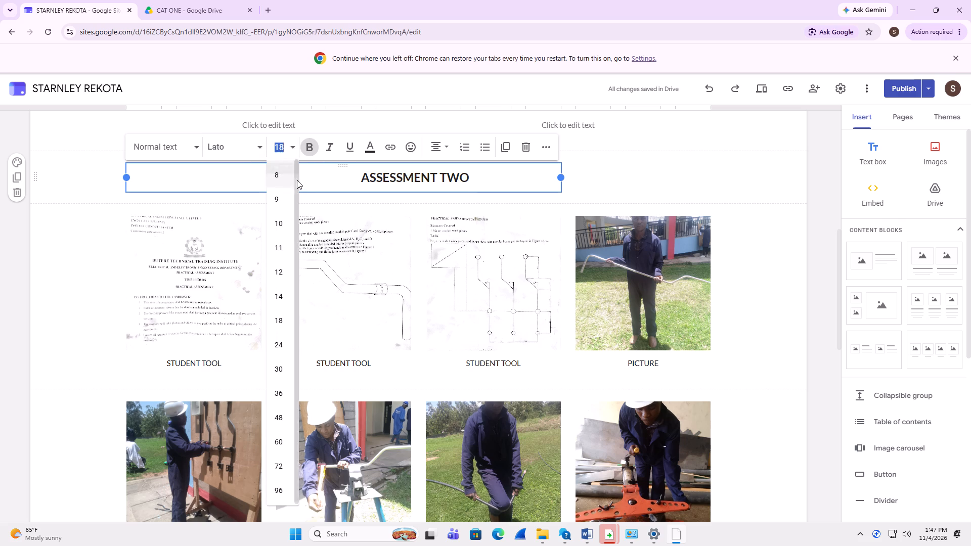
click(274, 344)
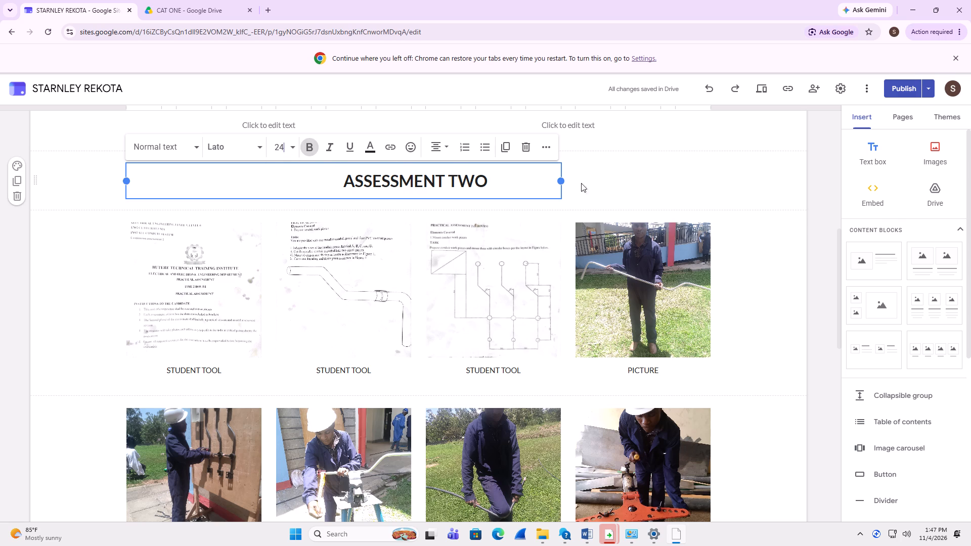
click(340, 178)
Add a few blank lines above the ASSESSMENT TWO heading text inside its text box to move it down.
key(Return)
key(Return)
key(Return)
key(Return)
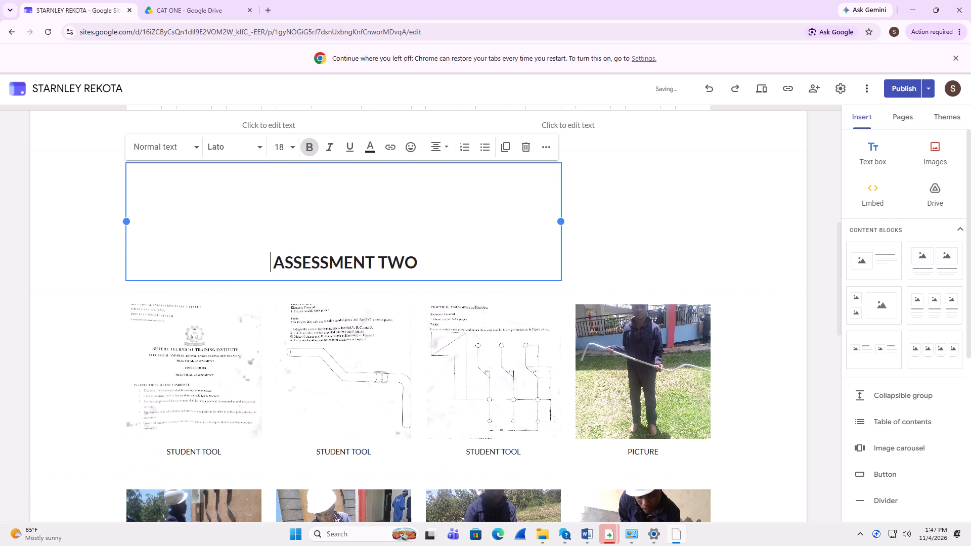
key(BackSpace)
key(BackSpace)
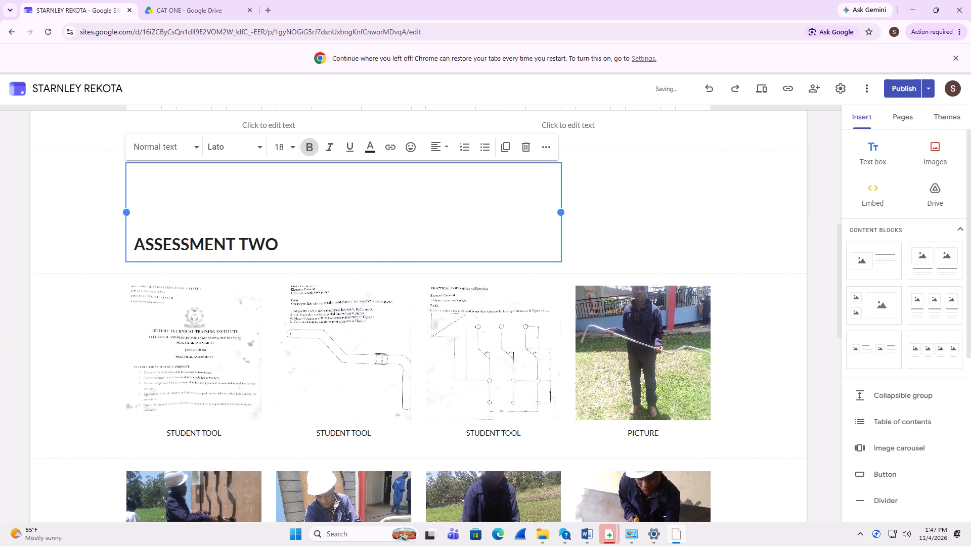
Add about 20 leading spaces before ASSESSMENT TWO to shift the heading toward the far end of its text box.
key(space)
key(space)
key(space)
key(space)
key(space)
key(space)
key(space)
key(space)
key(space)
key(space)
key(space)
key(space)
key(space)
key(space)
key(space)
key(space)
key(space)
key(space)
key(space)
key(space)
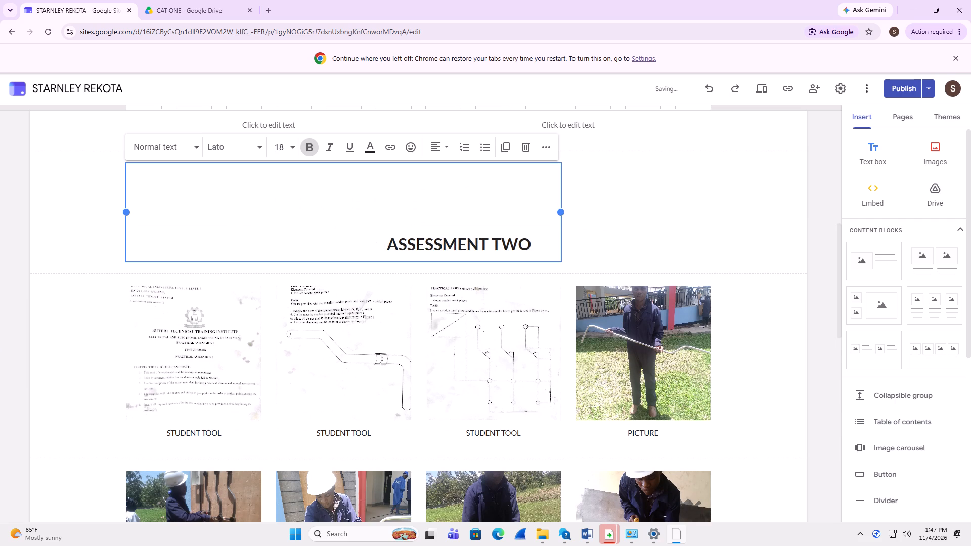
click(759, 222)
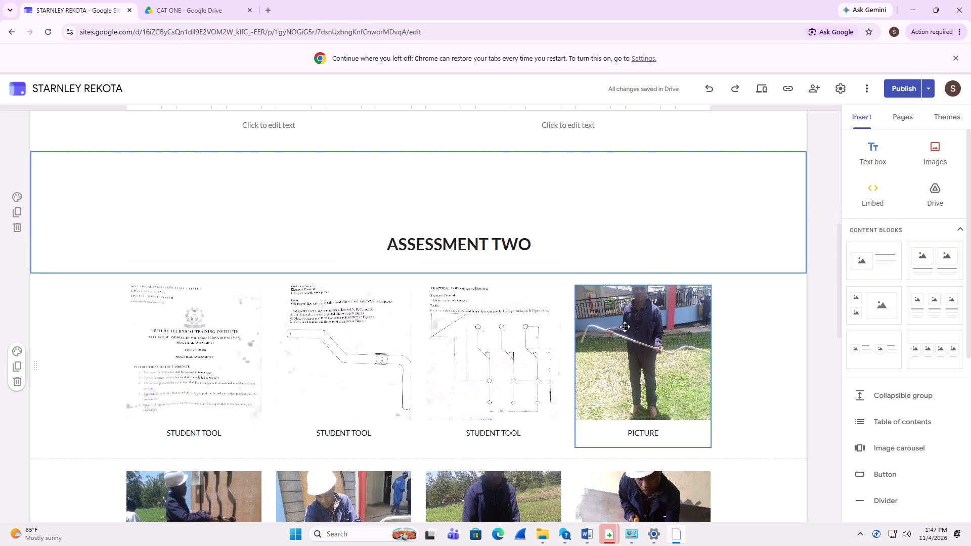
Insert a new text box between the INSTALL CONDUIT SYSTEMS banner and the empty two-image block.
scroll(623, 339, down, 5)
scroll(623, 339, up, 9)
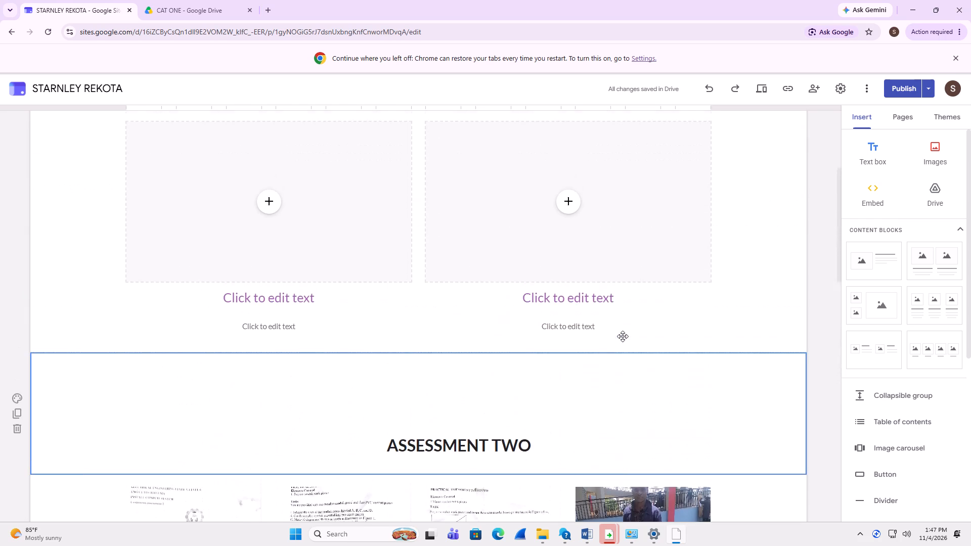
scroll(623, 336, up, 4)
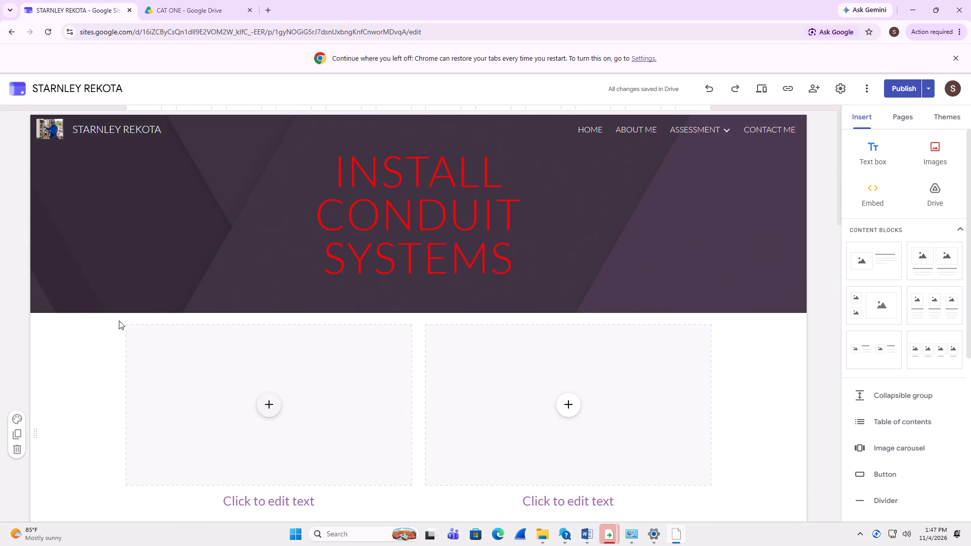
click(102, 313)
click(97, 320)
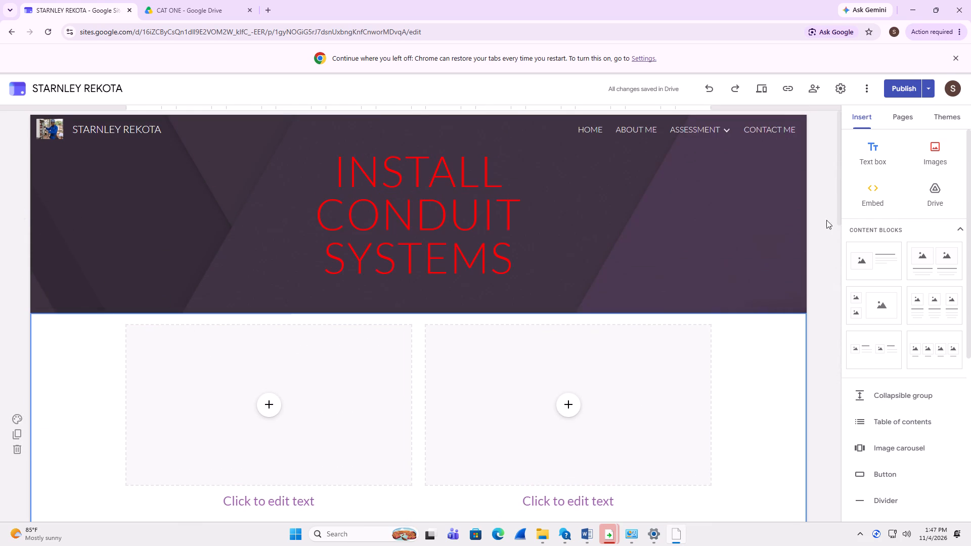
click(866, 152)
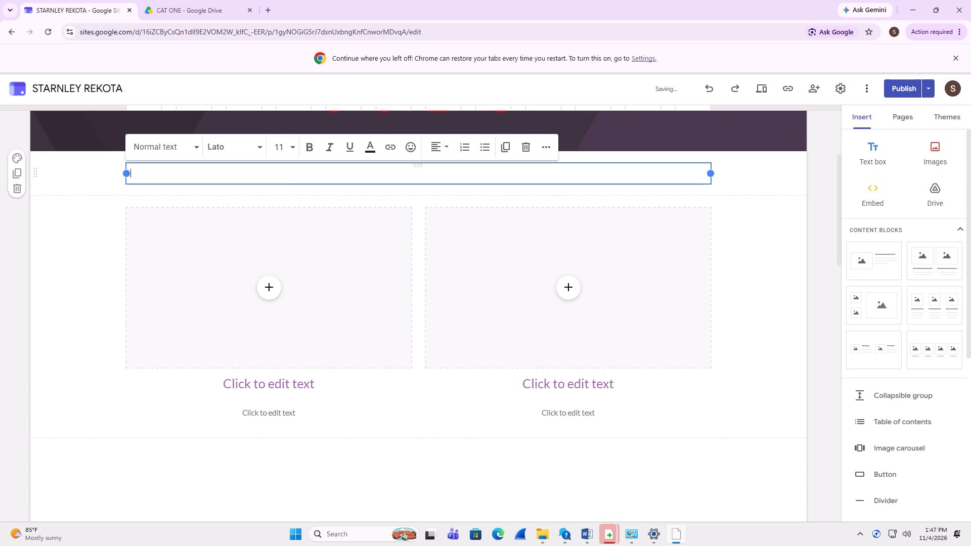
Enter the heading ASSESSMENT ONE in the new text box, formatted bold, size 24 and centred.
click(291, 177)
click(301, 149)
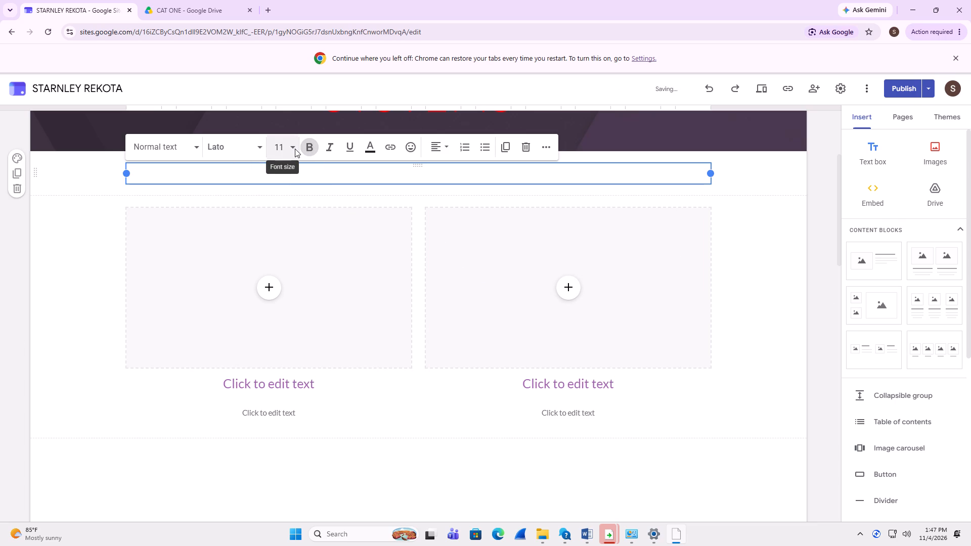
click(295, 149)
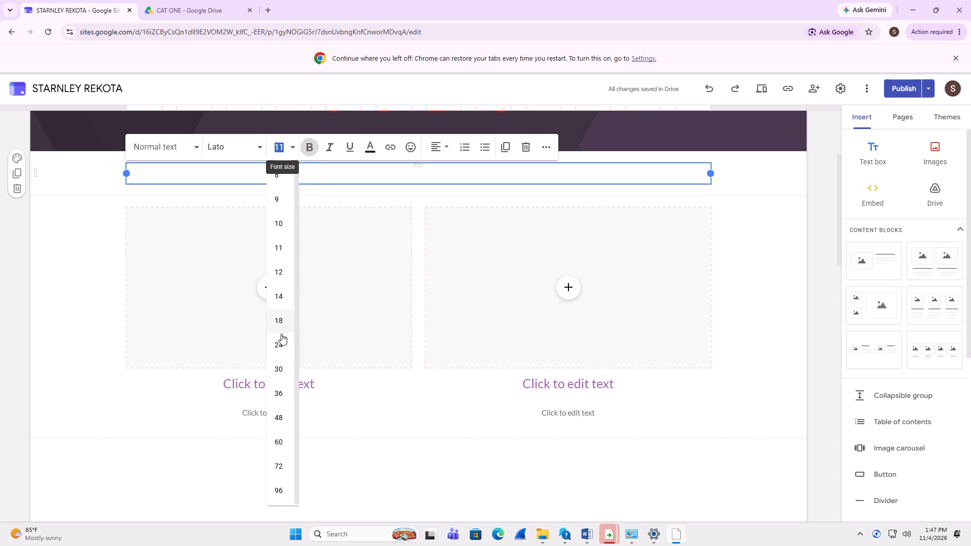
click(282, 338)
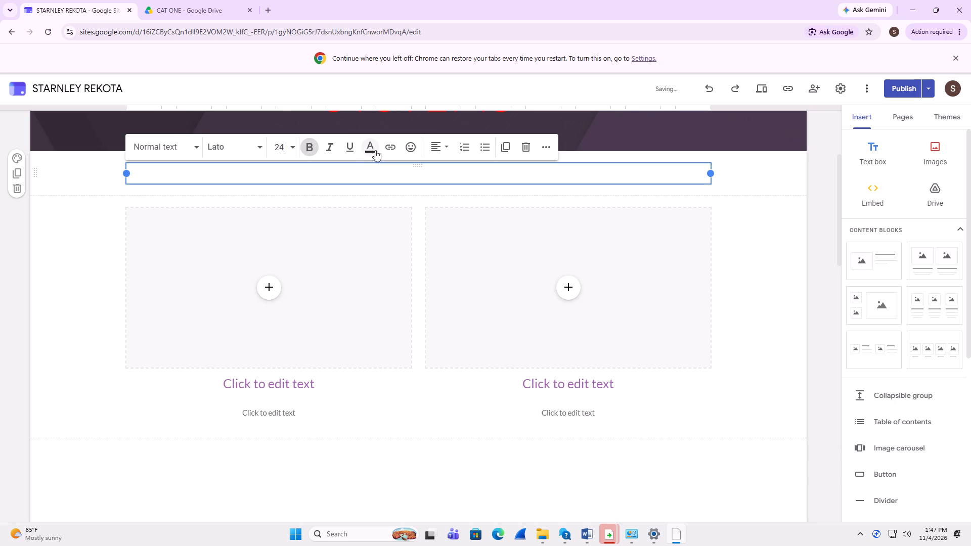
click(445, 145)
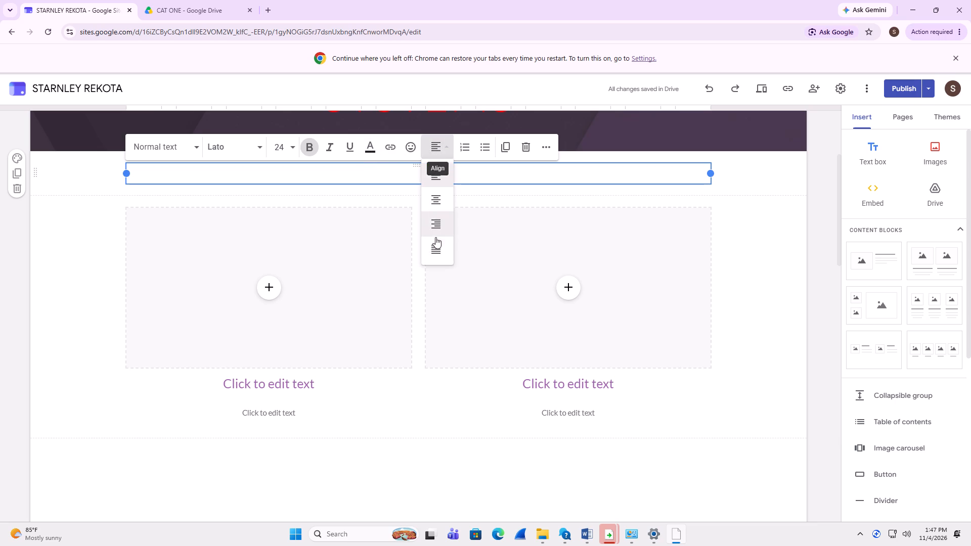
click(453, 202)
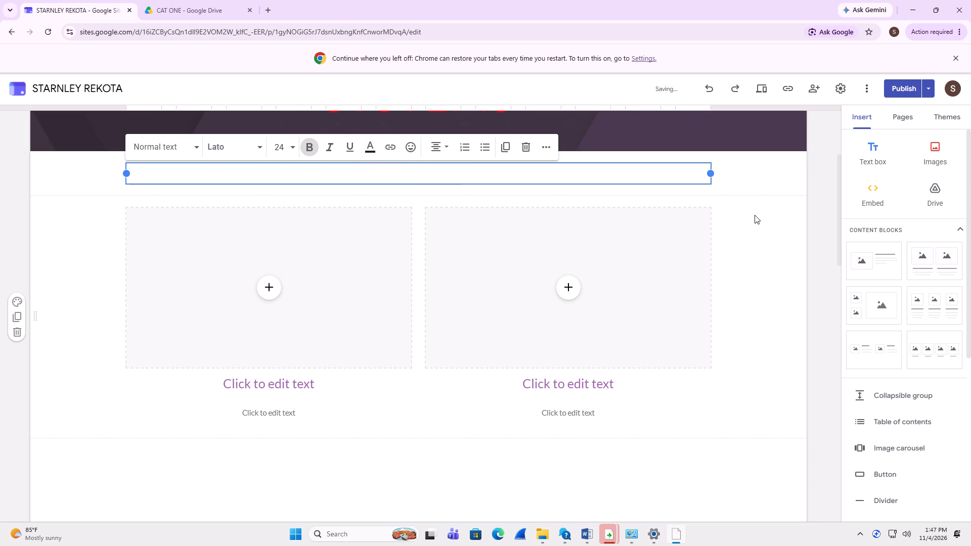
key(a)
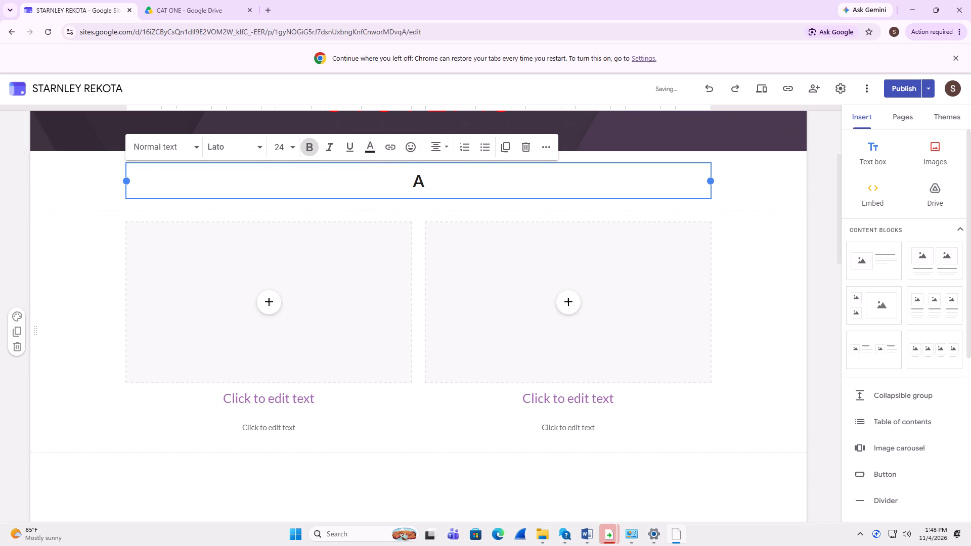
text(SSESSMENT)
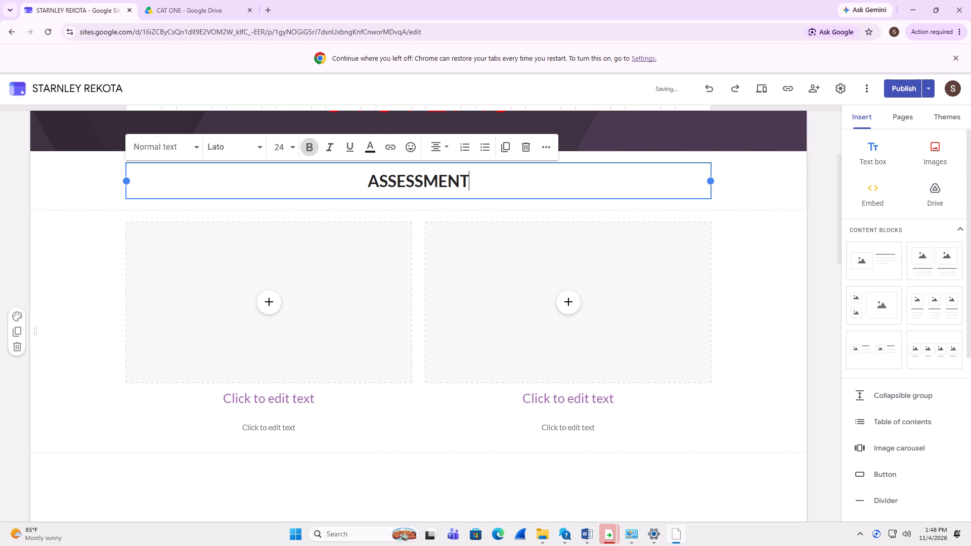
key(space)
key(o)
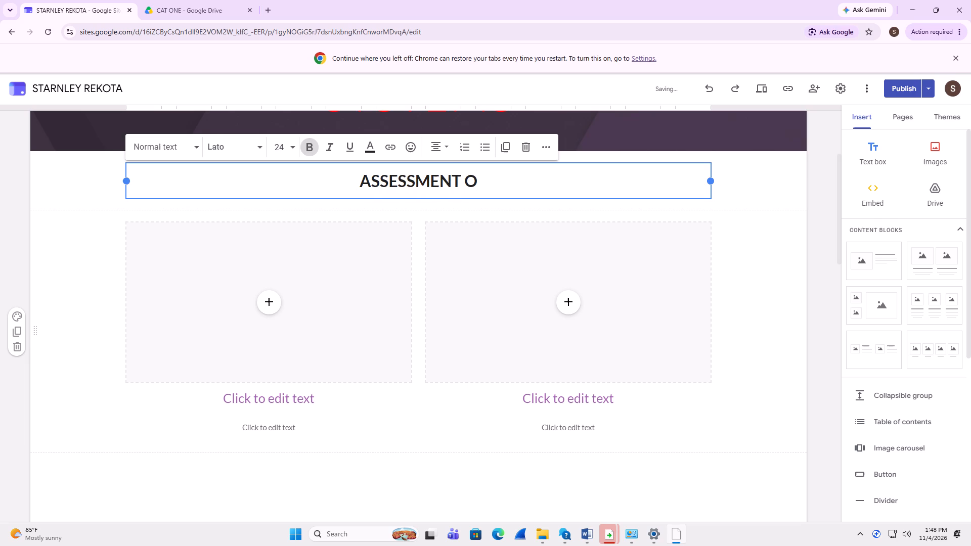
text(NE)
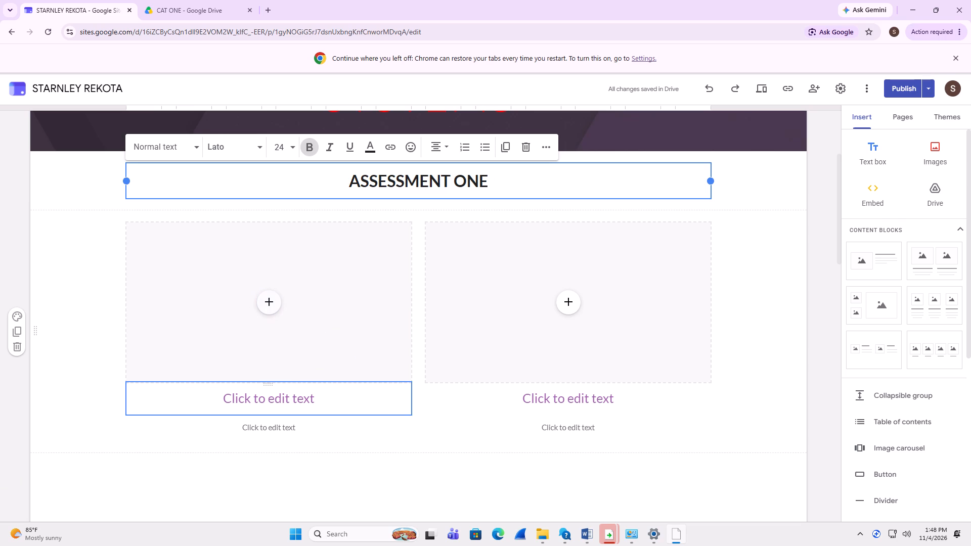
Enter STUDENT TOOL as the heading caption under both image placeholders of the ASSESSMENT ONE block.
click(328, 400)
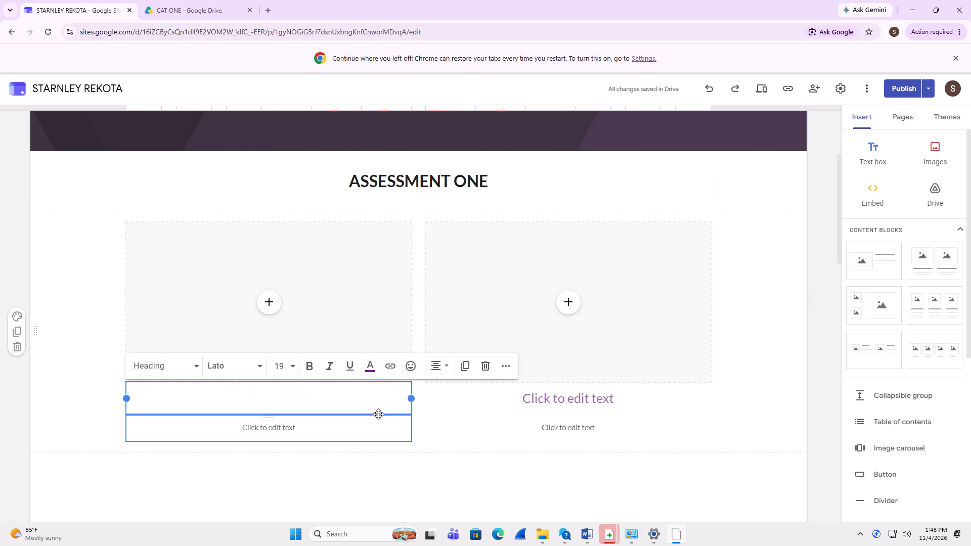
text(STU)
text(DENT TOOL)
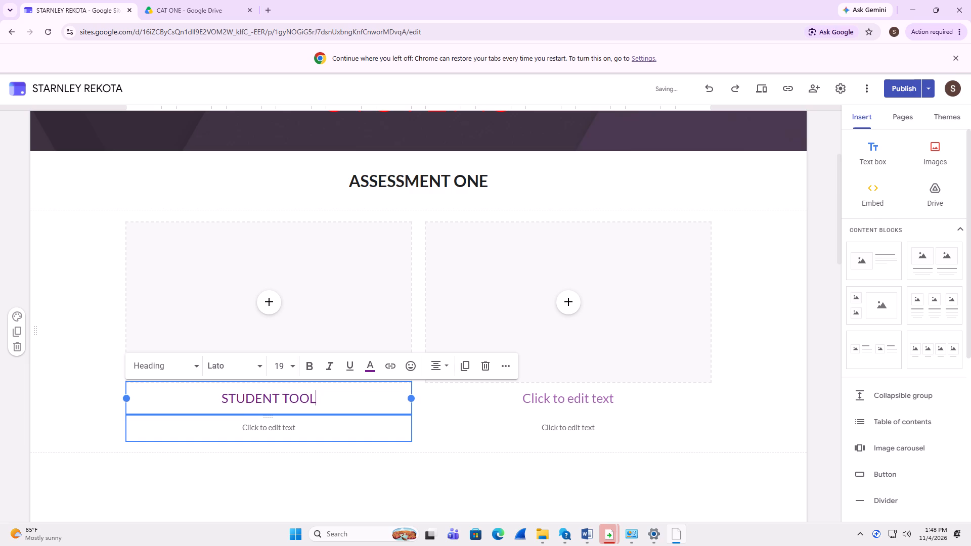
click(629, 401)
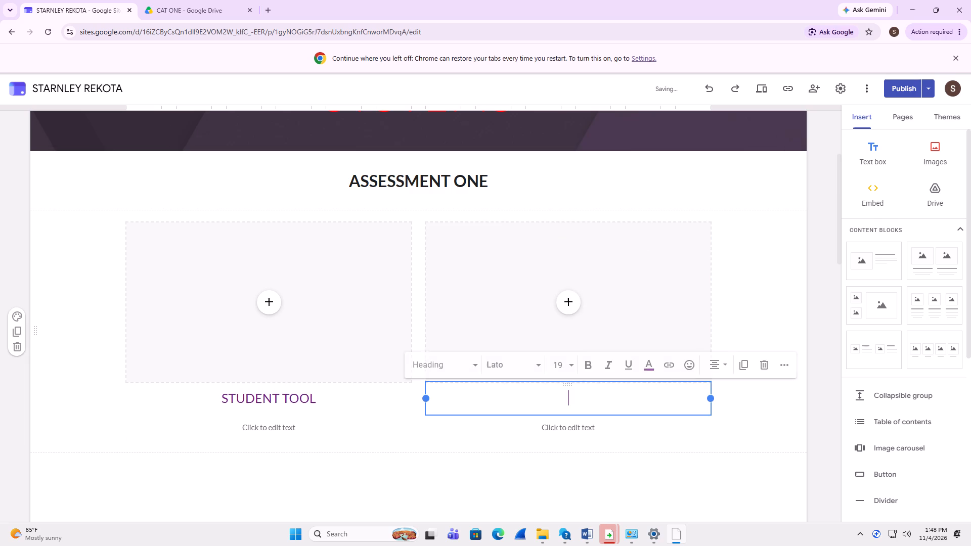
text(STUDENT)
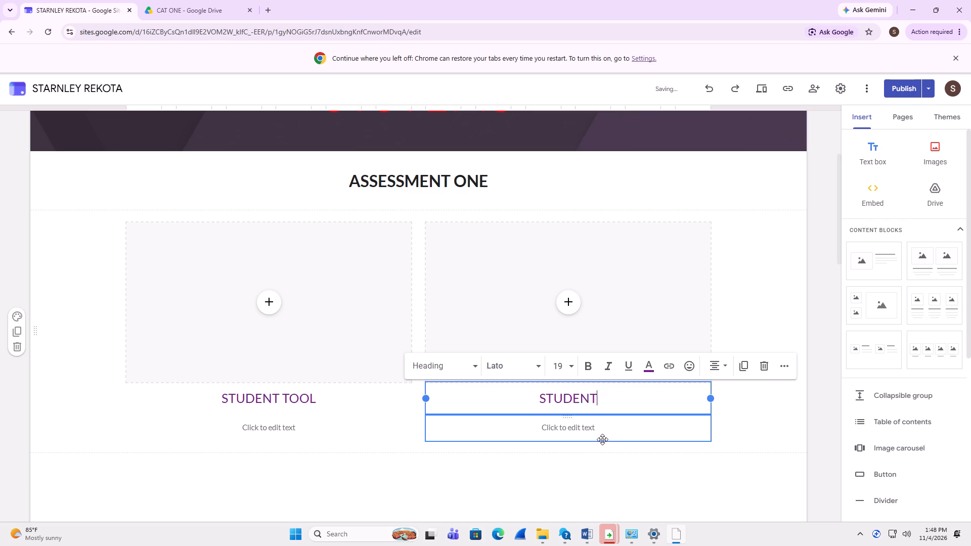
key(space)
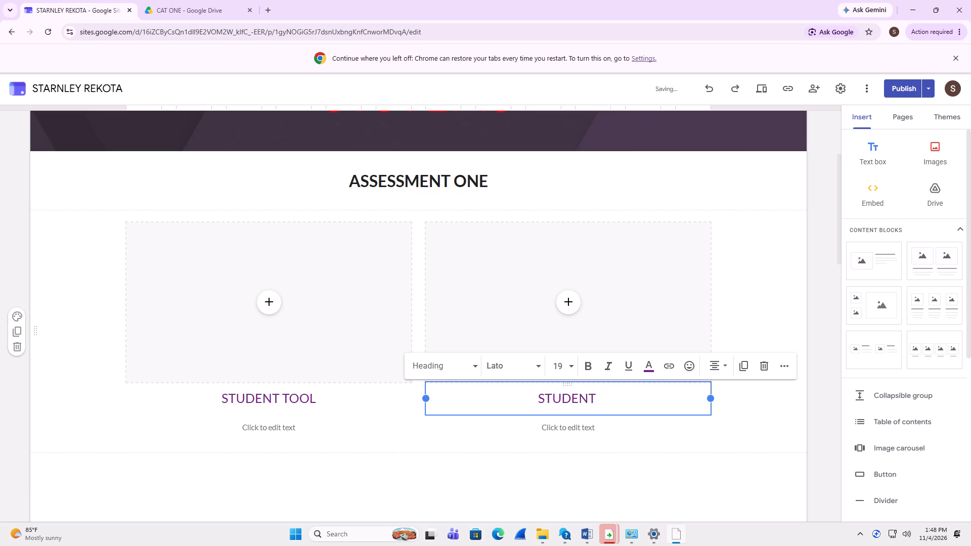
text(TOOL)
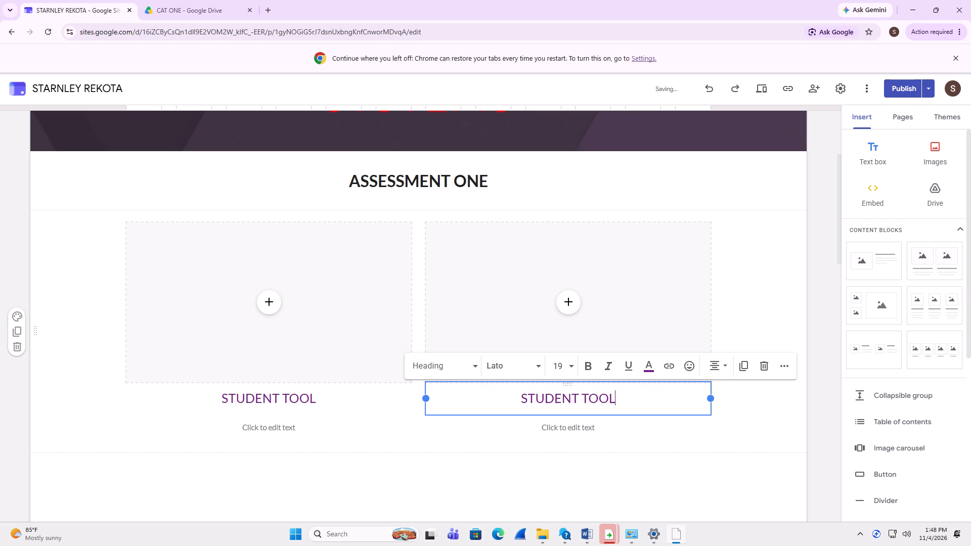
Delete the empty body text placeholders beneath both STUDENT TOOL captions.
click(648, 437)
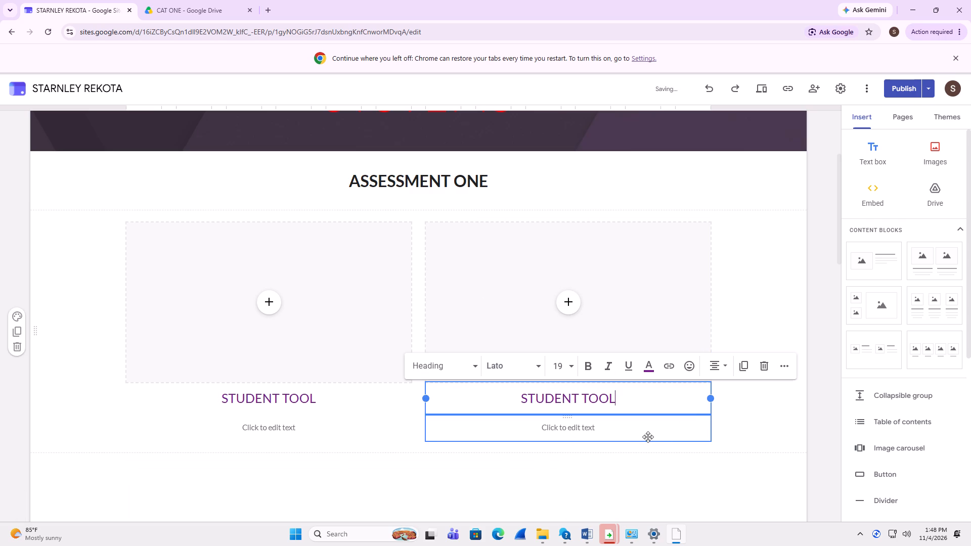
click(758, 423)
click(648, 436)
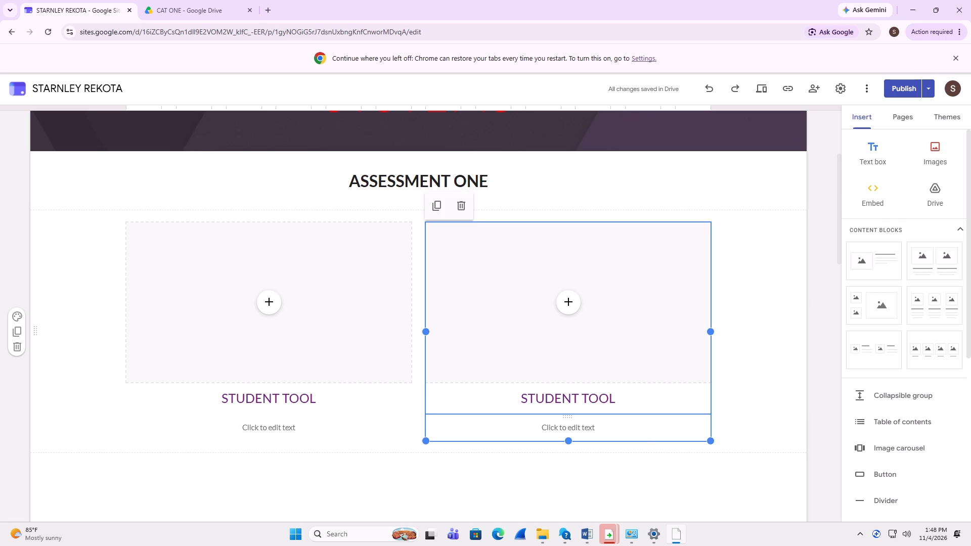
click(634, 428)
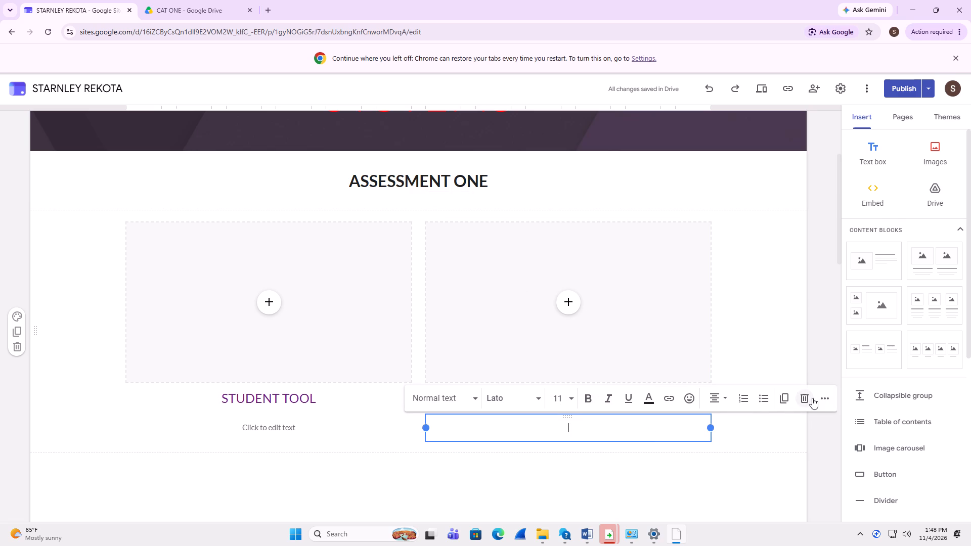
click(807, 398)
click(294, 432)
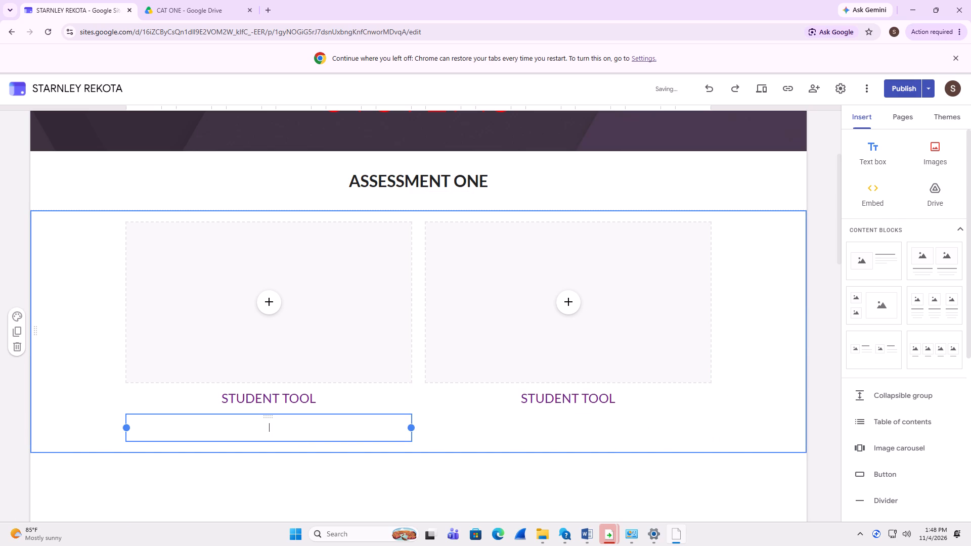
click(520, 399)
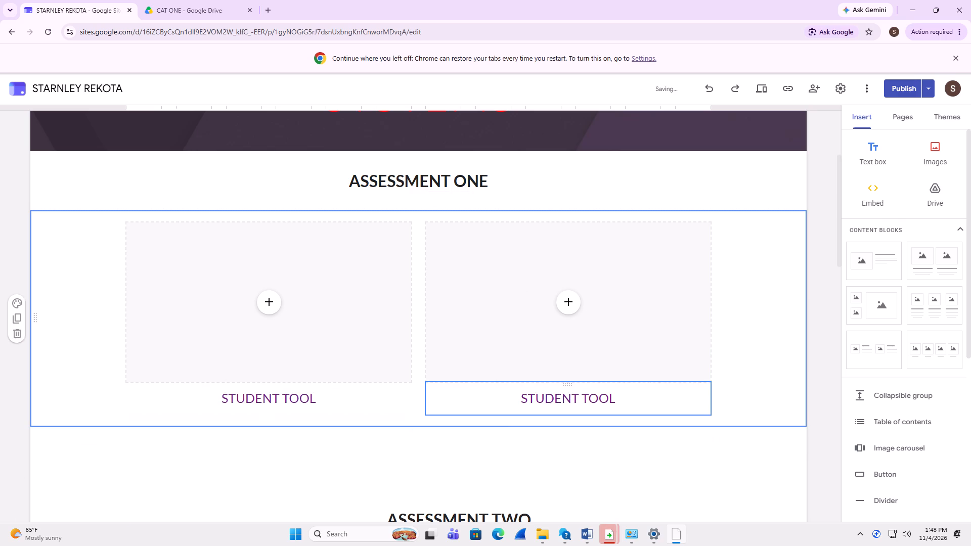
Insert two four-image content blocks between the STUDENT TOOL block and the ASSESSMENT TWO heading.
scroll(506, 436, down, 3)
scroll(506, 436, up, 1)
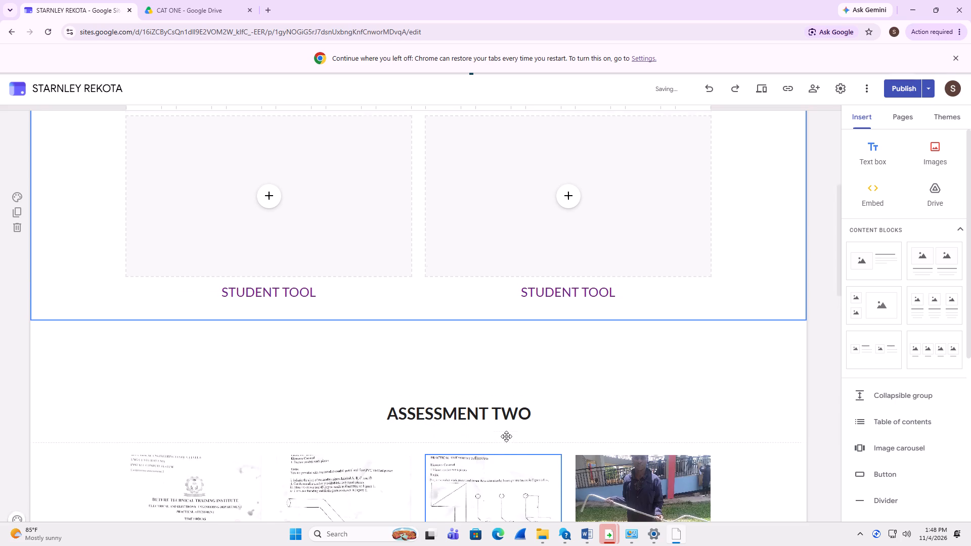
scroll(506, 436, up, 1)
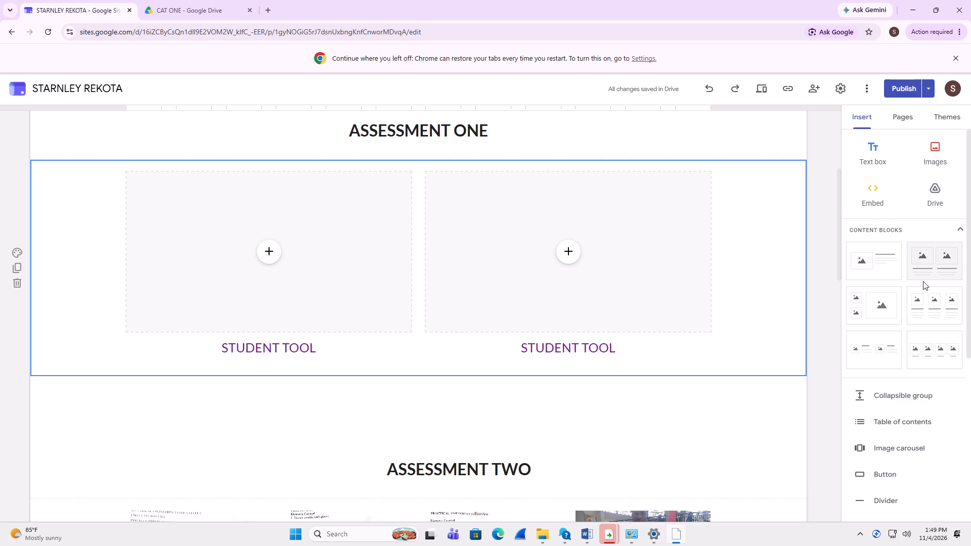
double_click(927, 343)
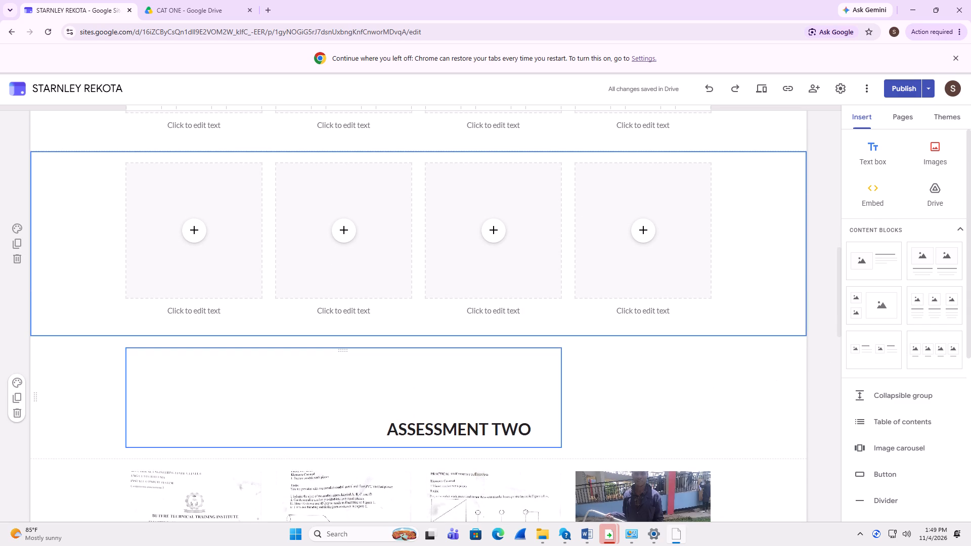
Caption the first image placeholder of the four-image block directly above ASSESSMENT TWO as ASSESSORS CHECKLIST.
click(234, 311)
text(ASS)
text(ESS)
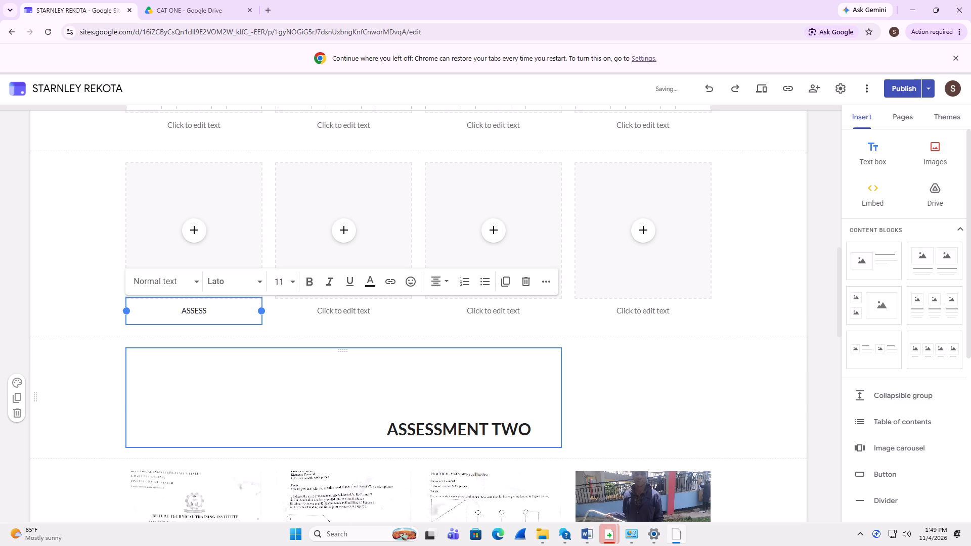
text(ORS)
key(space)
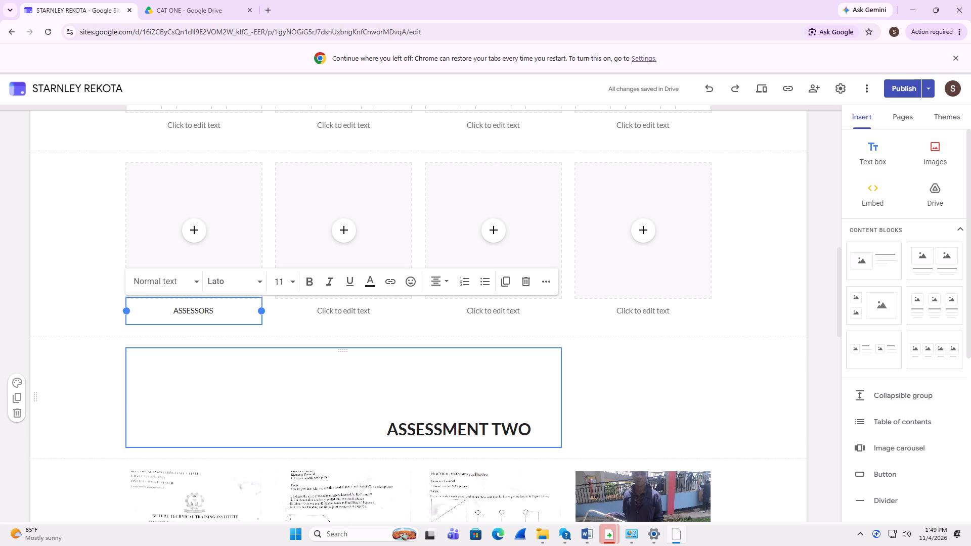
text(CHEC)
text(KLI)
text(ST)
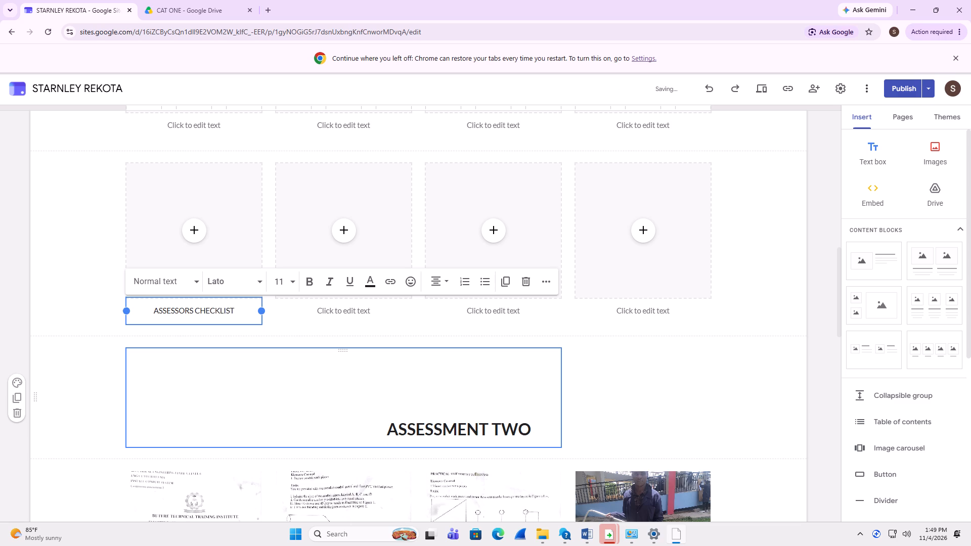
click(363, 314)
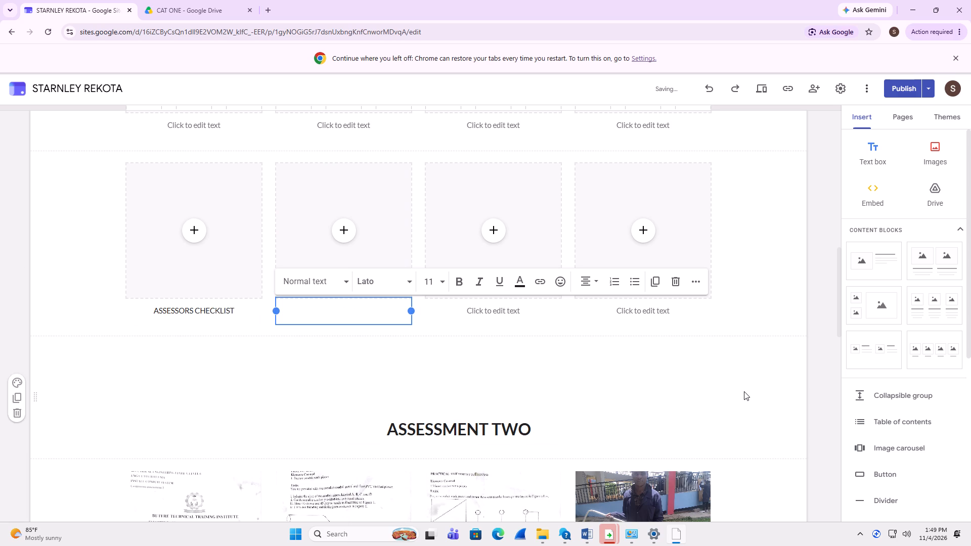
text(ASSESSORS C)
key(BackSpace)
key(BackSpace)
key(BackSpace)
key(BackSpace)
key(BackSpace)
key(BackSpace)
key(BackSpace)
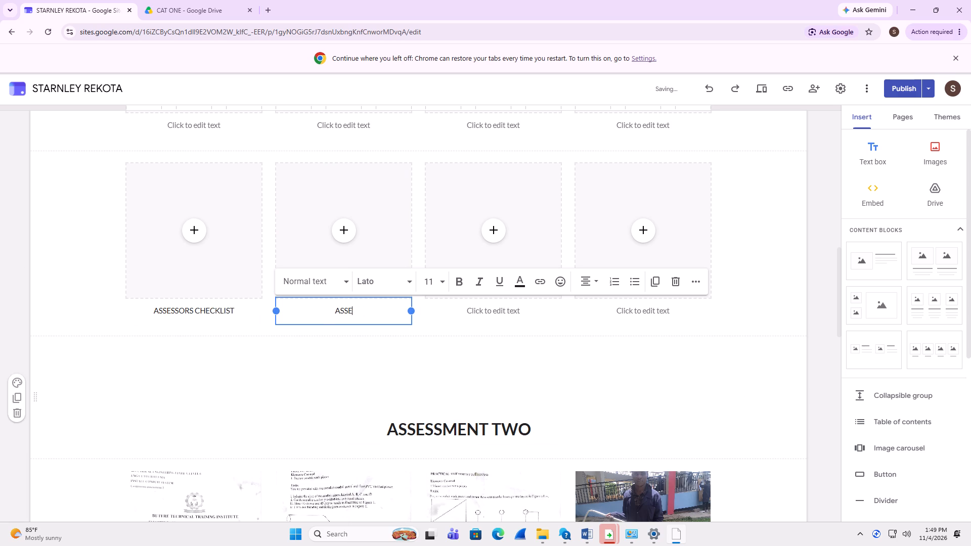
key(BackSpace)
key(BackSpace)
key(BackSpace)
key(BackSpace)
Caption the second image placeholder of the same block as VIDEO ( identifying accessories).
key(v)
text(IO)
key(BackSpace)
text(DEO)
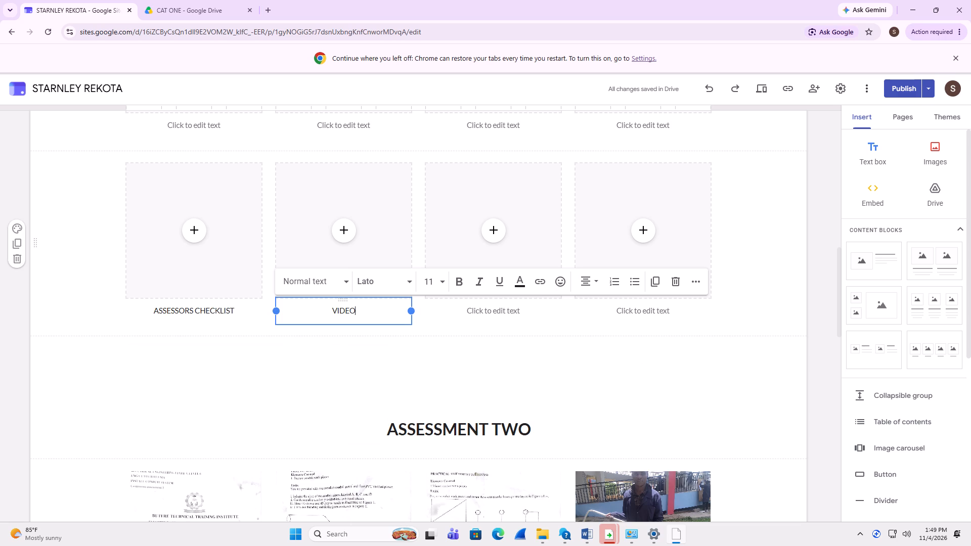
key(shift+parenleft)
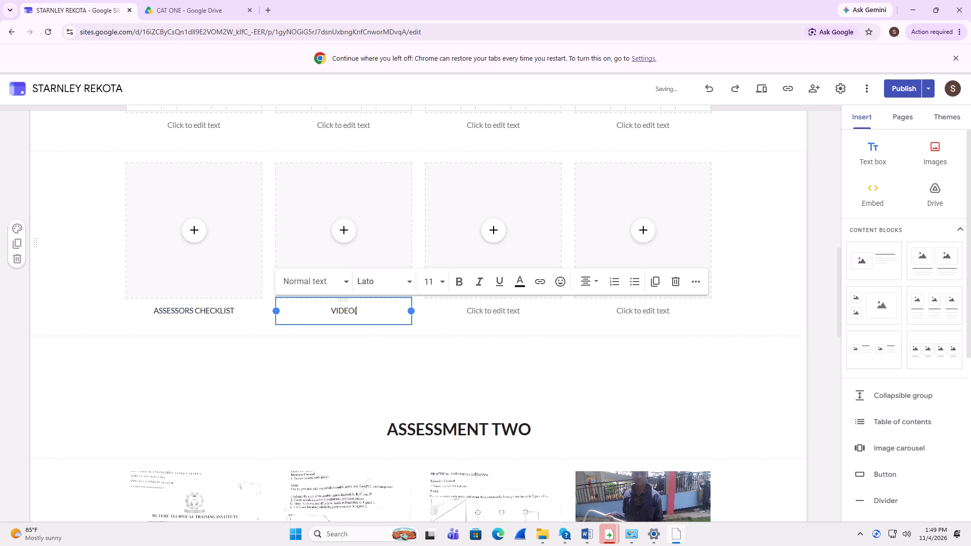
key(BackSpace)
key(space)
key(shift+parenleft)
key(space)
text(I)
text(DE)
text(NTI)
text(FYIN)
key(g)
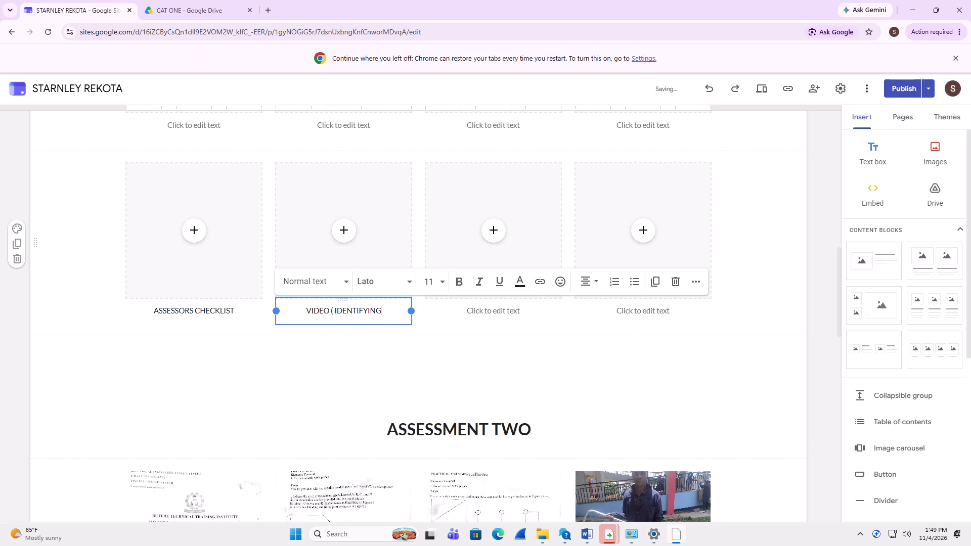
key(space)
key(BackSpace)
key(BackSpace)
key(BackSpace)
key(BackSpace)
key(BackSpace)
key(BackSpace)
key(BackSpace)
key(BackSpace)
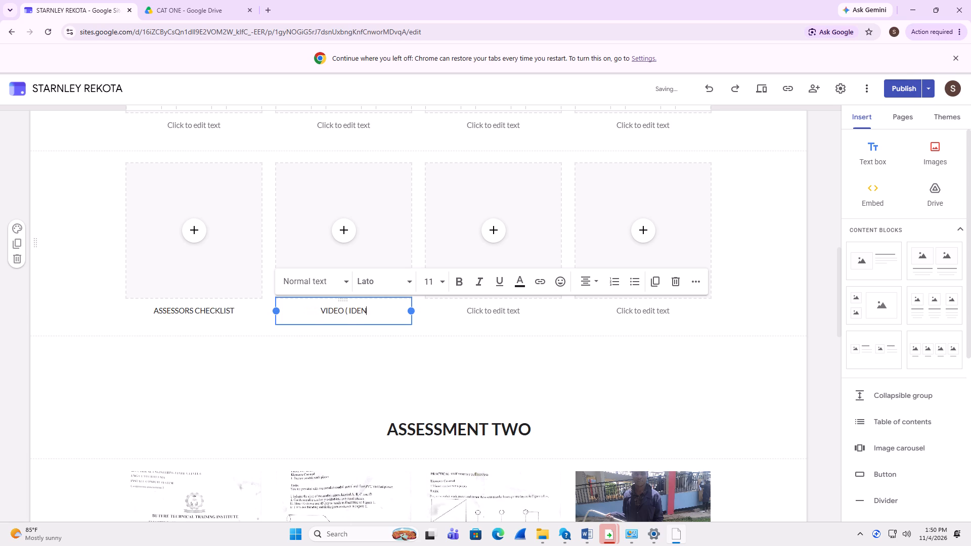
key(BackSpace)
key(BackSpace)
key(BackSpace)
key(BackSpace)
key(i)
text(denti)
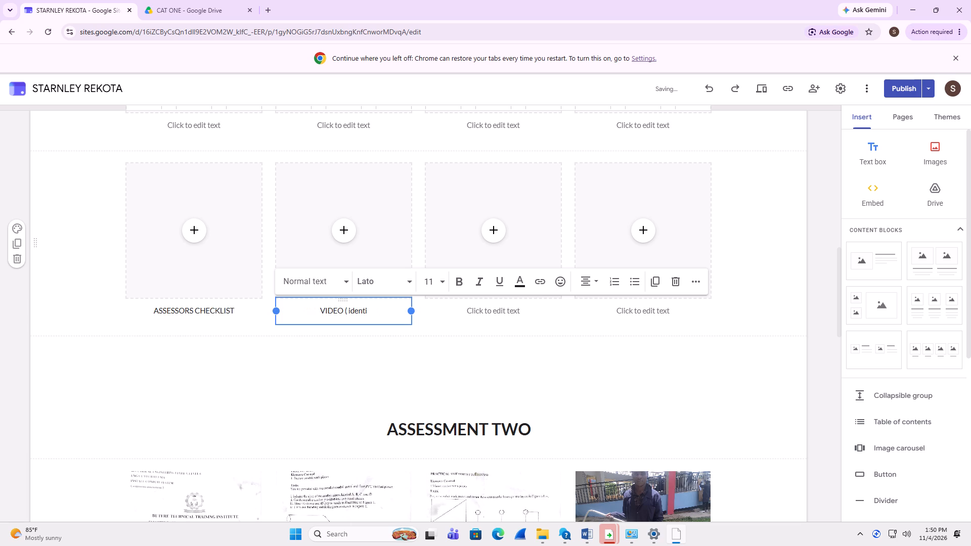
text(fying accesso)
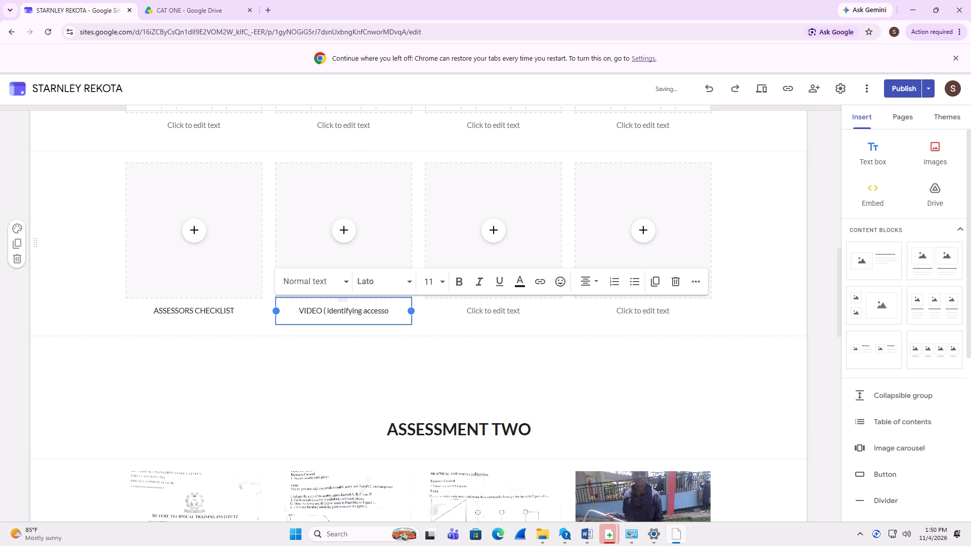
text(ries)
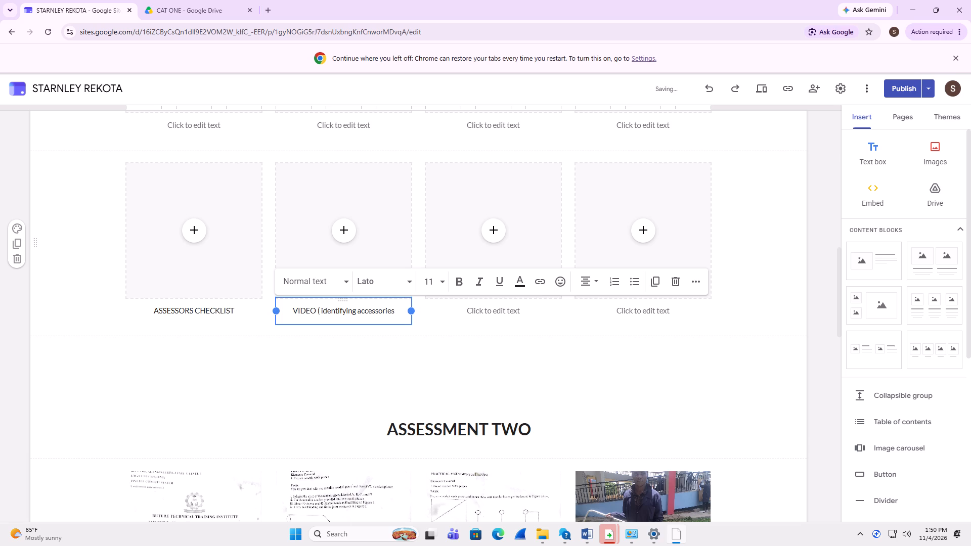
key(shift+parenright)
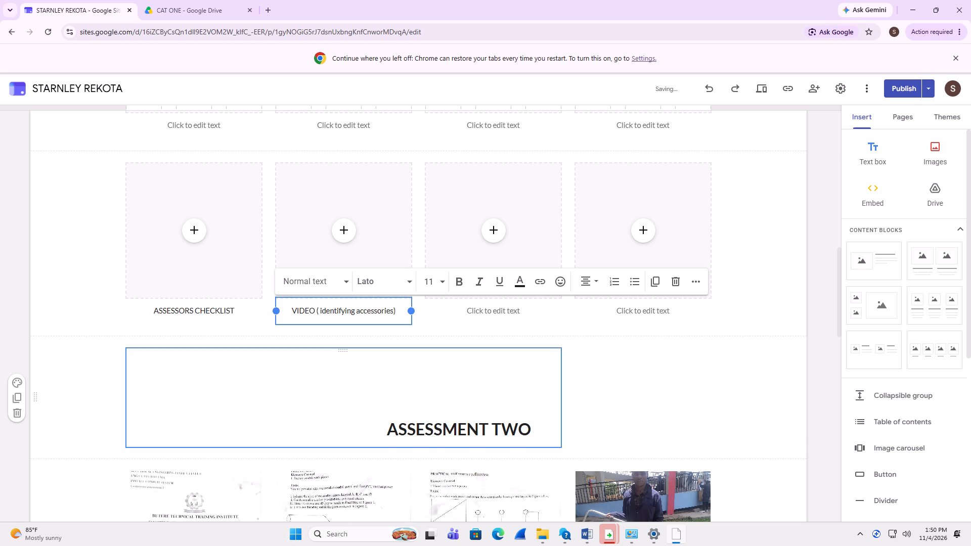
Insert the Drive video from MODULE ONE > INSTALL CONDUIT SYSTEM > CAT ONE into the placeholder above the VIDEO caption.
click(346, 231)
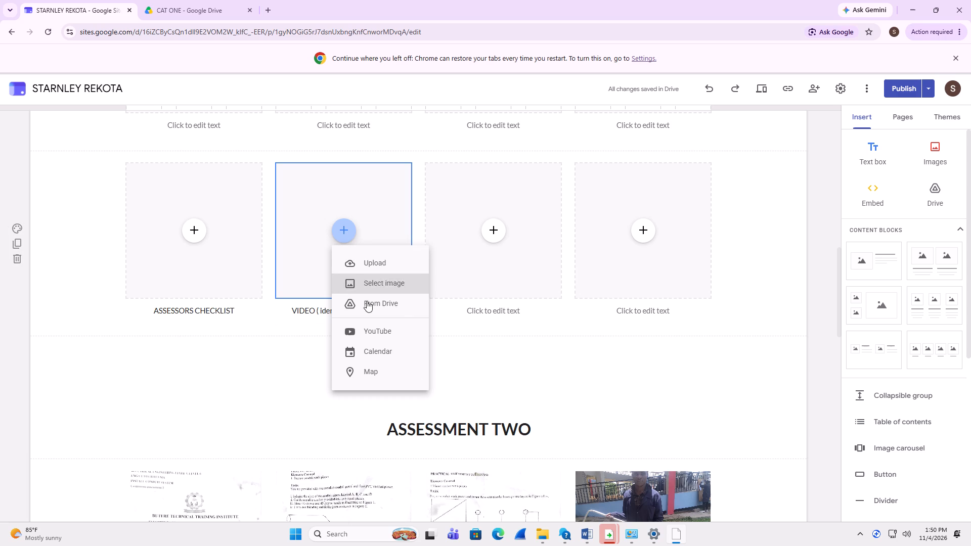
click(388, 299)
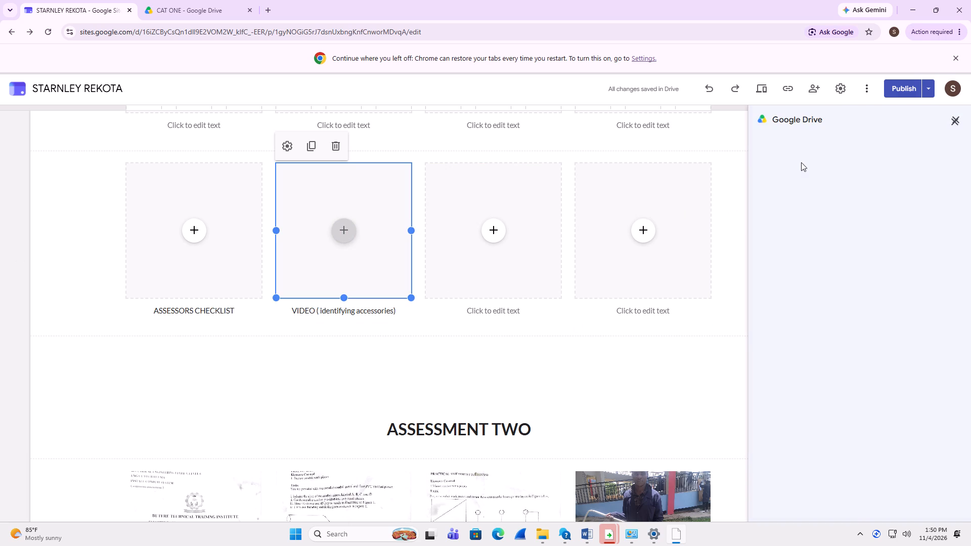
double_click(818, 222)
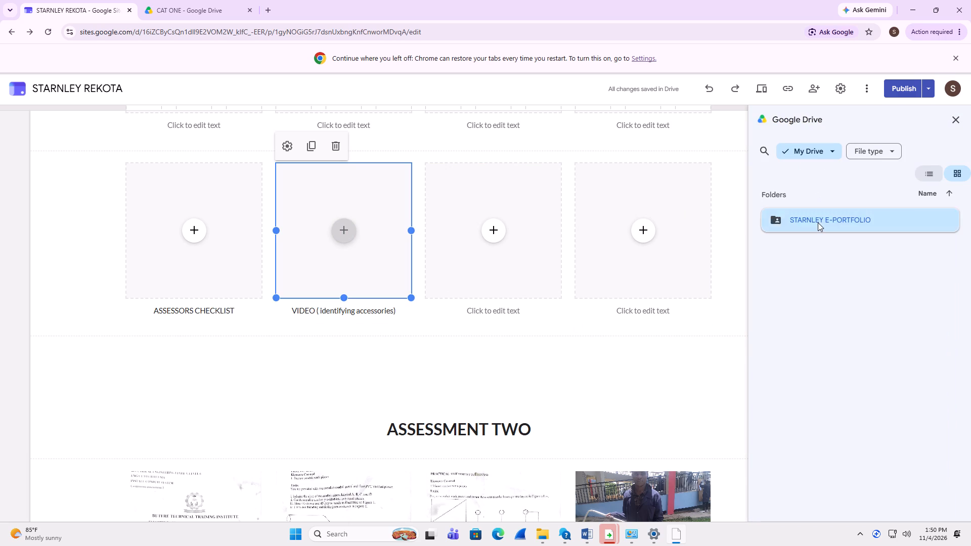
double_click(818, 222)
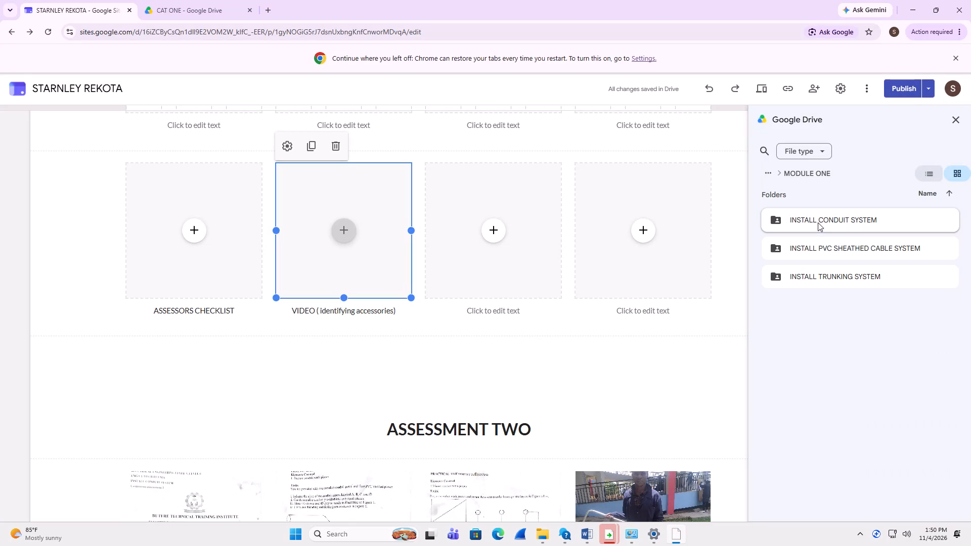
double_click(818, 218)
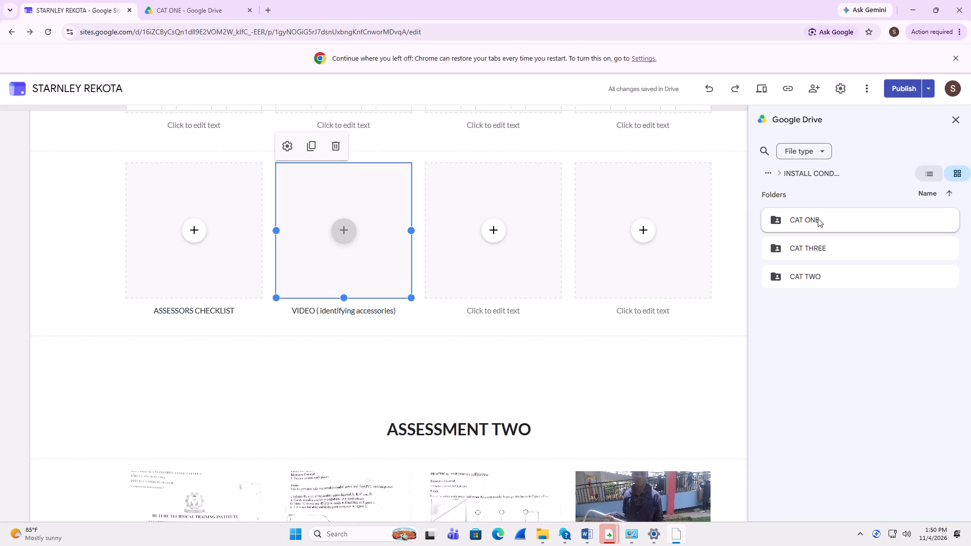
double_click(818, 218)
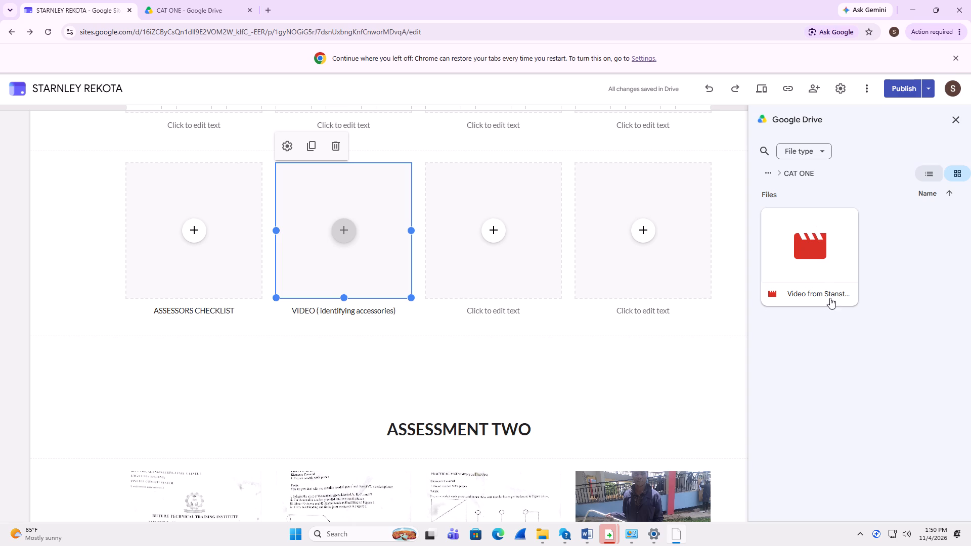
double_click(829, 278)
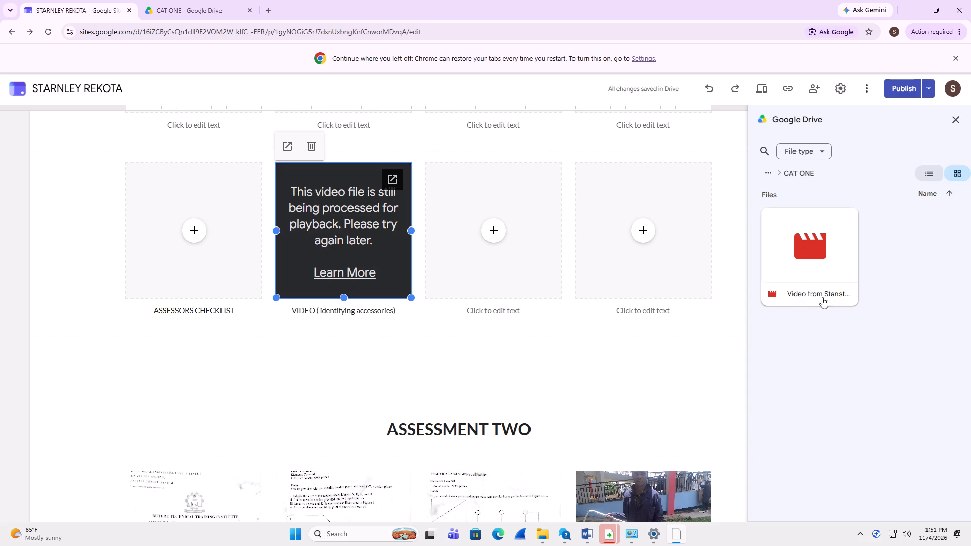
Delete the four-image block holding the ASSESSORS CHECKLIST and VIDEO captions, directly above the ASSESSMENT TWO heading.
scroll(637, 290, up, 5)
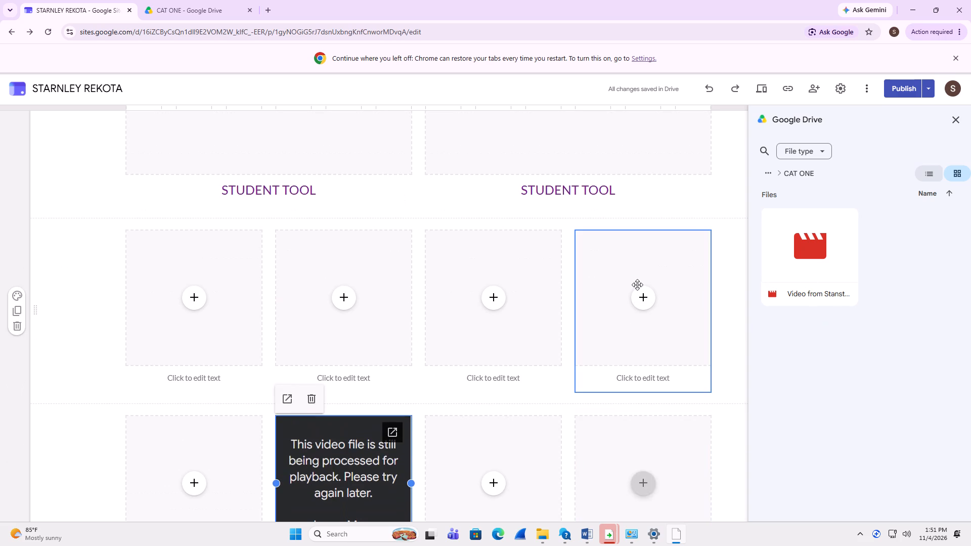
scroll(637, 285, up, 4)
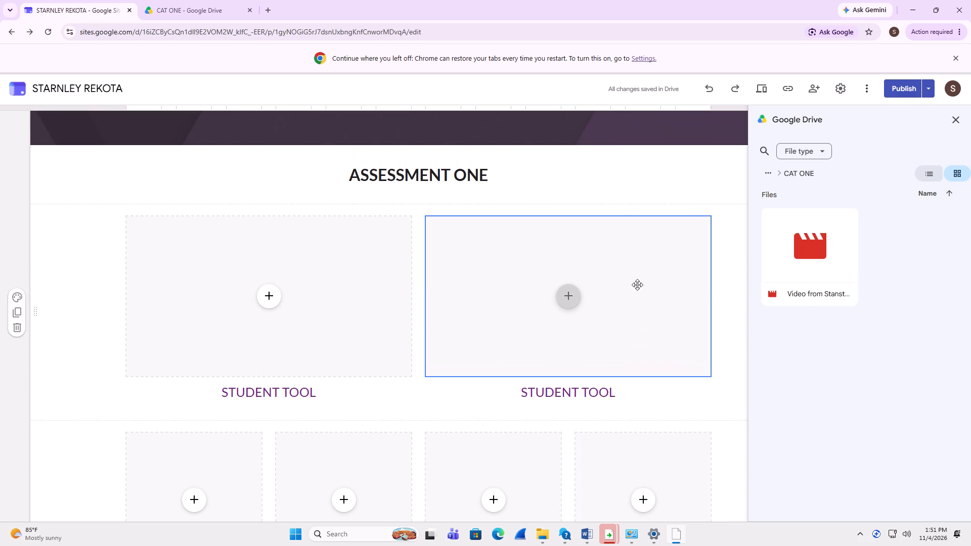
scroll(637, 285, down, 2)
scroll(633, 289, up, 1)
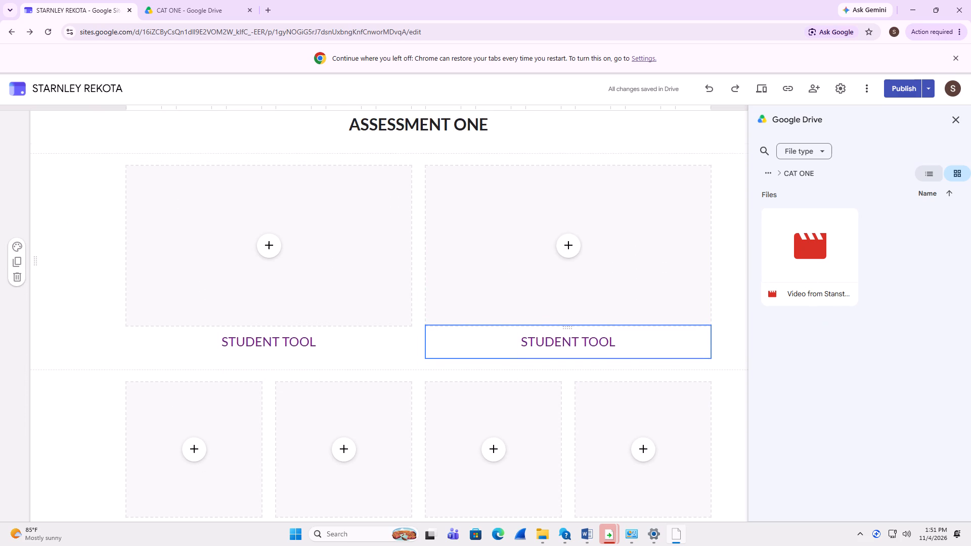
scroll(633, 289, up, 1)
scroll(633, 289, down, 4)
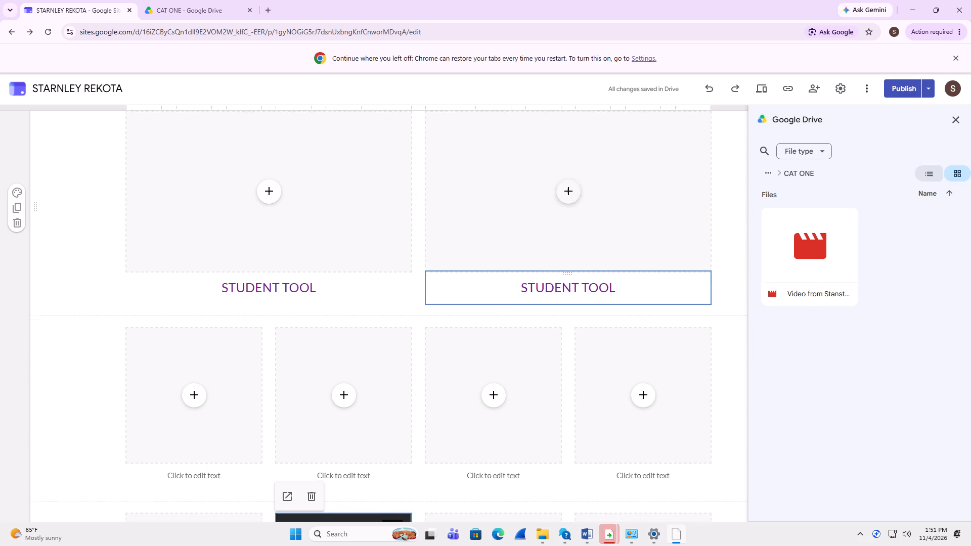
scroll(564, 326, down, 2)
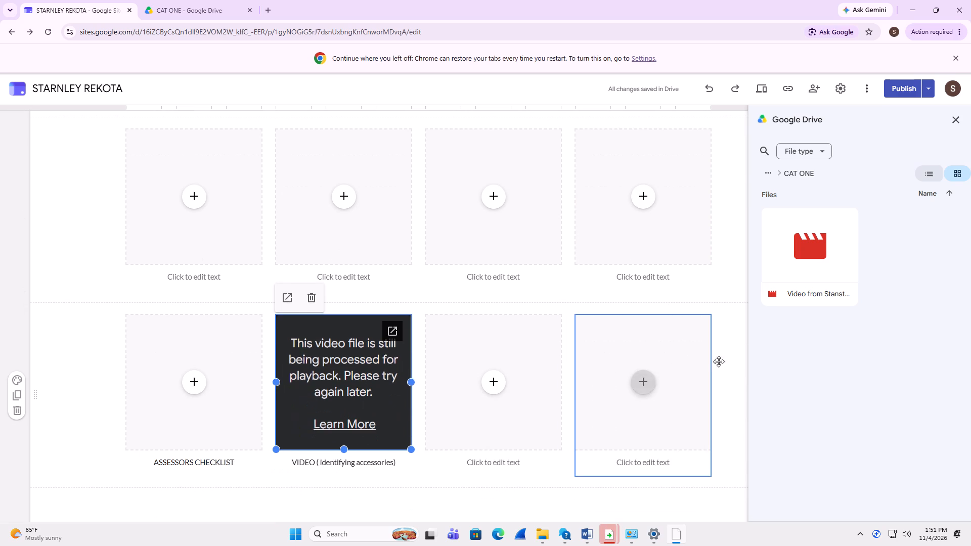
click(728, 359)
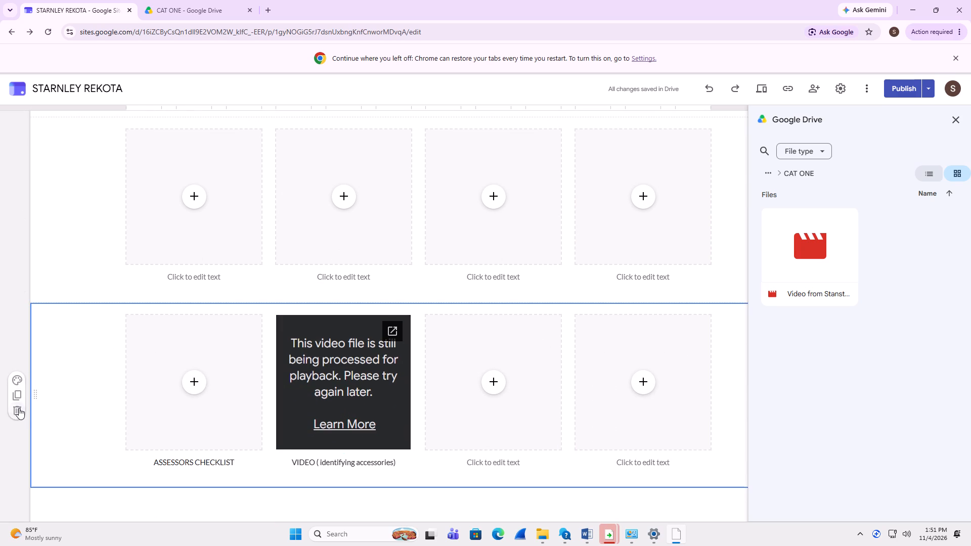
click(19, 408)
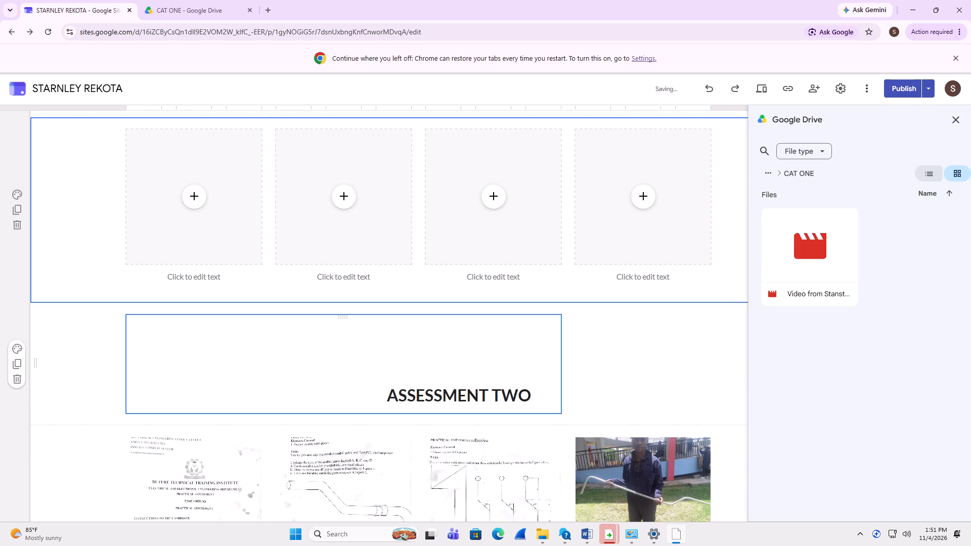
Caption the first image placeholder of the four-image block directly above ASSESSMENT TWO as asseessors checklist, in bold.
click(653, 368)
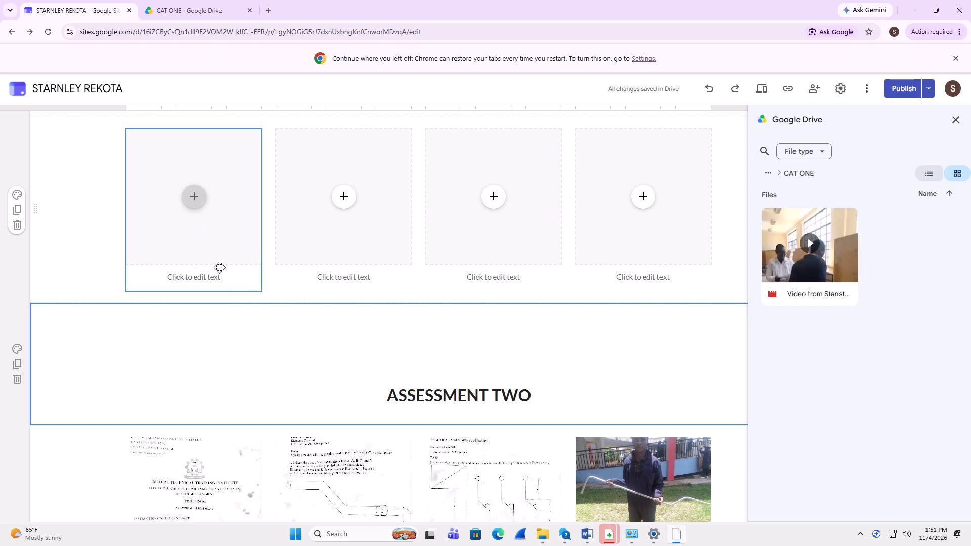
click(234, 281)
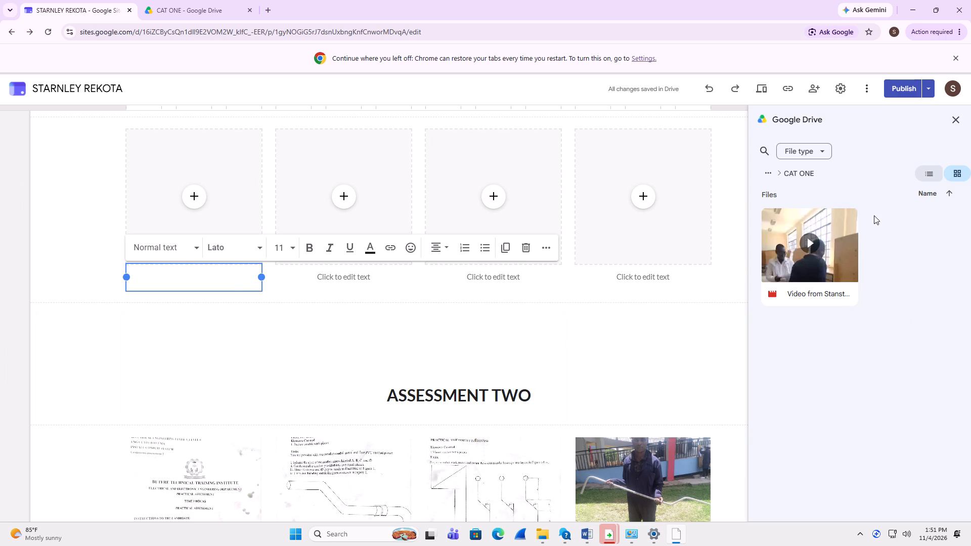
text(asseessors chec)
text(klist)
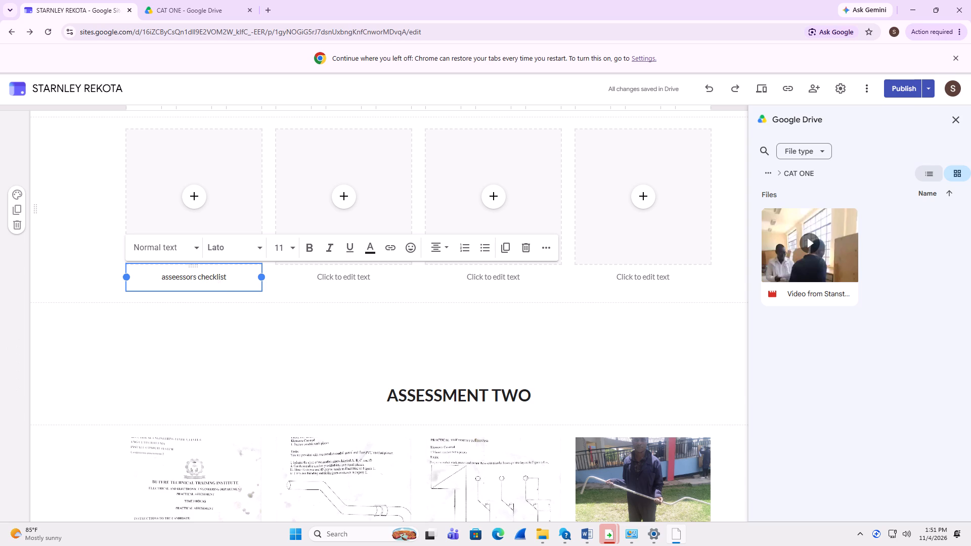
drag(233, 279, 150, 284)
click(308, 249)
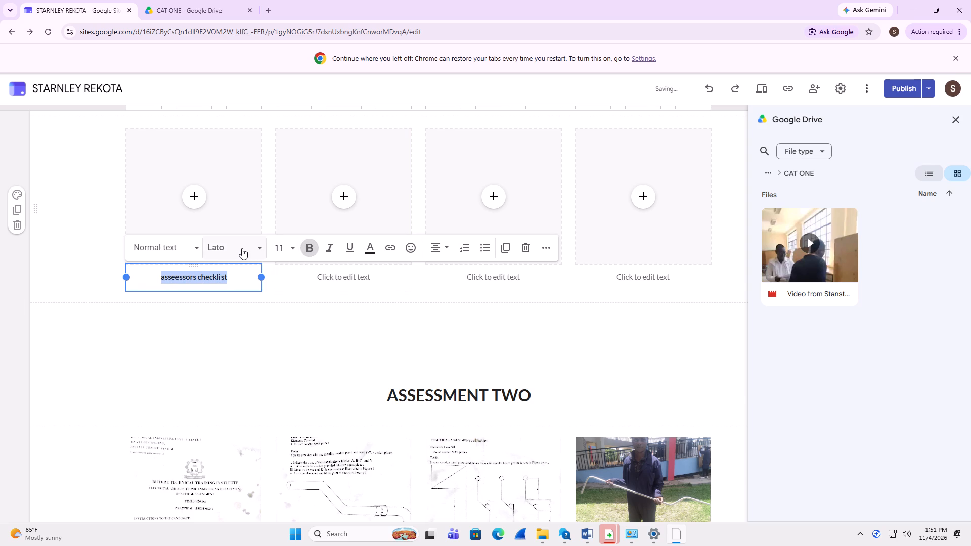
click(376, 248)
click(291, 349)
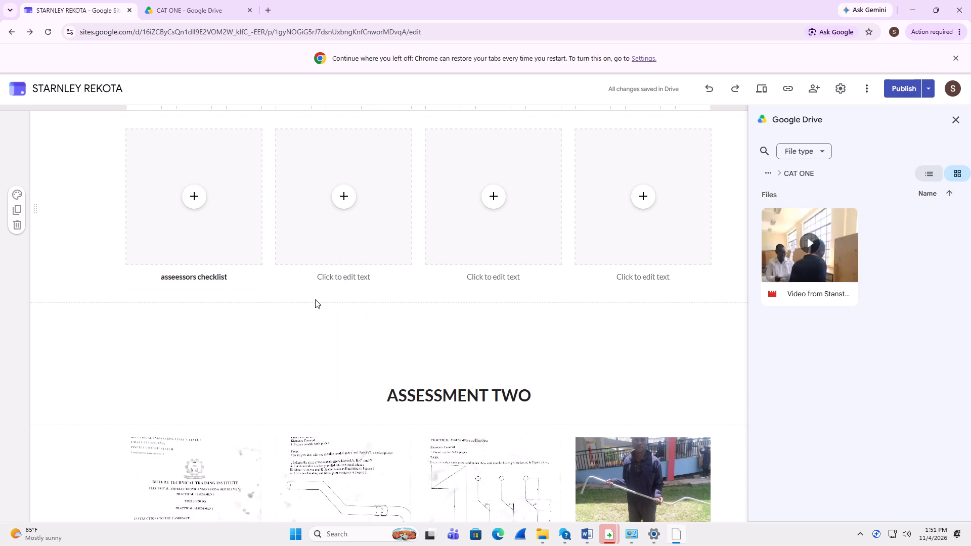
Caption the second image placeholder of the same block as VIDEO ( identifying accessories0.
click(372, 277)
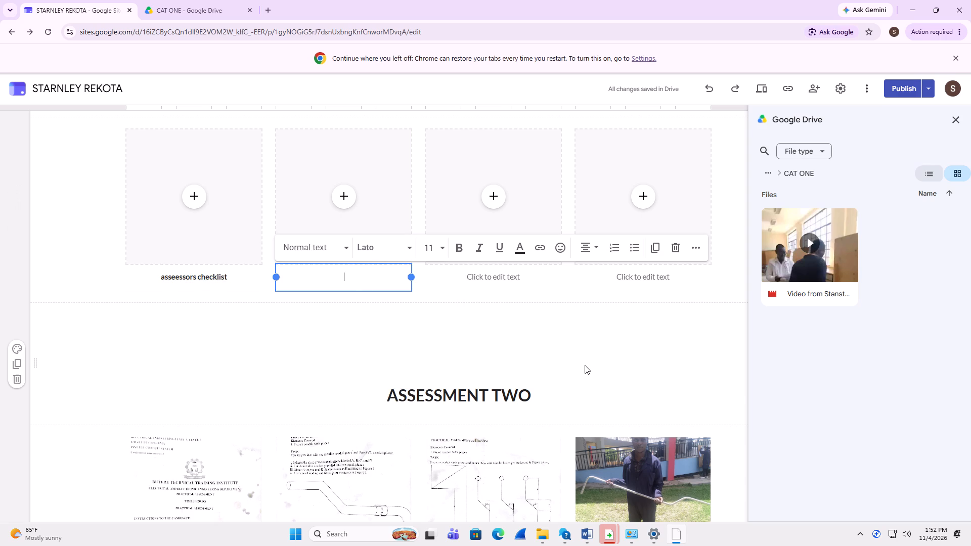
text(VIDEO)
key(space)
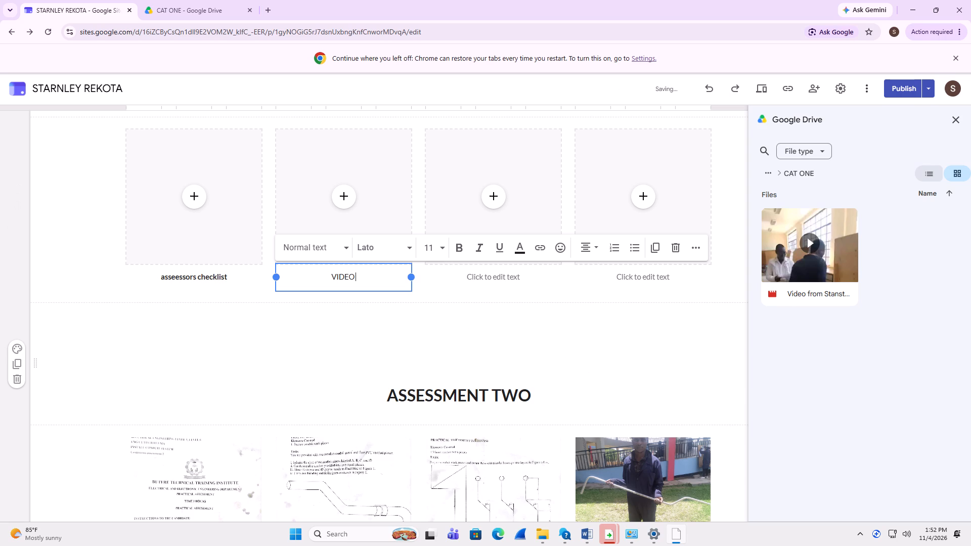
text(( identifyin)
text(g acc)
text(essori)
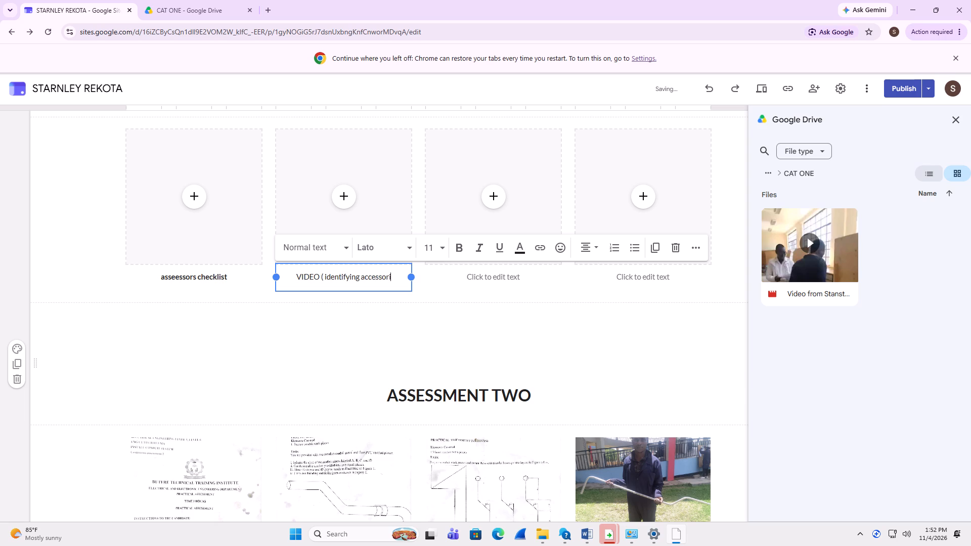
key(e)
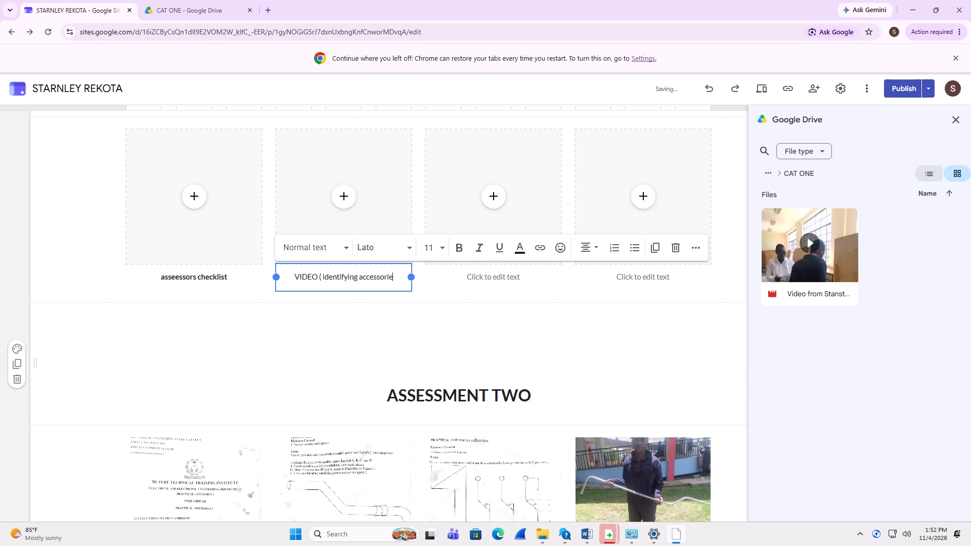
key(s)
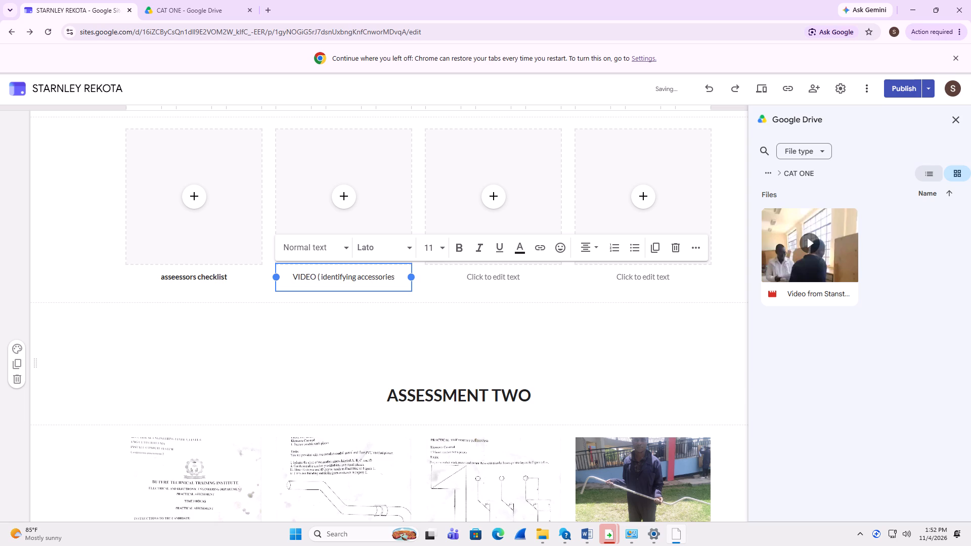
key(0)
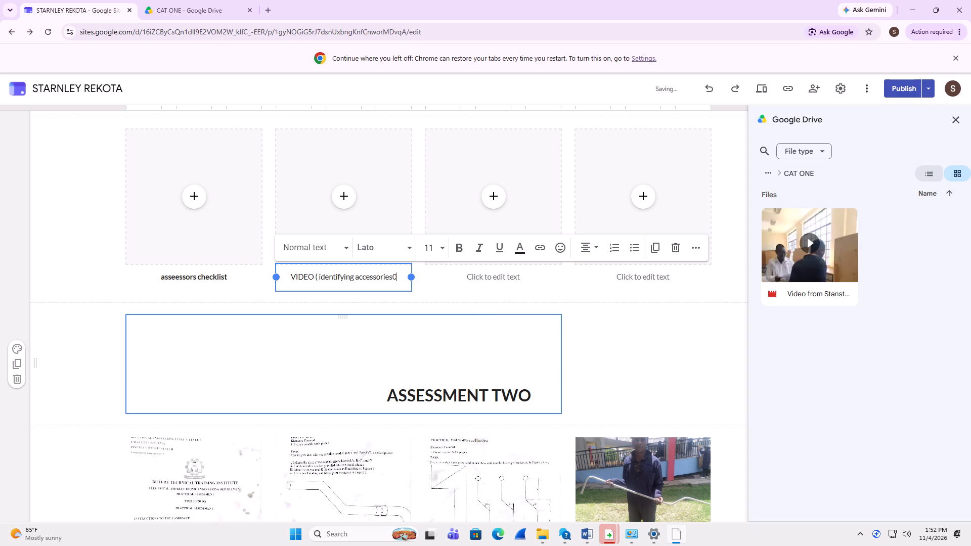
Insert the Drive video from MODULE ONE > INSTALL CONDUIT SYSTEM > CAT ONE into the placeholder above the VIDEO caption.
click(344, 207)
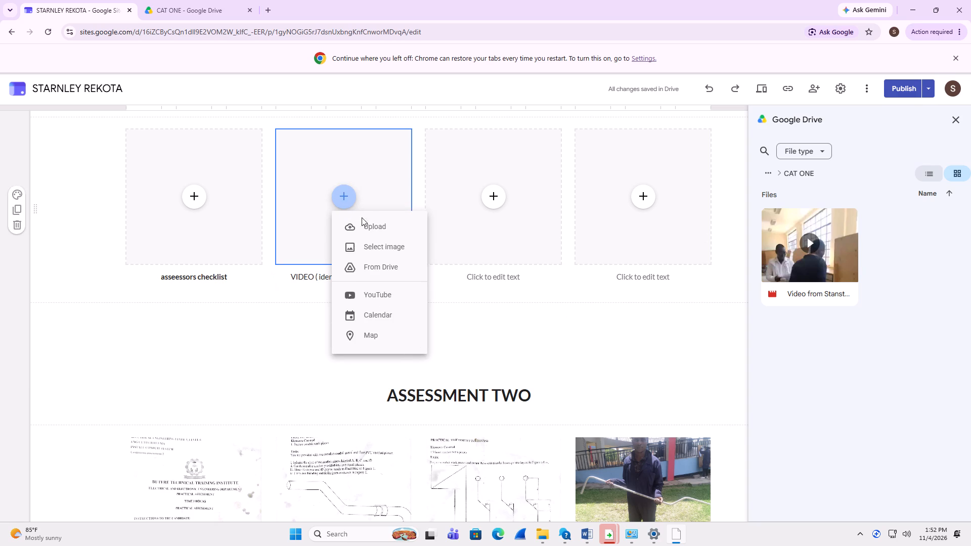
click(376, 267)
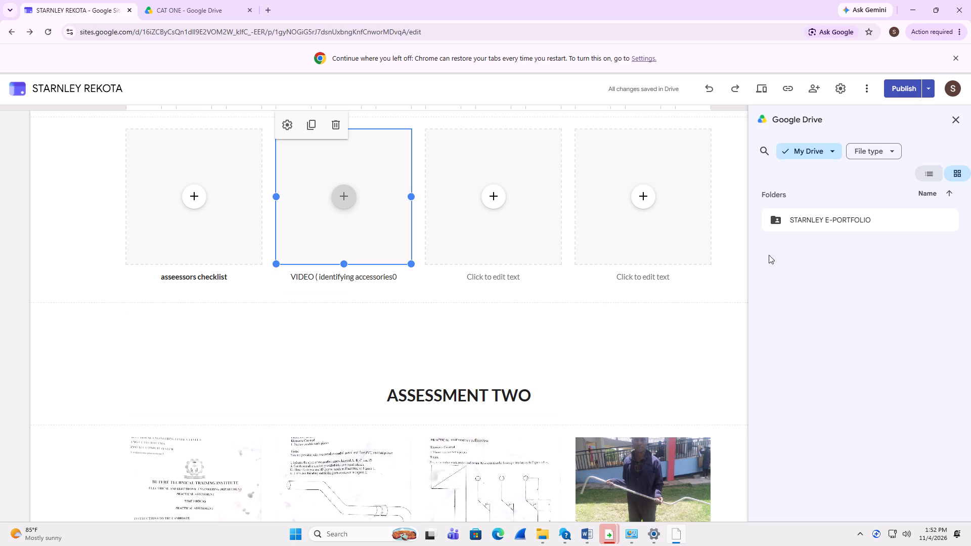
click(803, 218)
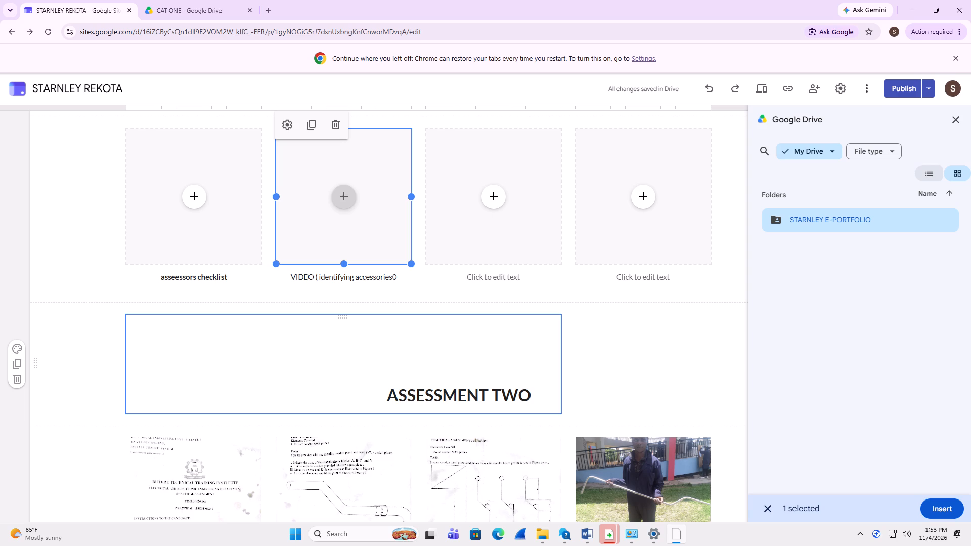
scroll(379, 375, down, 4)
scroll(359, 396, up, 3)
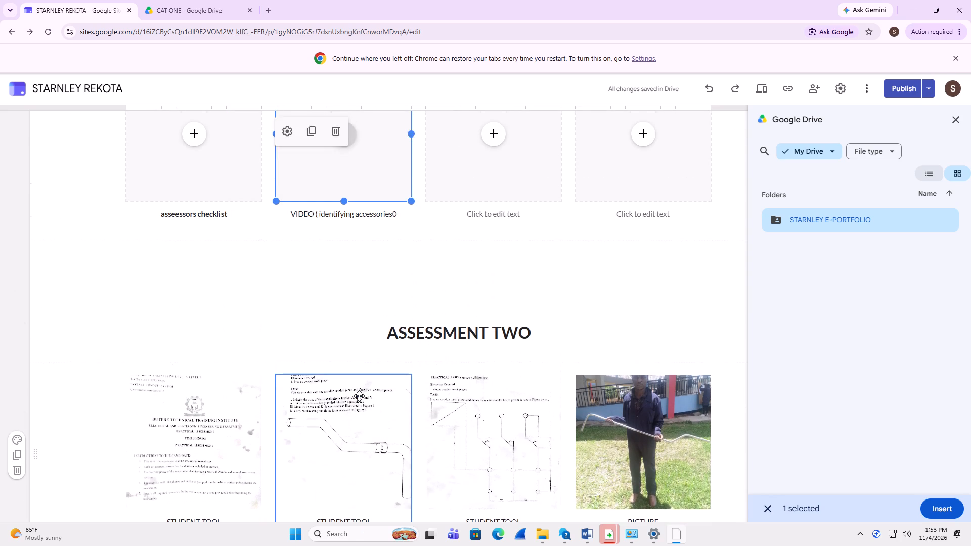
scroll(359, 396, up, 2)
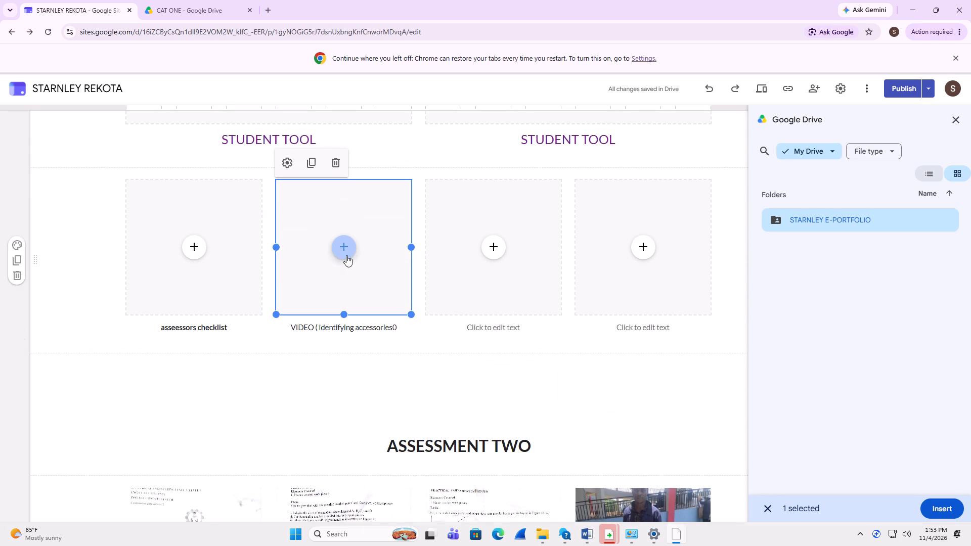
double_click(812, 220)
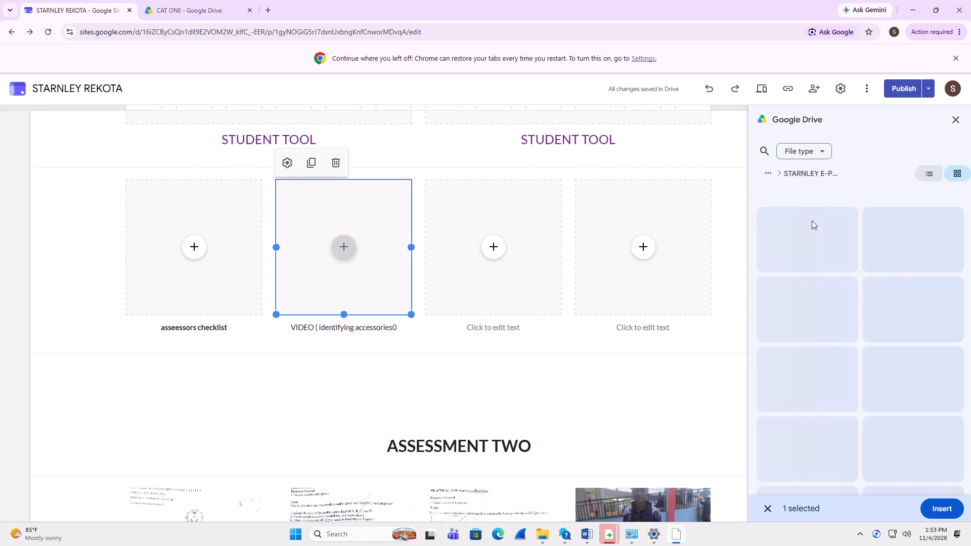
double_click(820, 216)
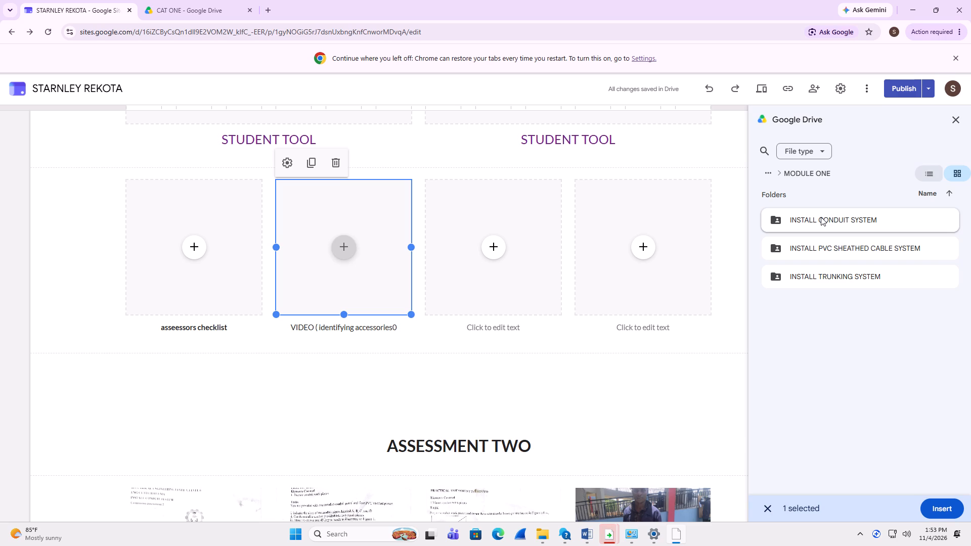
double_click(821, 217)
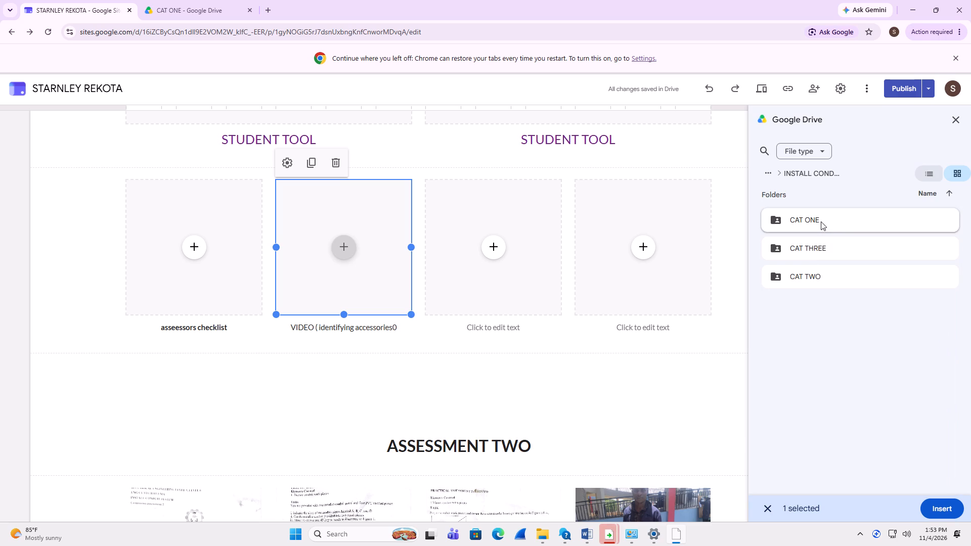
double_click(821, 221)
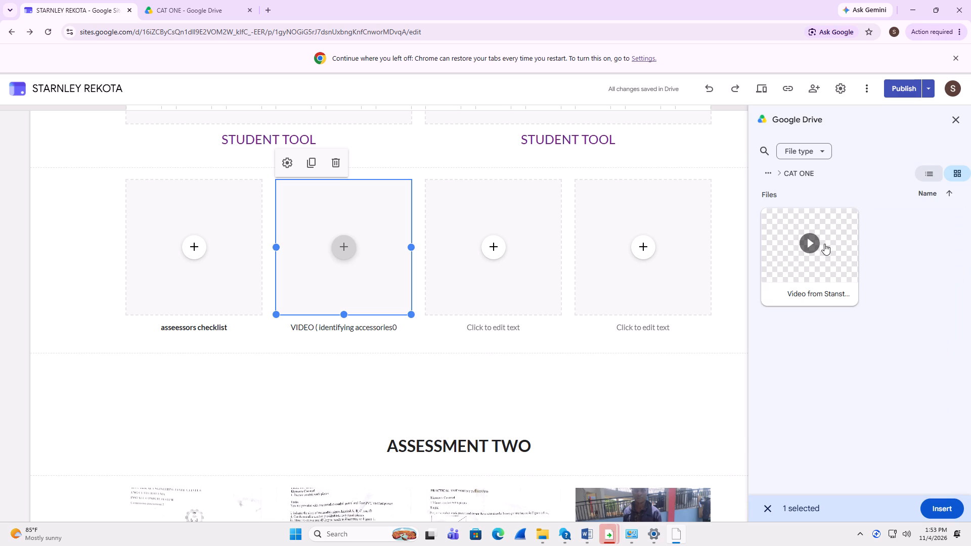
double_click(824, 251)
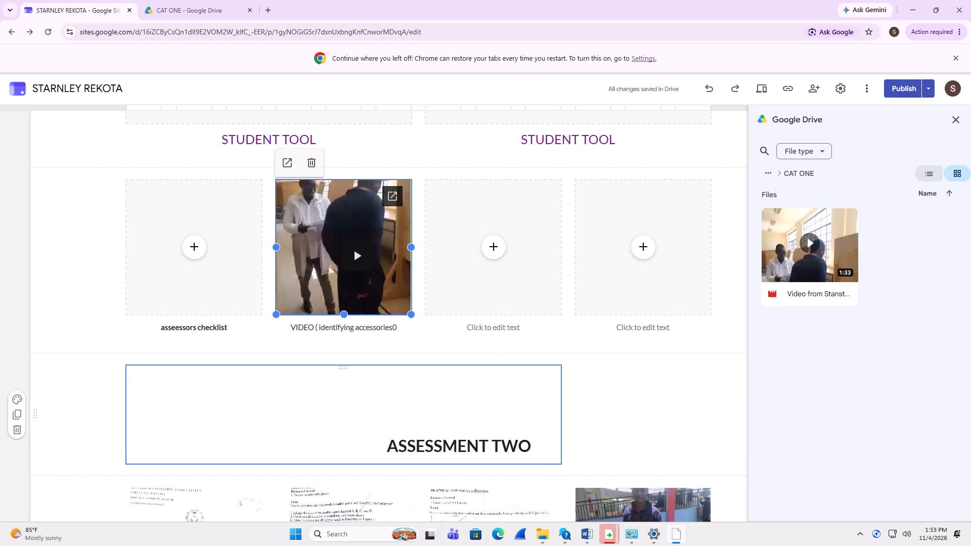
Delete the third and fourth empty image placeholders, with their captions, from the block directly above ASSESSMENT TWO.
scroll(456, 392, up, 4)
scroll(459, 387, down, 3)
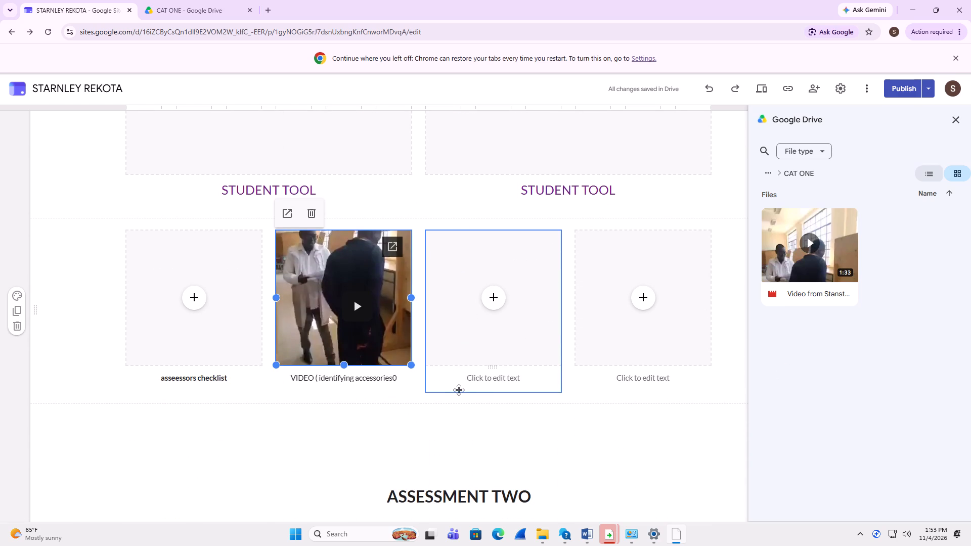
scroll(459, 392, up, 3)
click(501, 418)
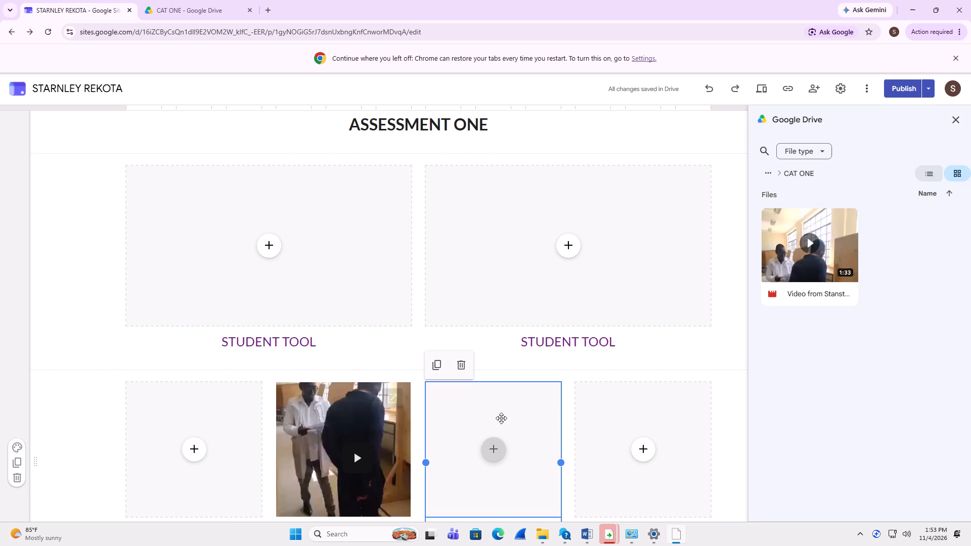
click(467, 369)
click(652, 424)
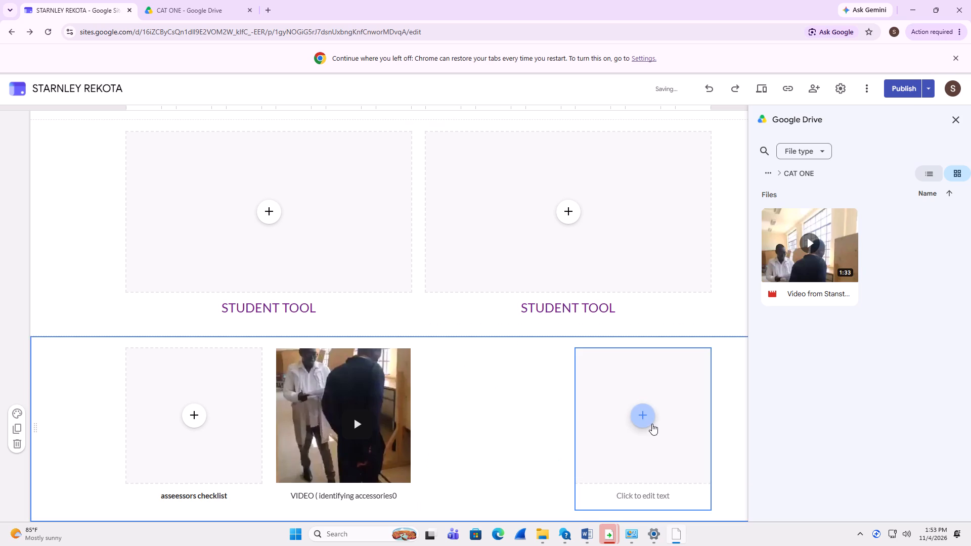
click(569, 381)
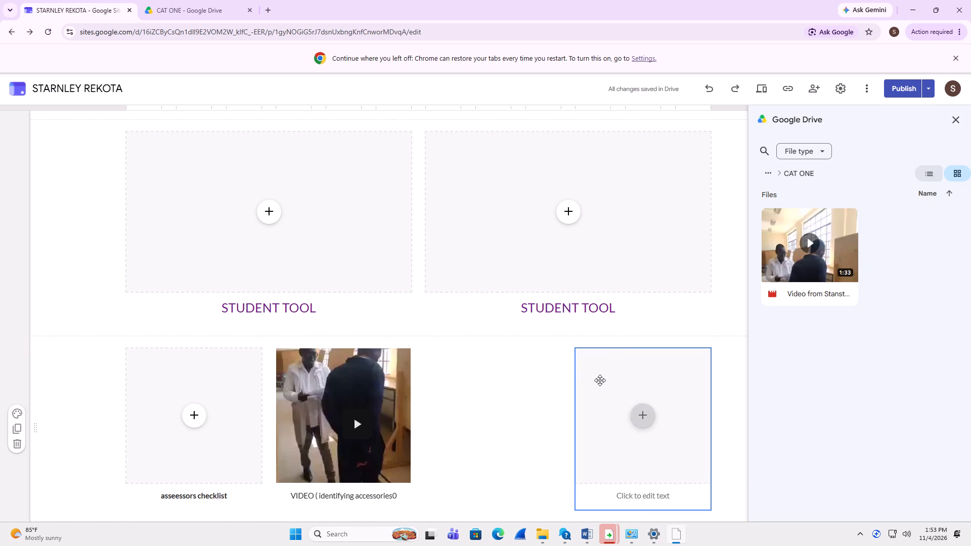
click(600, 380)
click(607, 334)
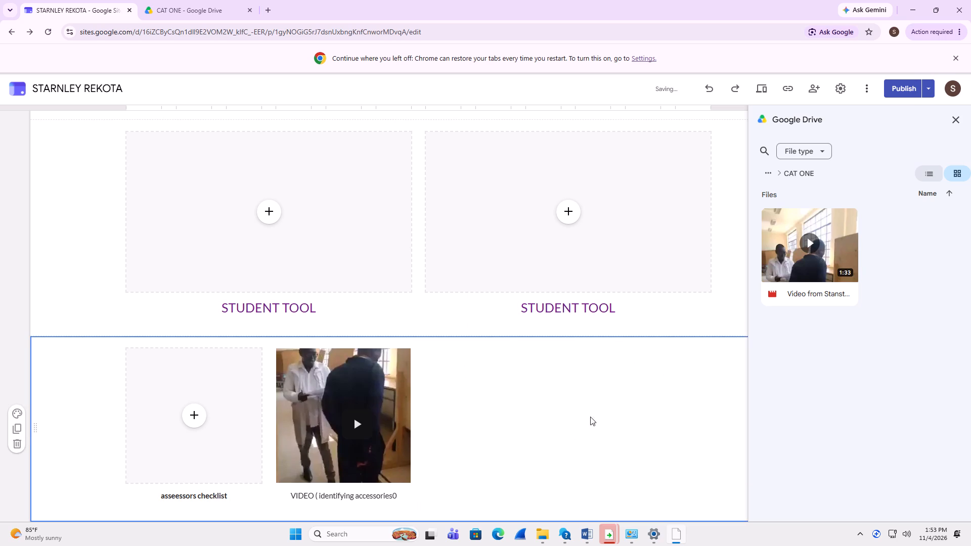
Insert a new text box at the end of the page, below the last row of ASSESSMENT TWO videos.
scroll(555, 424, down, 6)
scroll(432, 426, up, 3)
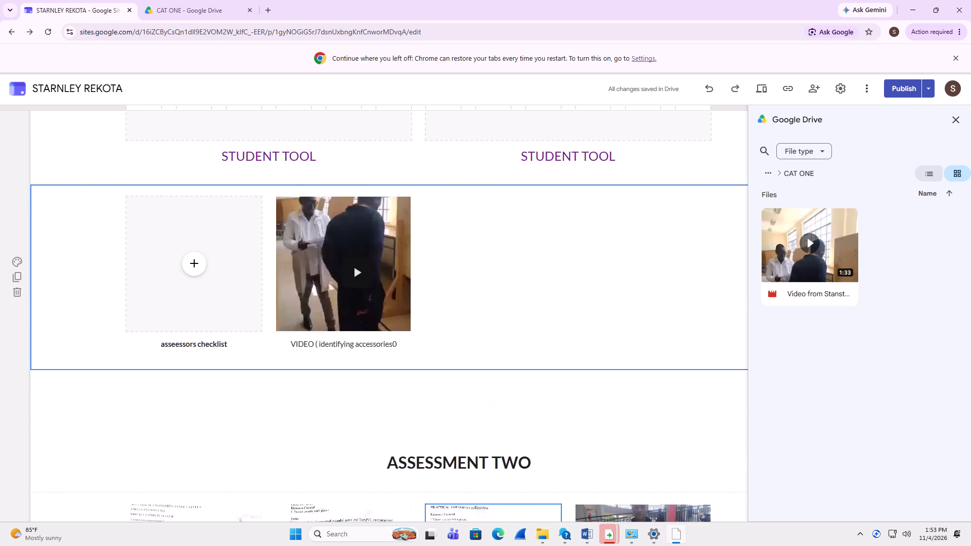
scroll(432, 422, up, 3)
scroll(432, 422, down, 16)
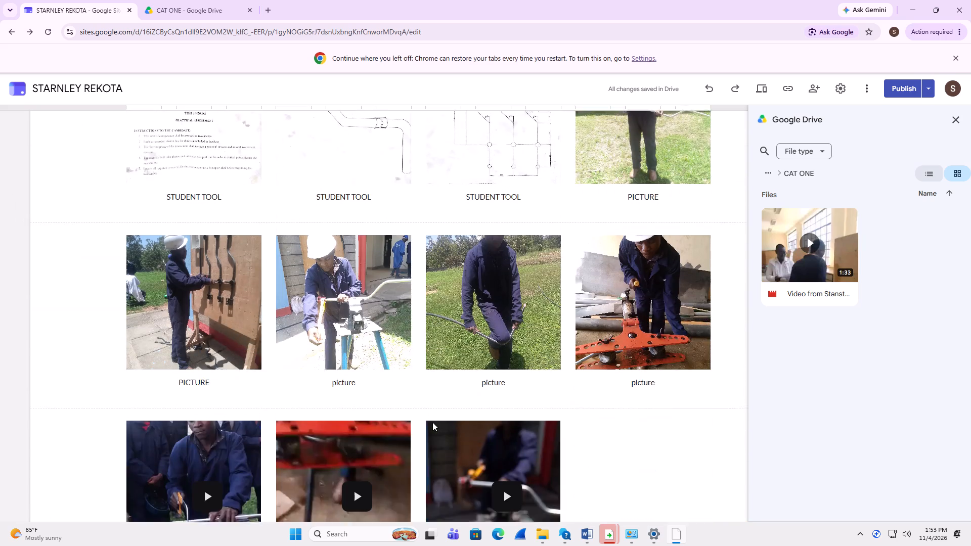
scroll(432, 423, down, 8)
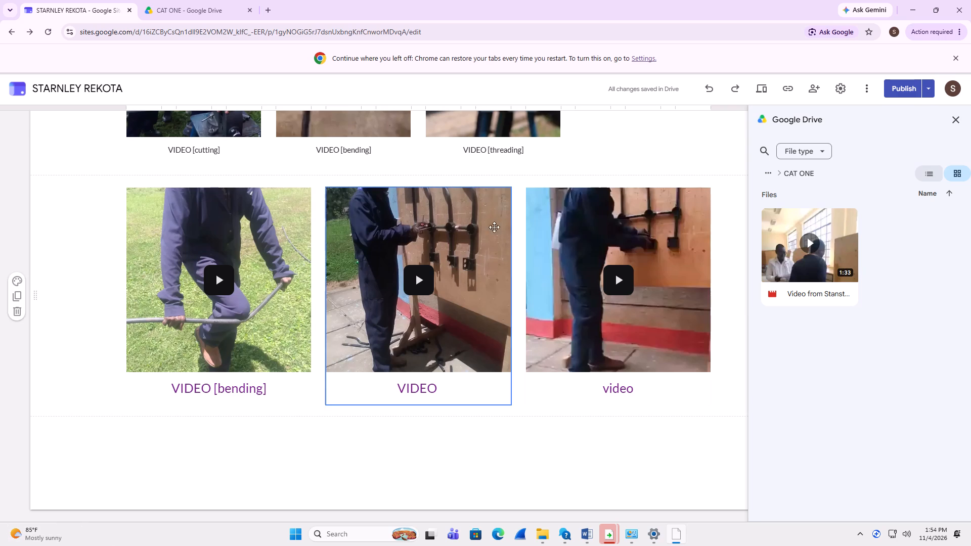
click(958, 120)
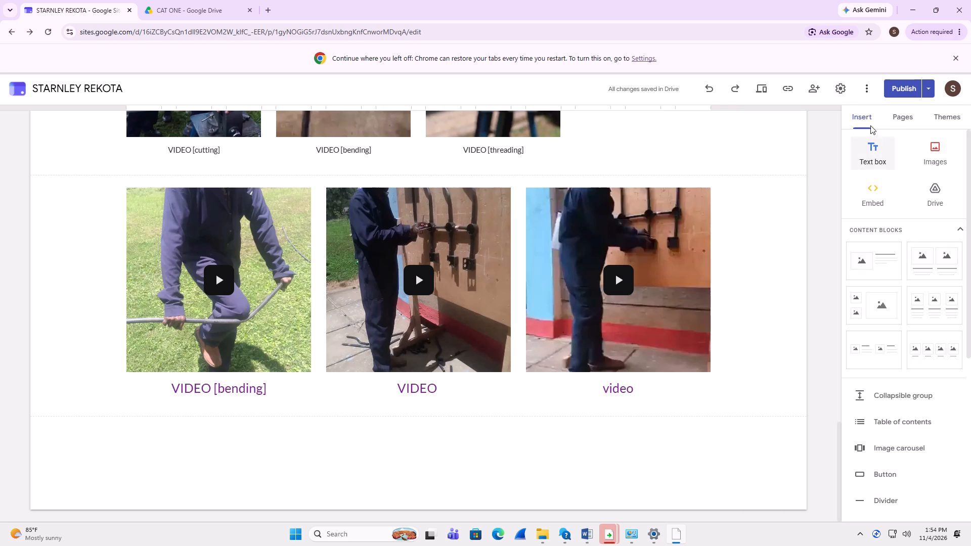
click(869, 120)
click(872, 164)
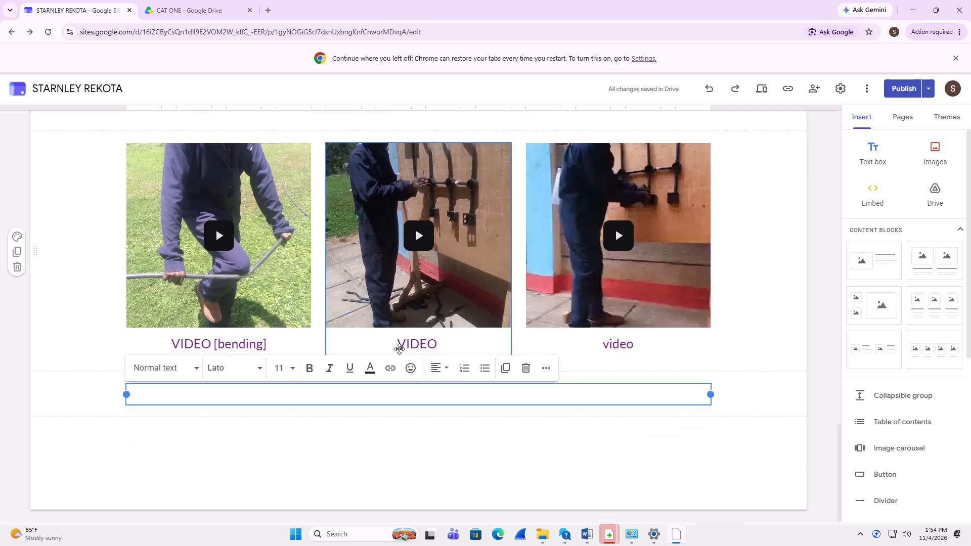
Enter the heading ASSESSMENT THREE in the new text box, centred, bold and at font size 24.
click(448, 370)
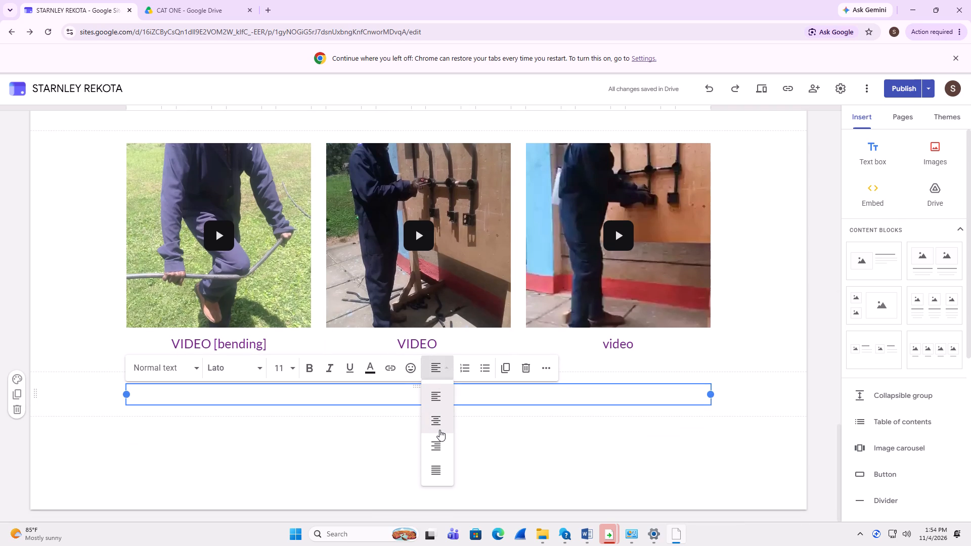
click(440, 423)
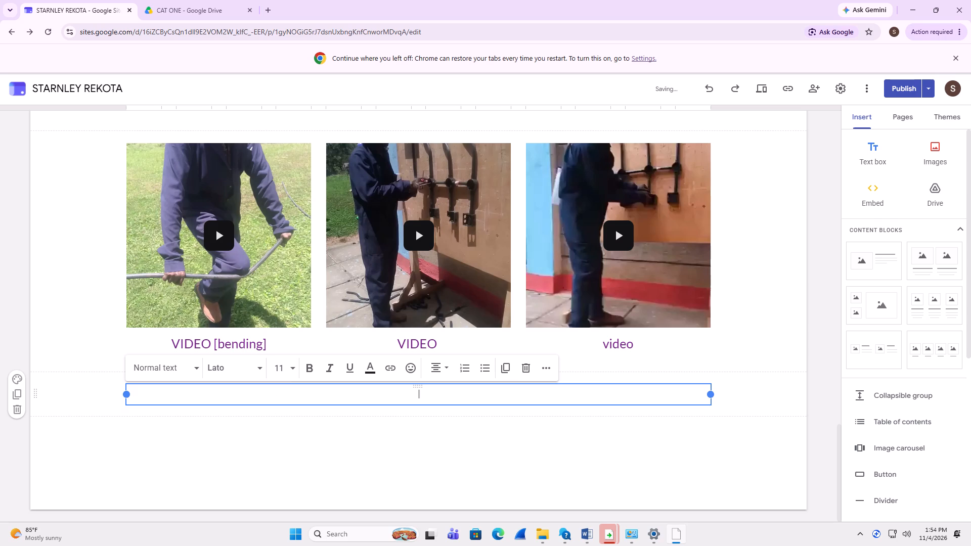
click(292, 368)
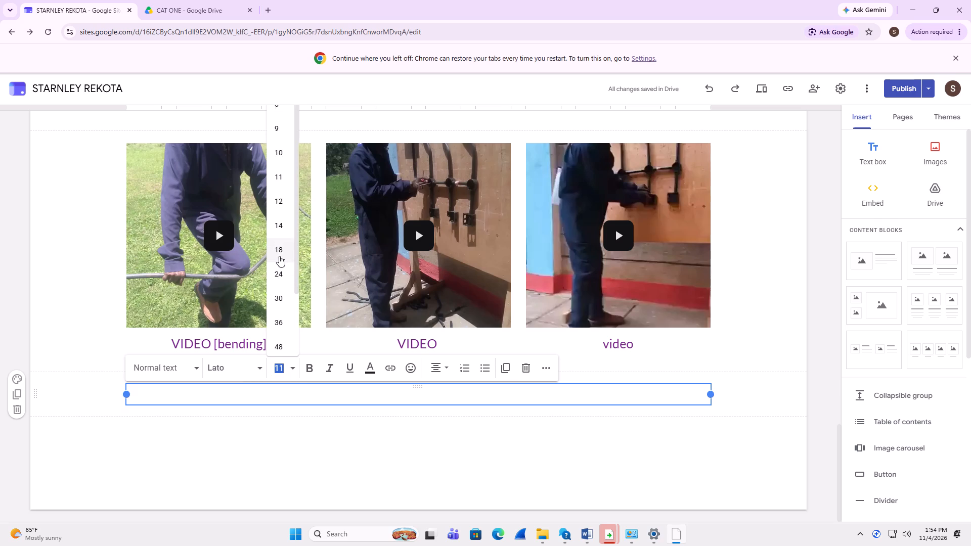
click(282, 276)
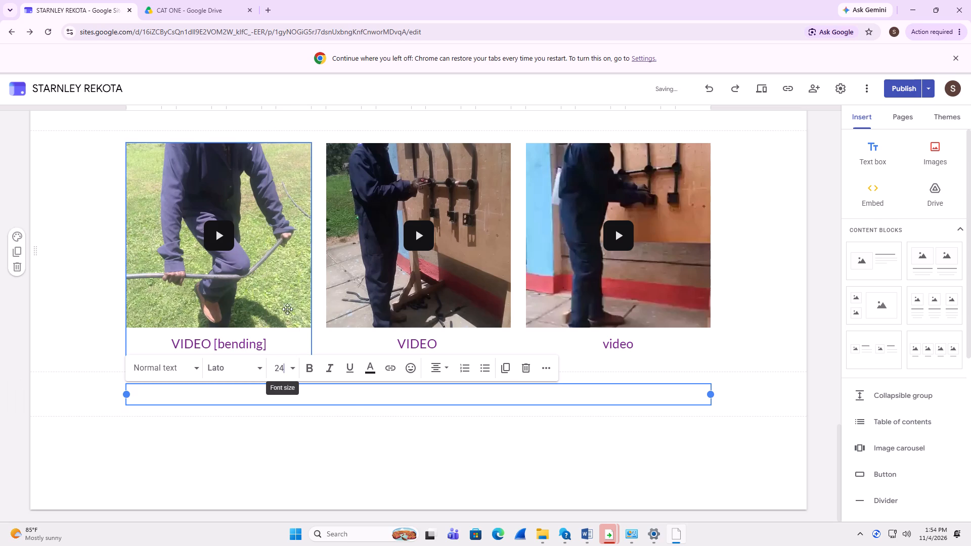
click(310, 371)
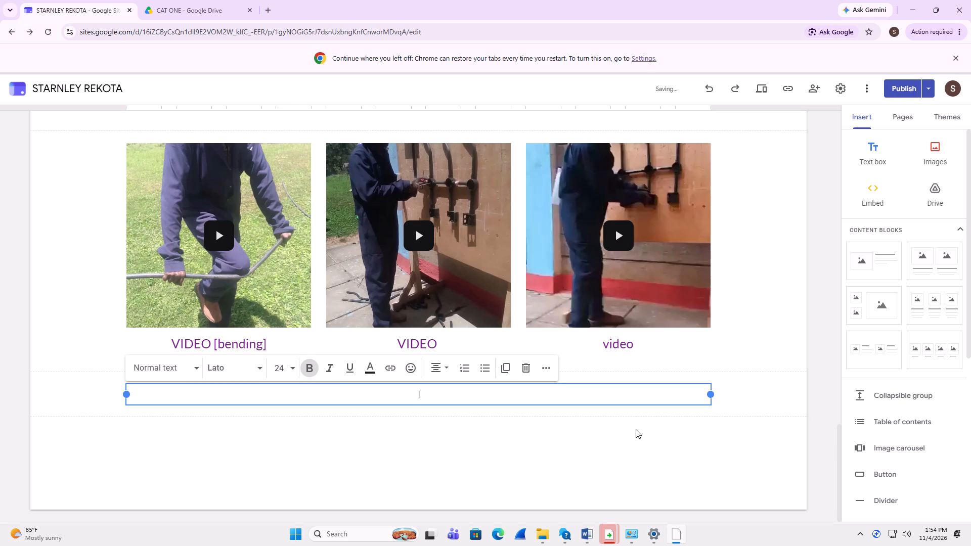
text(ASS)
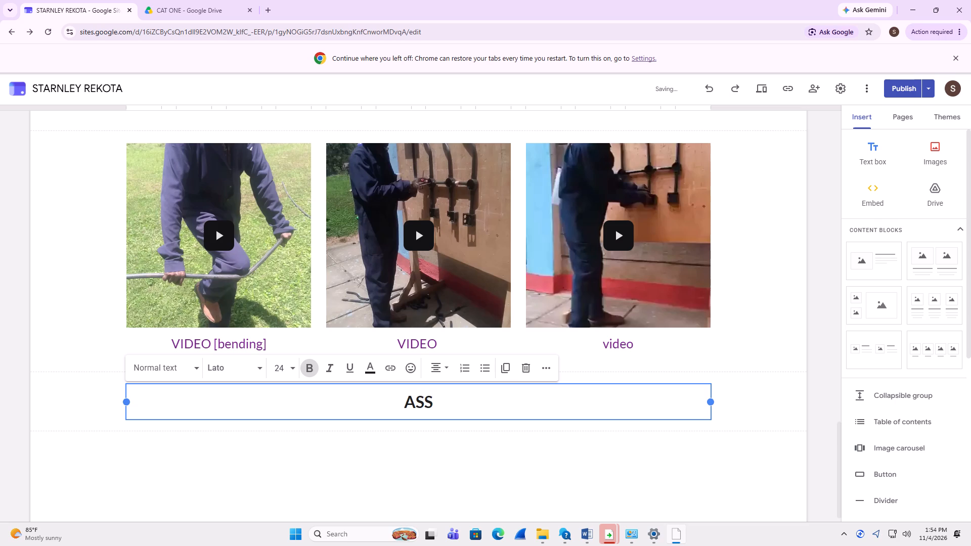
text(ESSMENT)
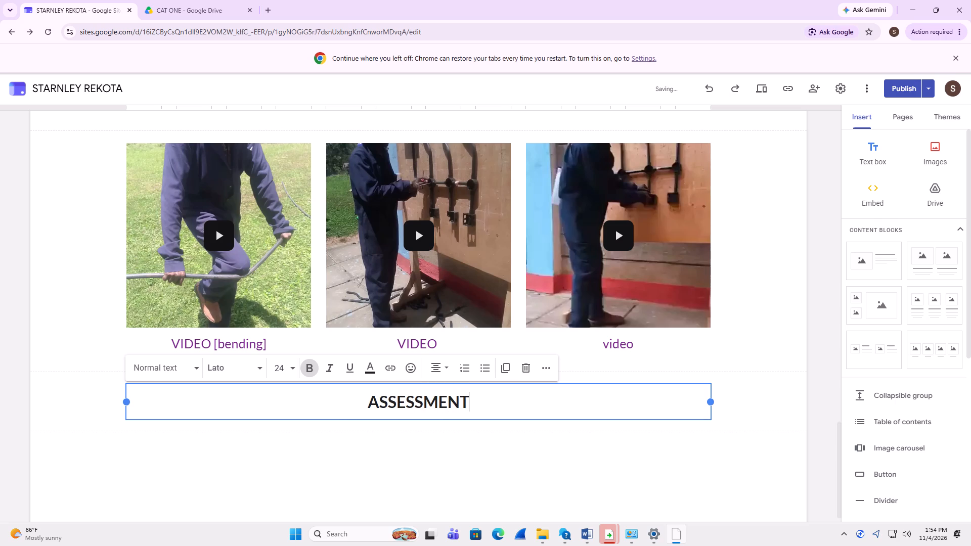
key(space)
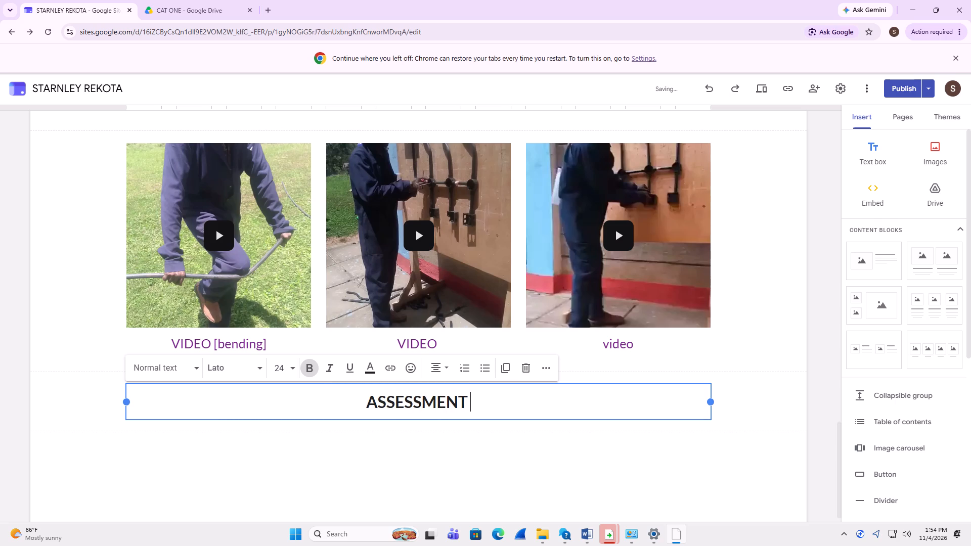
text(TH)
text(REE)
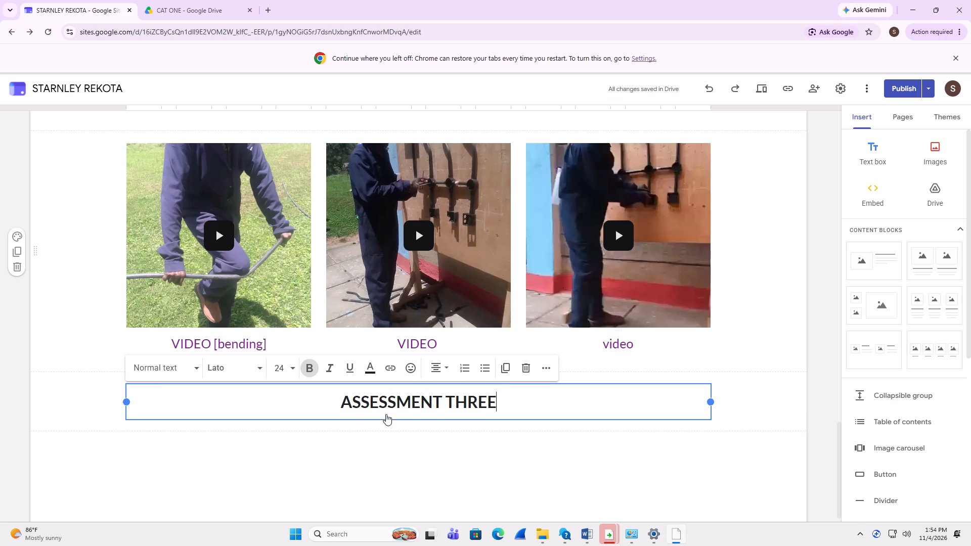
Add two blank lines above the ASSESSMENT THREE heading inside its text box.
click(331, 404)
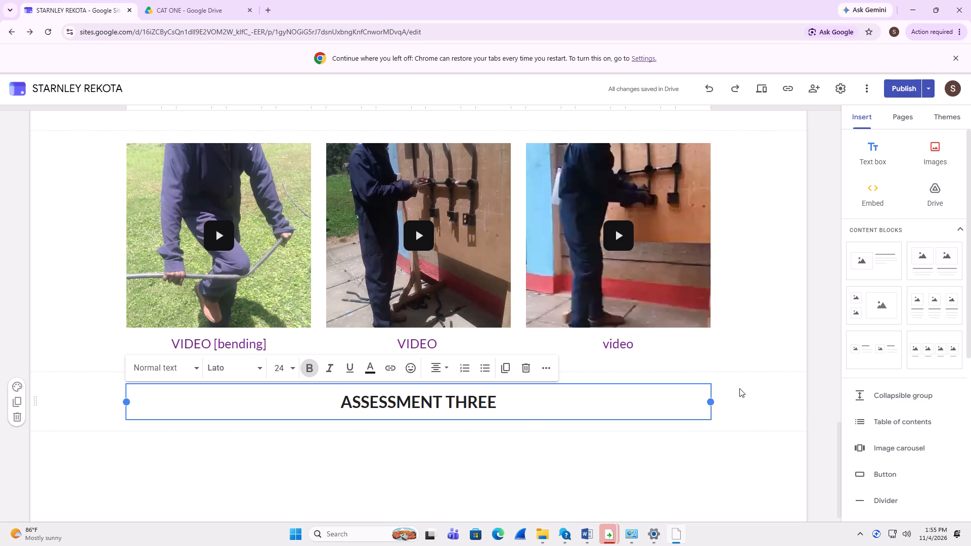
key(Return)
key(Return)
click(797, 317)
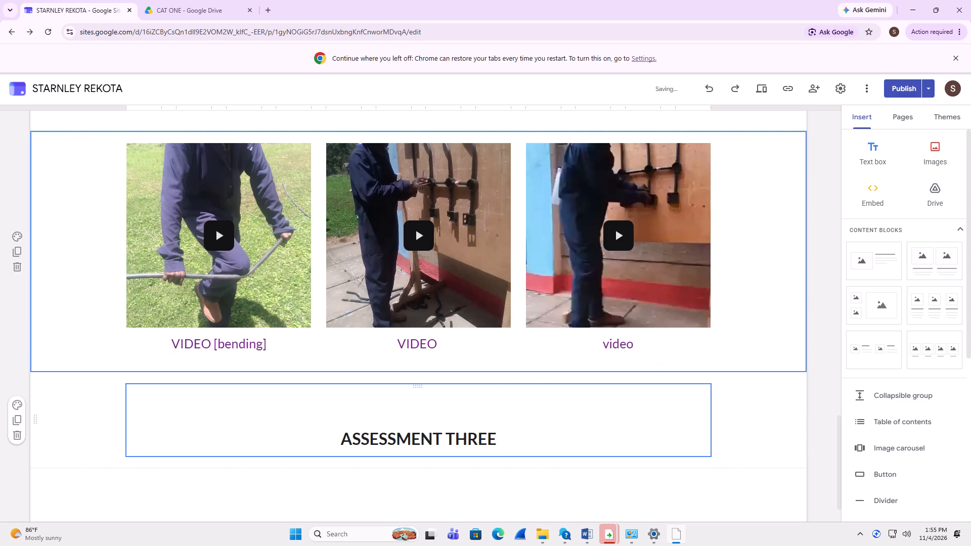
Review the page content from the ASSESSMENT THREE heading back up to the ASSESSMENT ONE section.
scroll(602, 322, down, 3)
scroll(602, 322, up, 5)
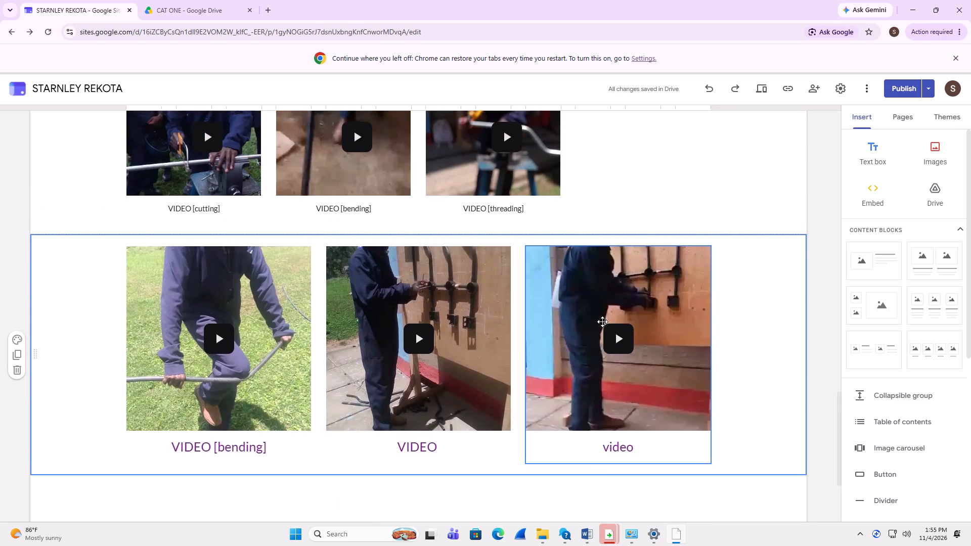
scroll(602, 322, up, 11)
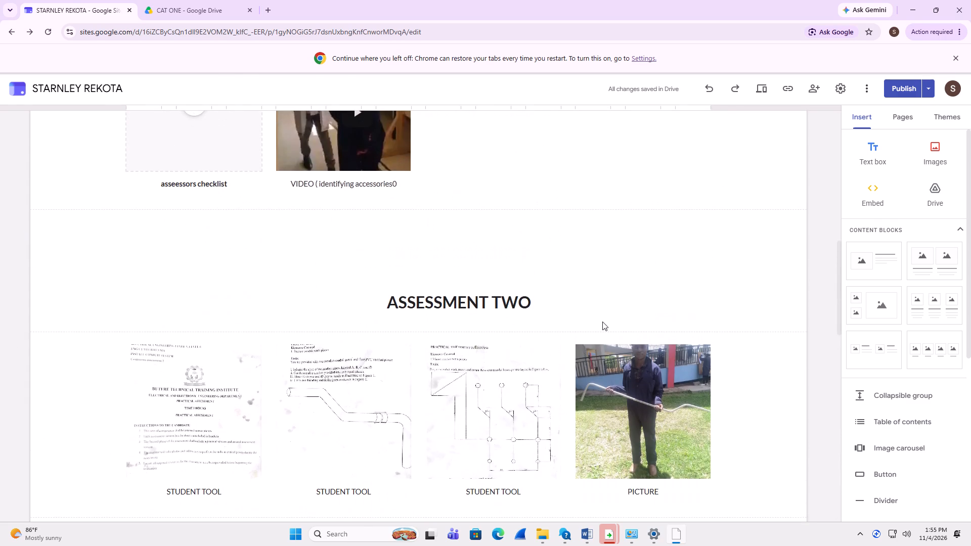
scroll(602, 322, up, 9)
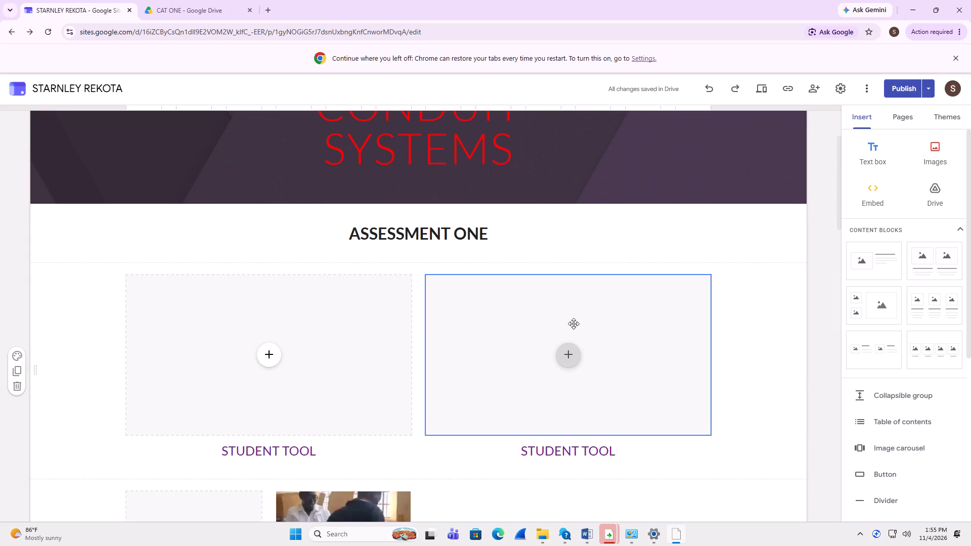